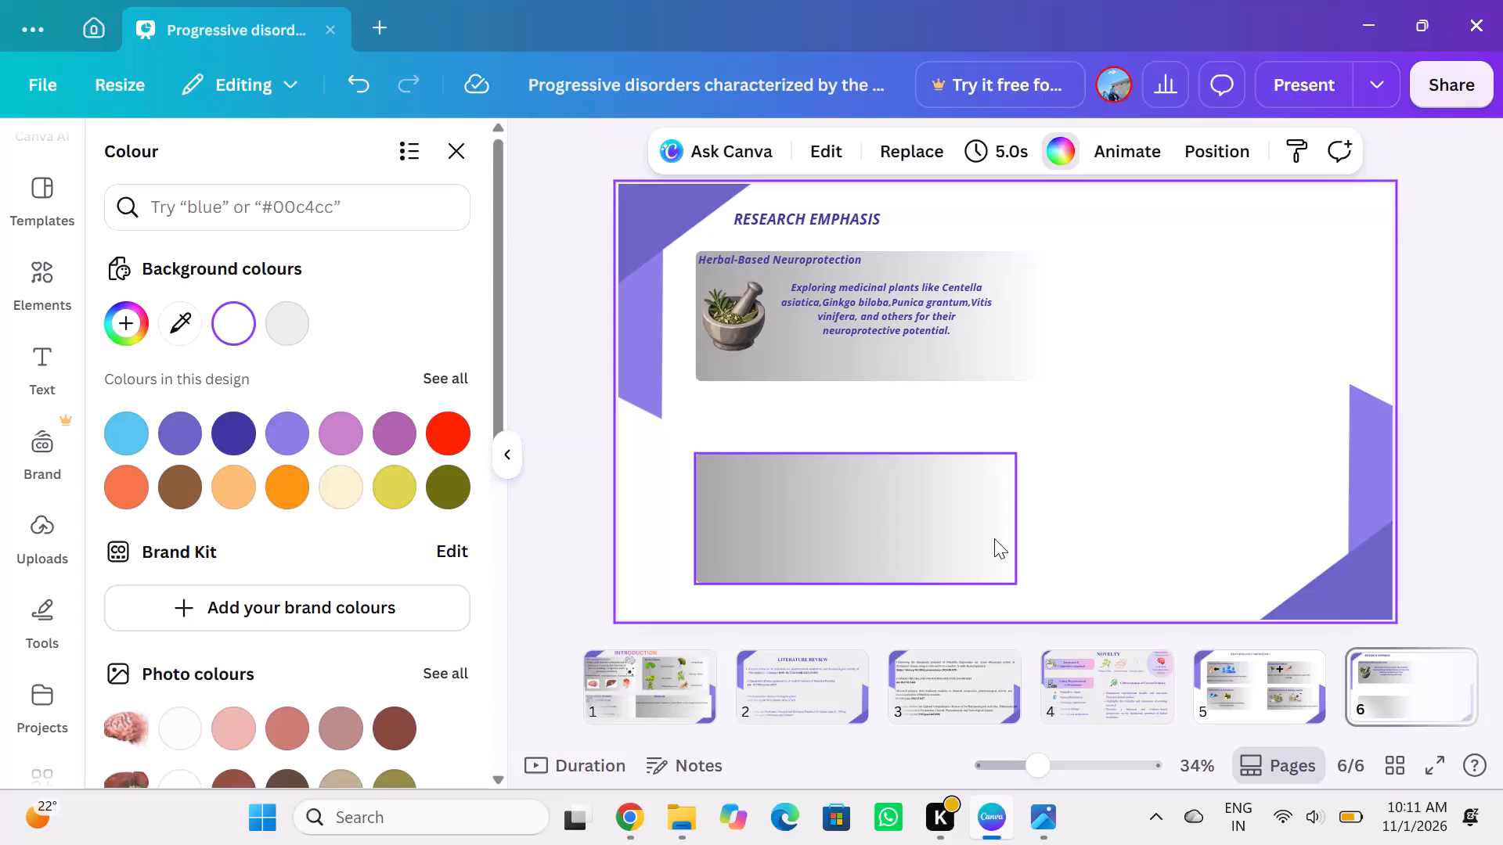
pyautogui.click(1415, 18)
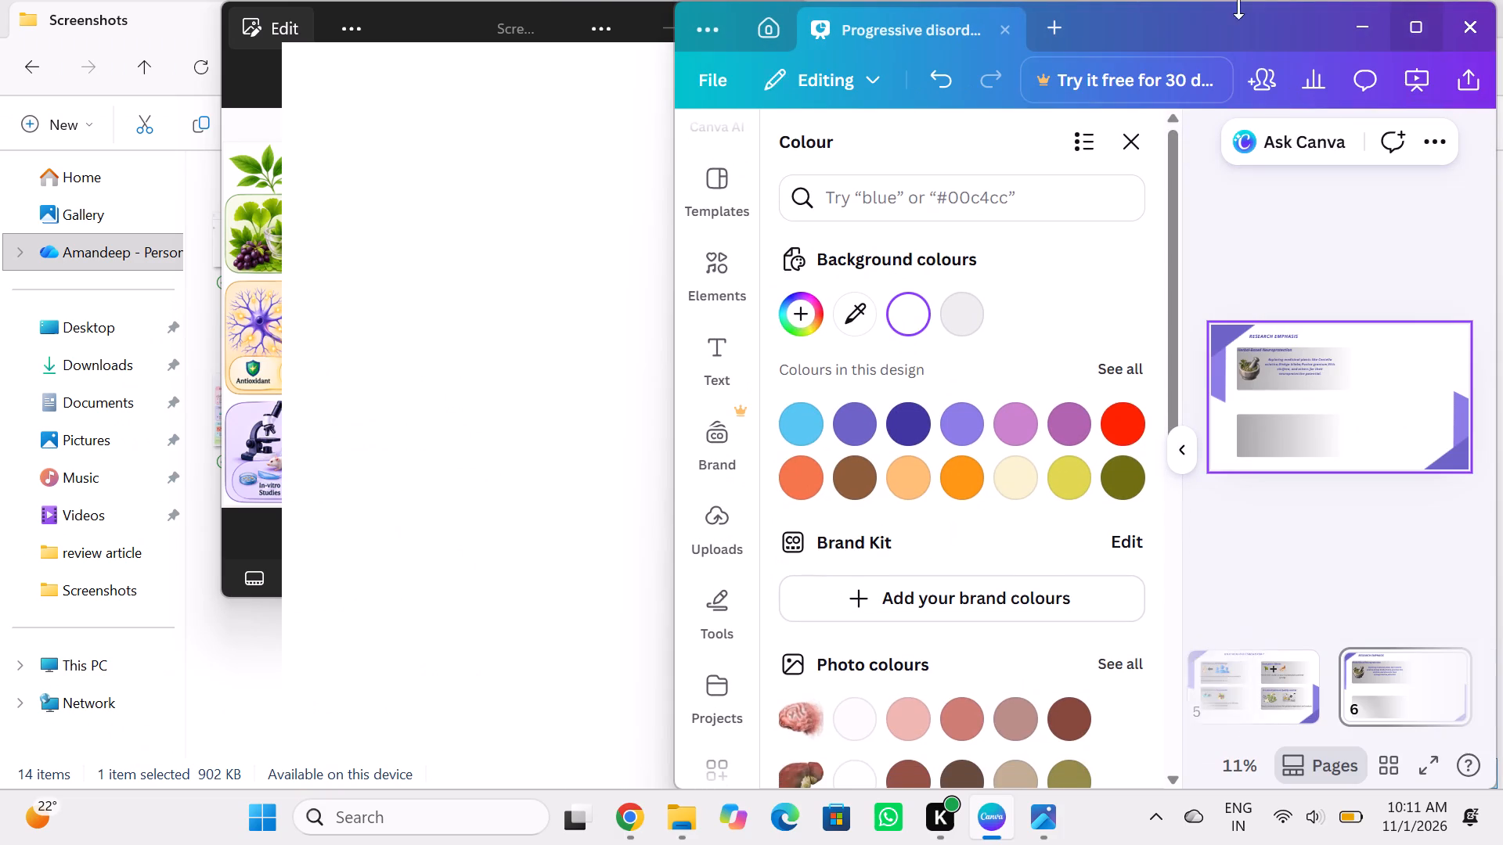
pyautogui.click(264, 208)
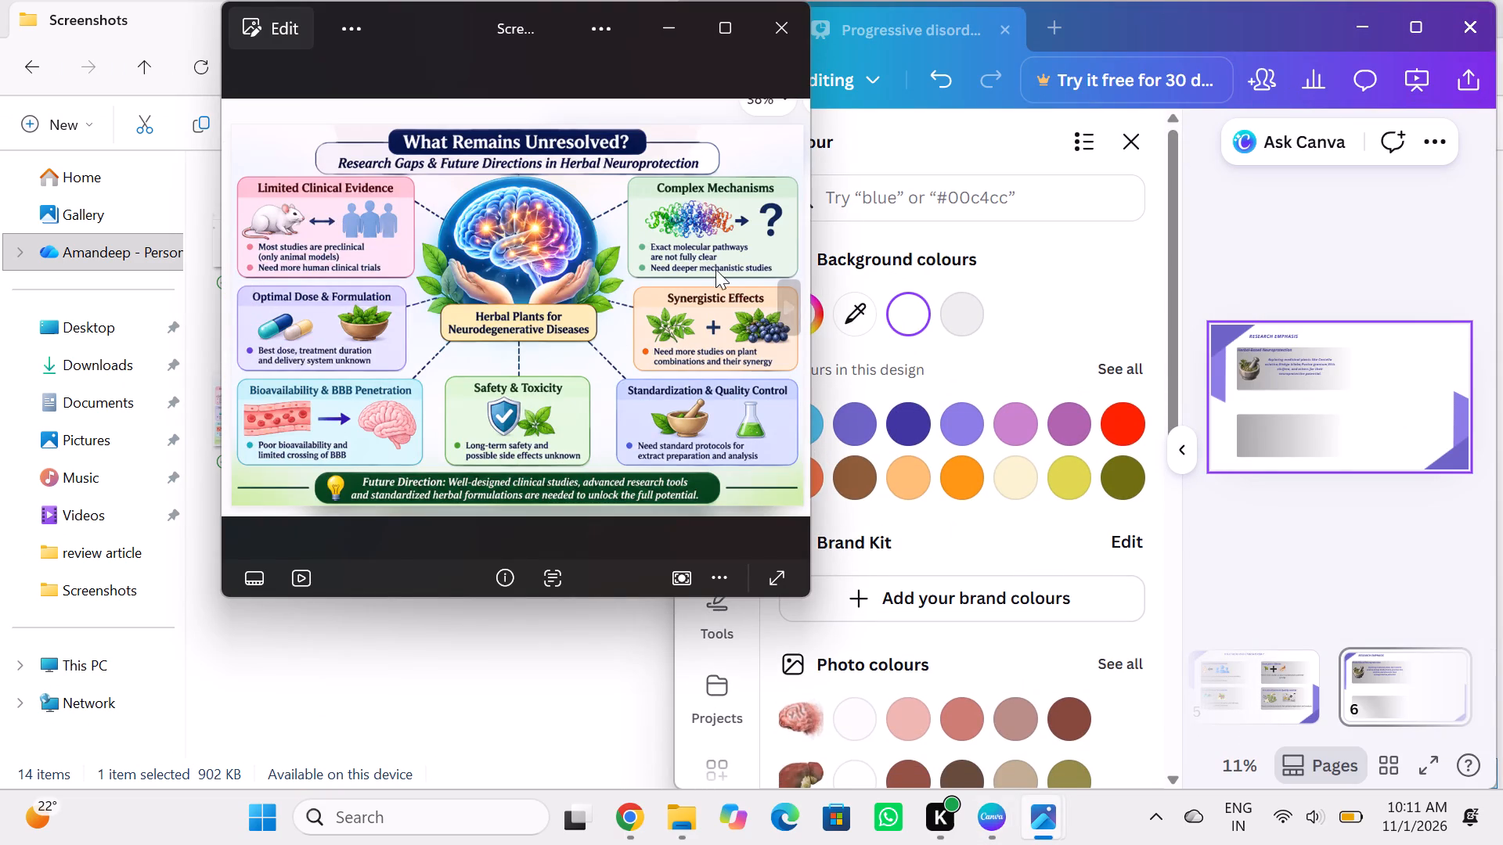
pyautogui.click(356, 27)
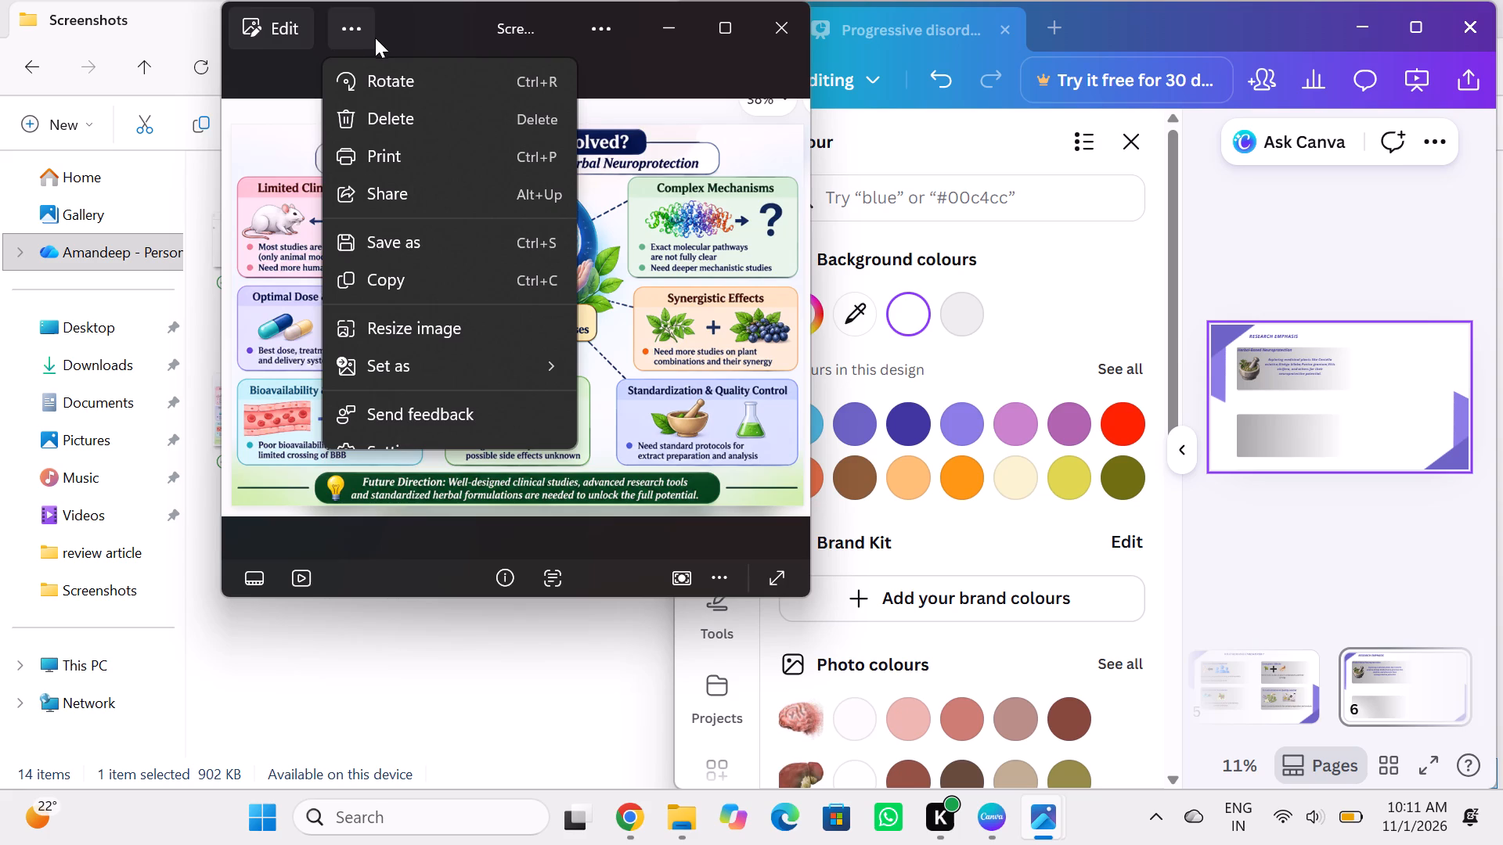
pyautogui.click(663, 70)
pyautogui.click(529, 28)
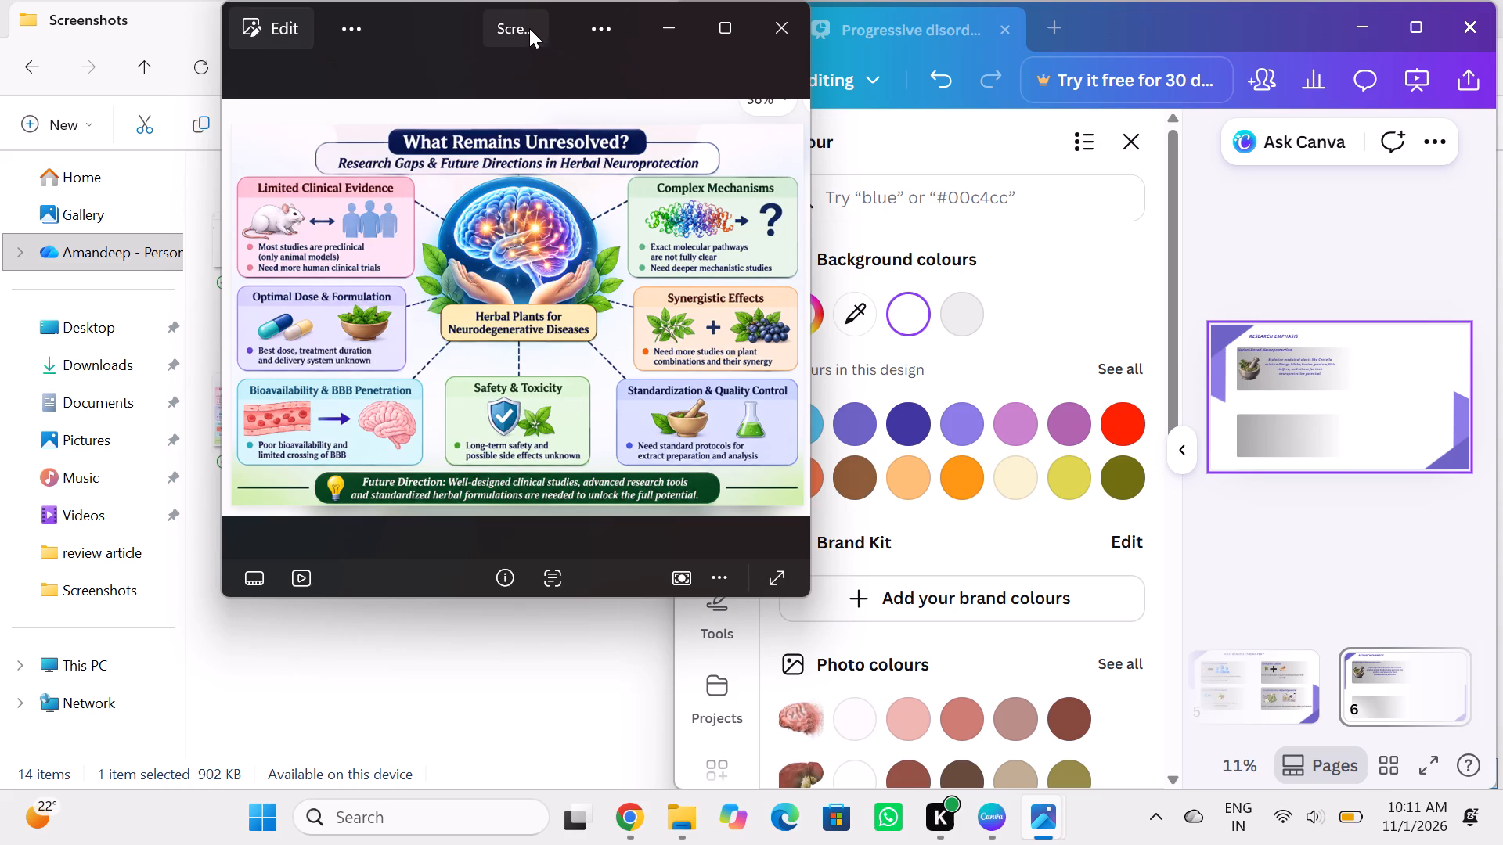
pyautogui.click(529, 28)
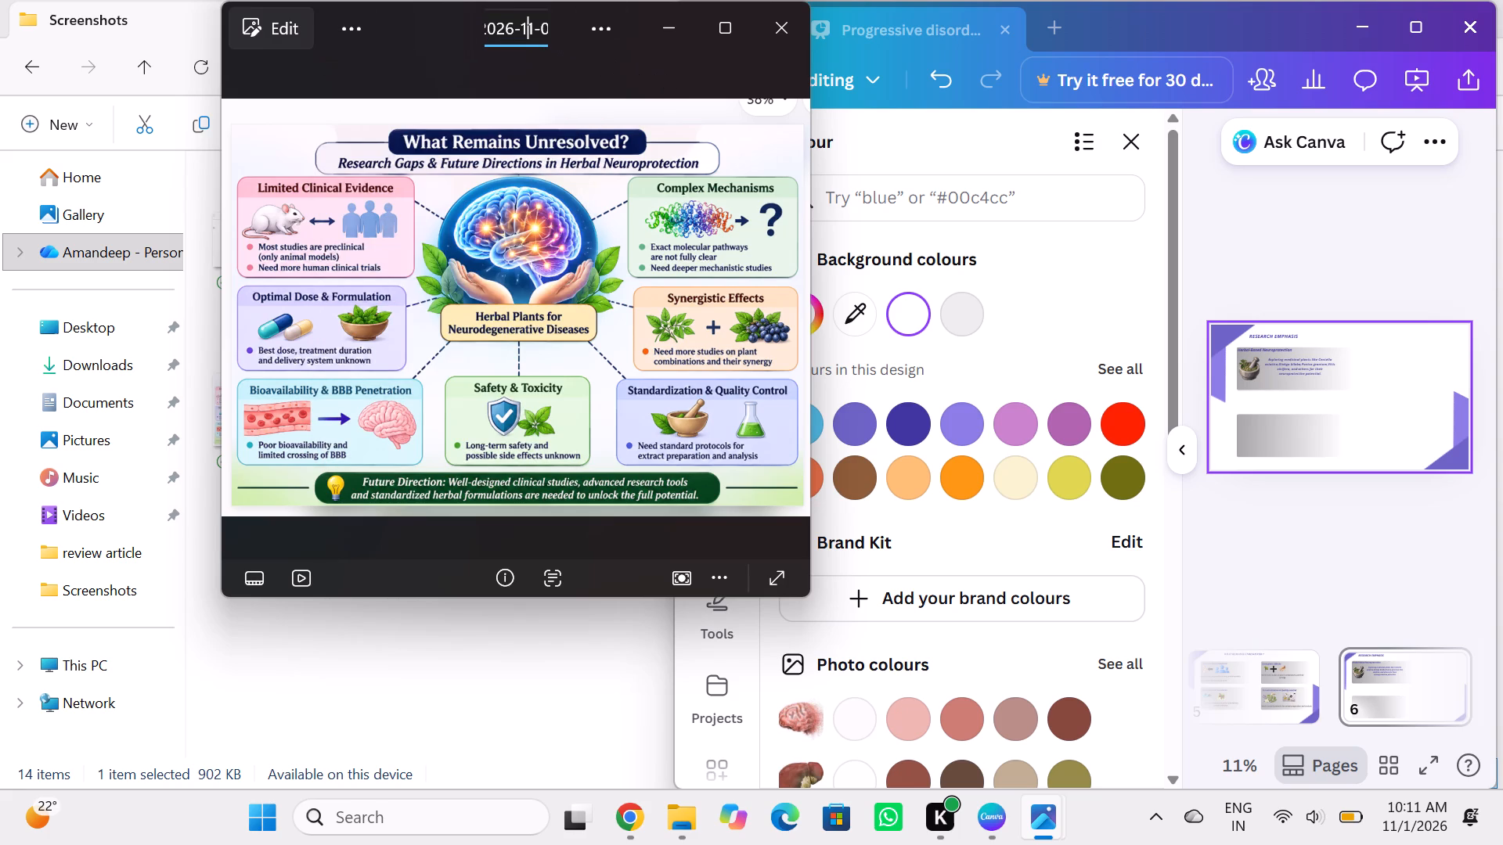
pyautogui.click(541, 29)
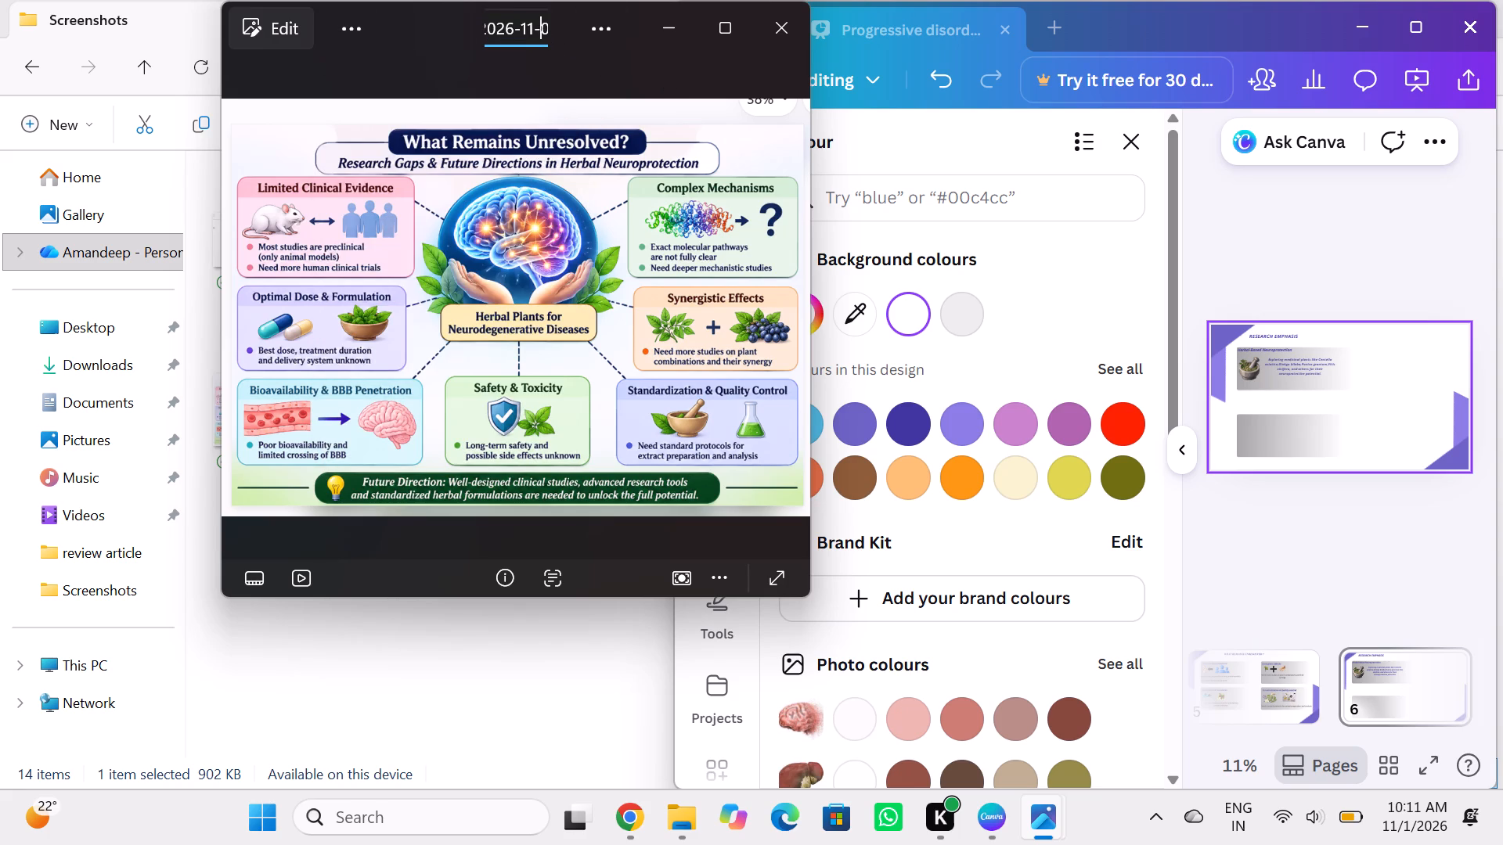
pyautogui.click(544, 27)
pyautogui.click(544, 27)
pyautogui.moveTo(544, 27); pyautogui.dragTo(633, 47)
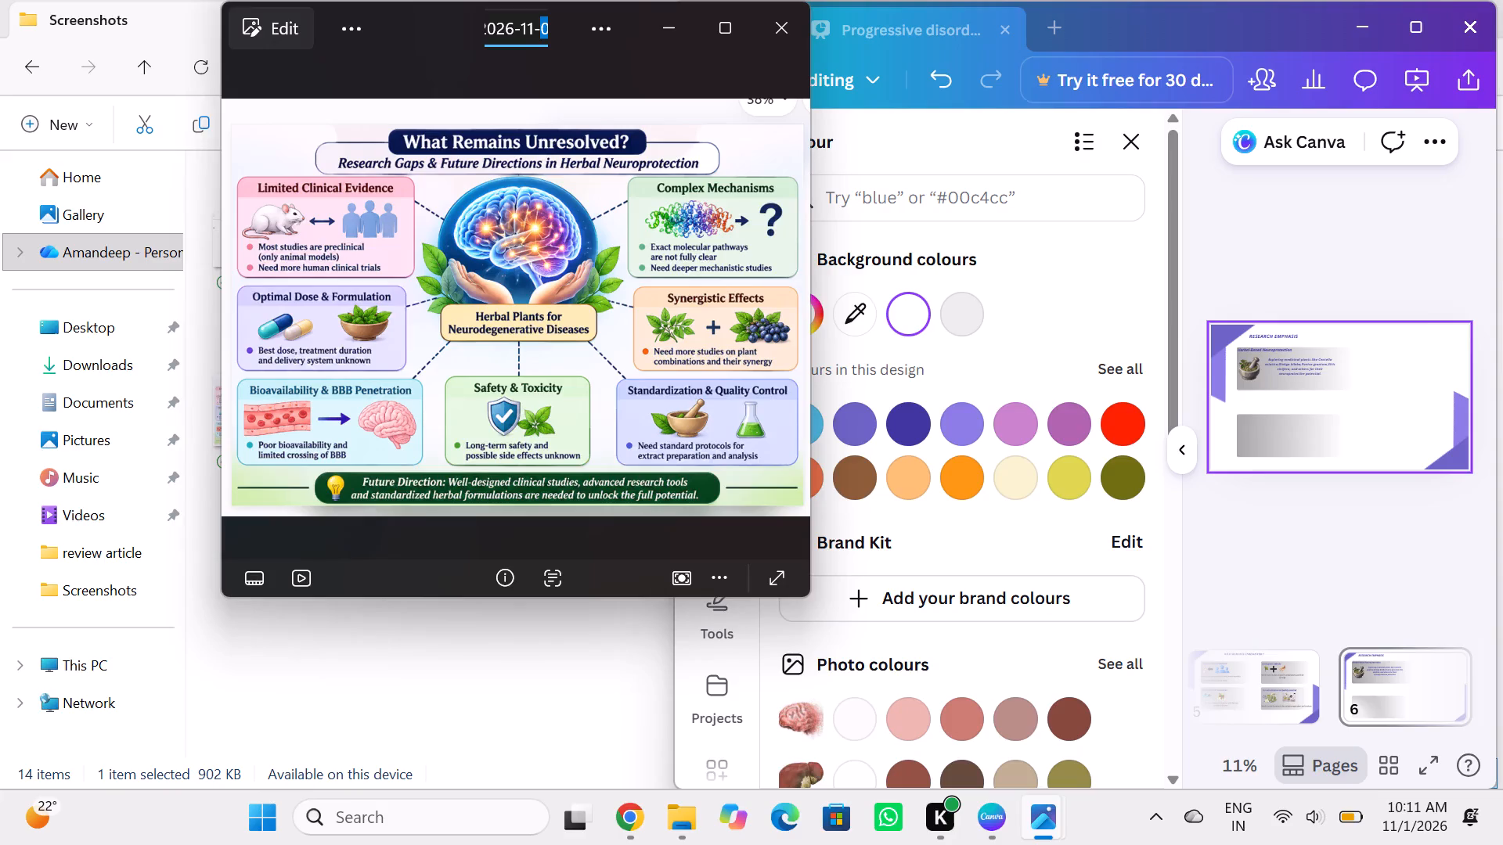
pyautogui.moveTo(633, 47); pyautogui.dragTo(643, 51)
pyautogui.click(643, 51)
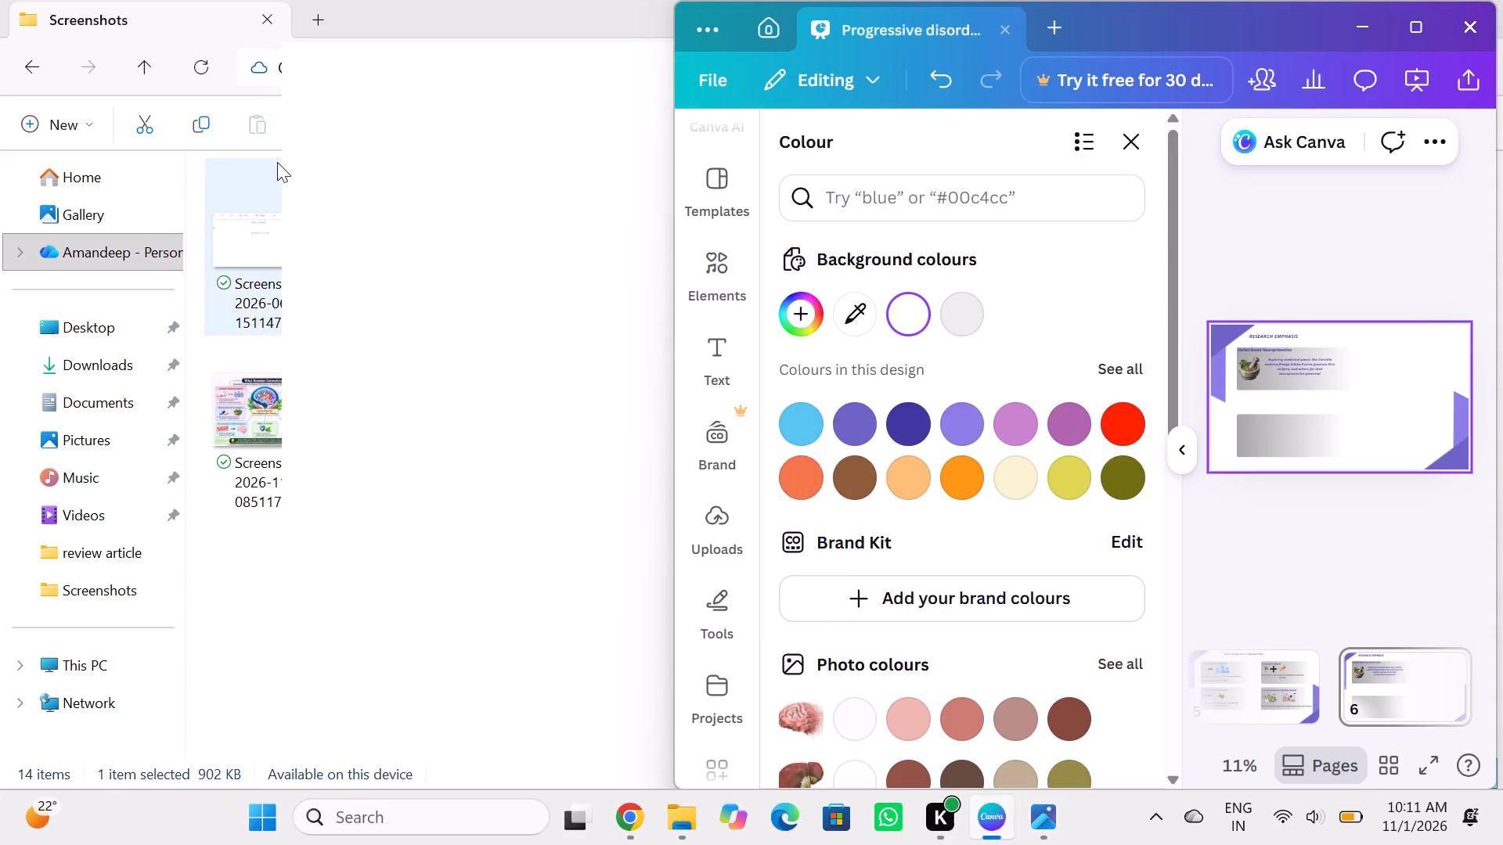
pyautogui.click(248, 650)
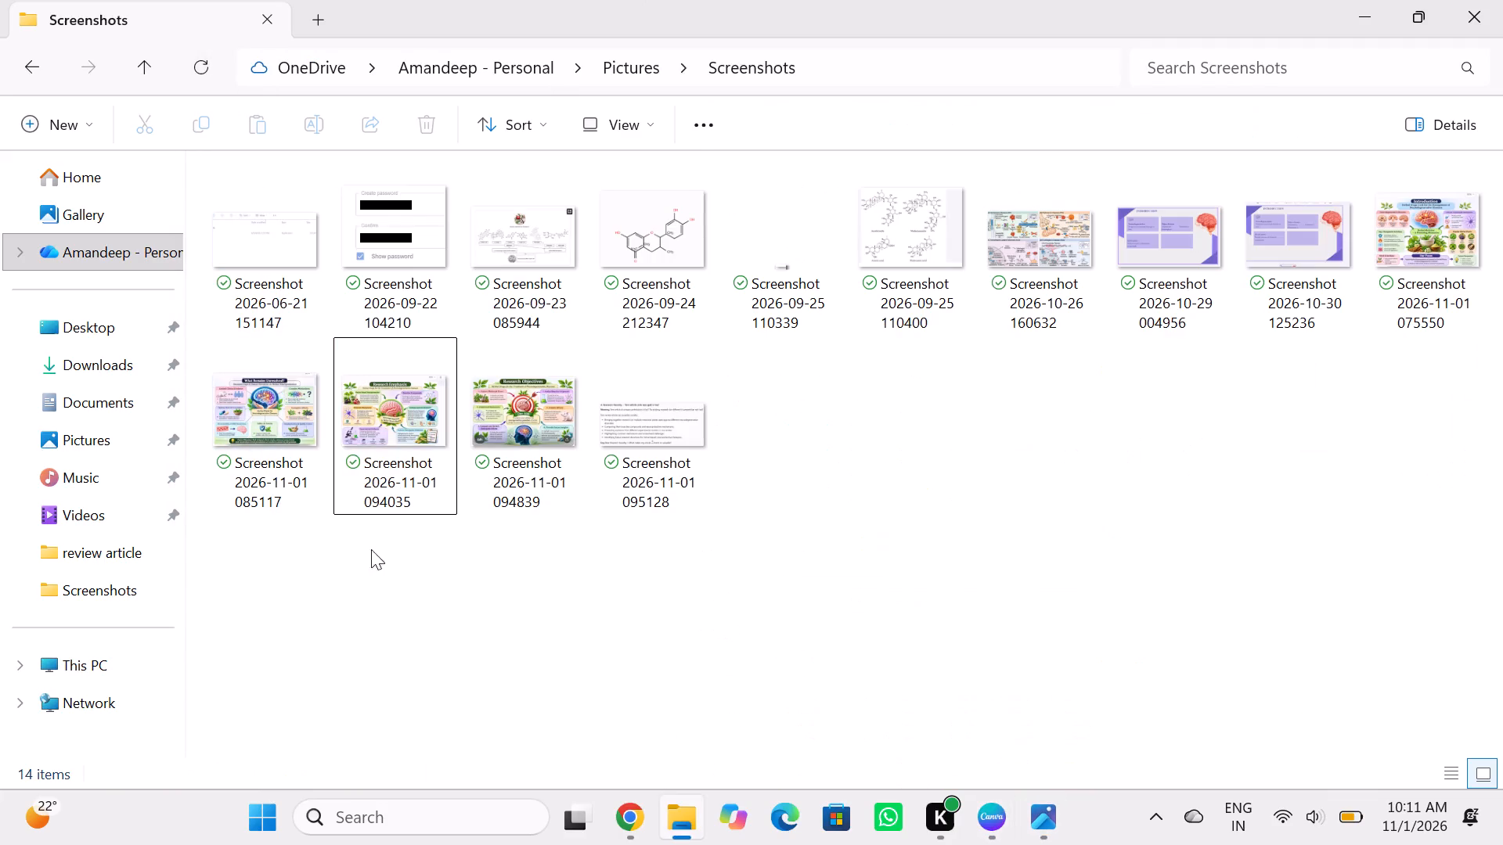
pyautogui.doubleClick(384, 383)
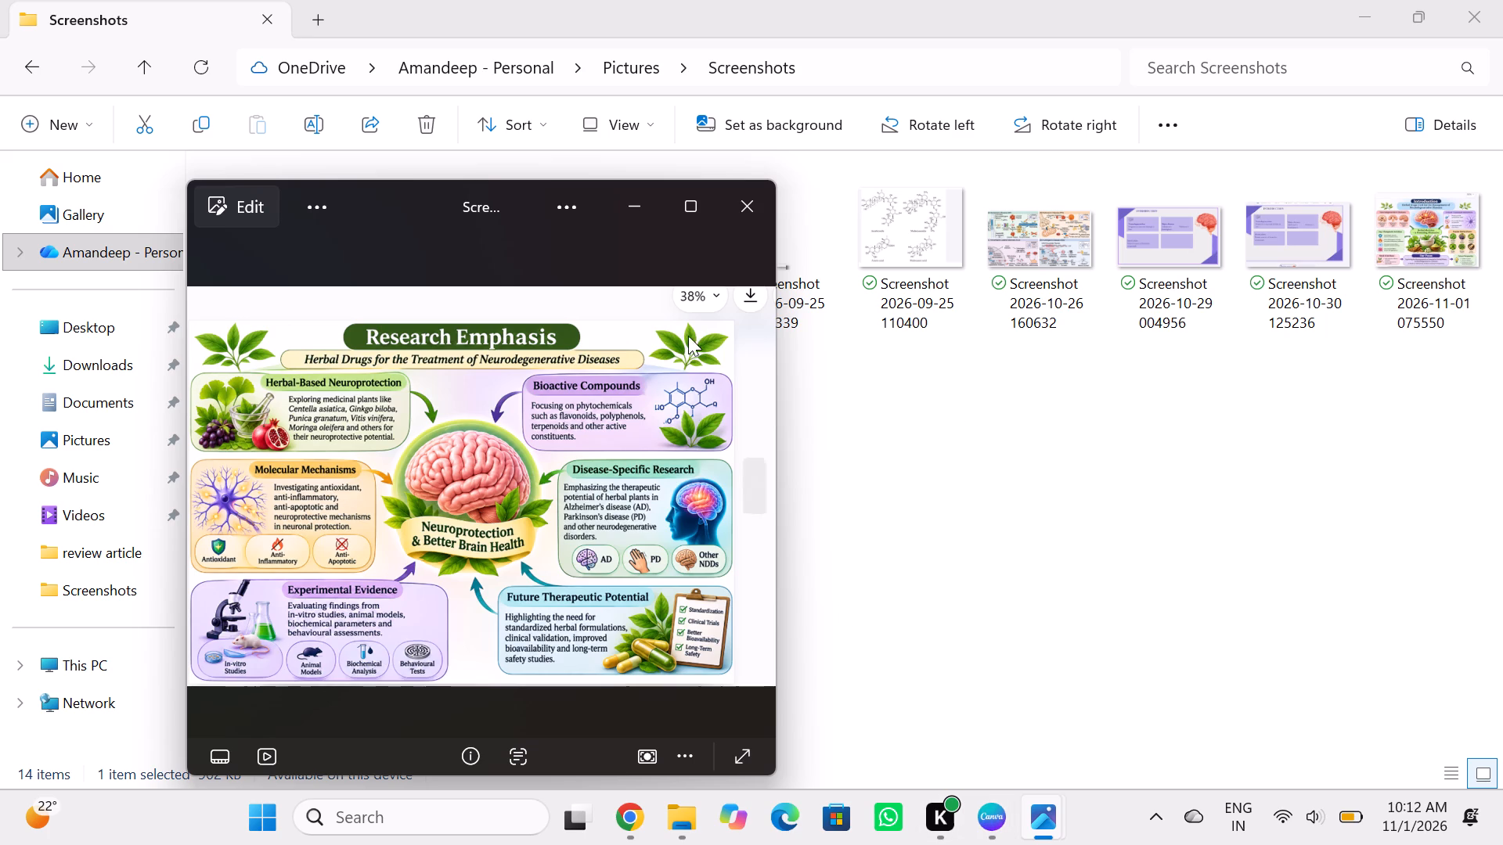
pyautogui.click(696, 201)
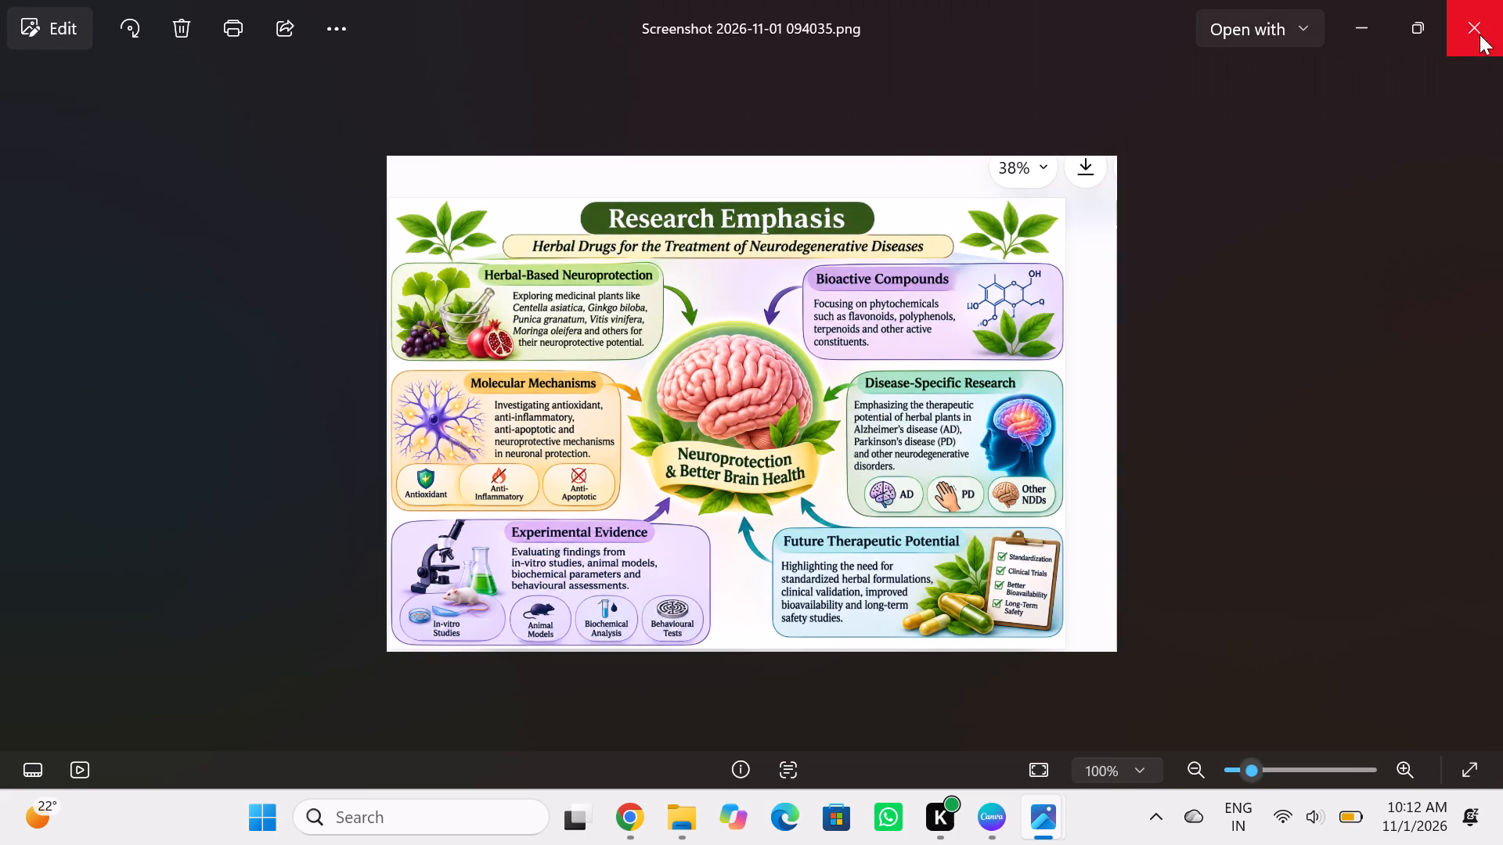
pyautogui.click(1426, 22)
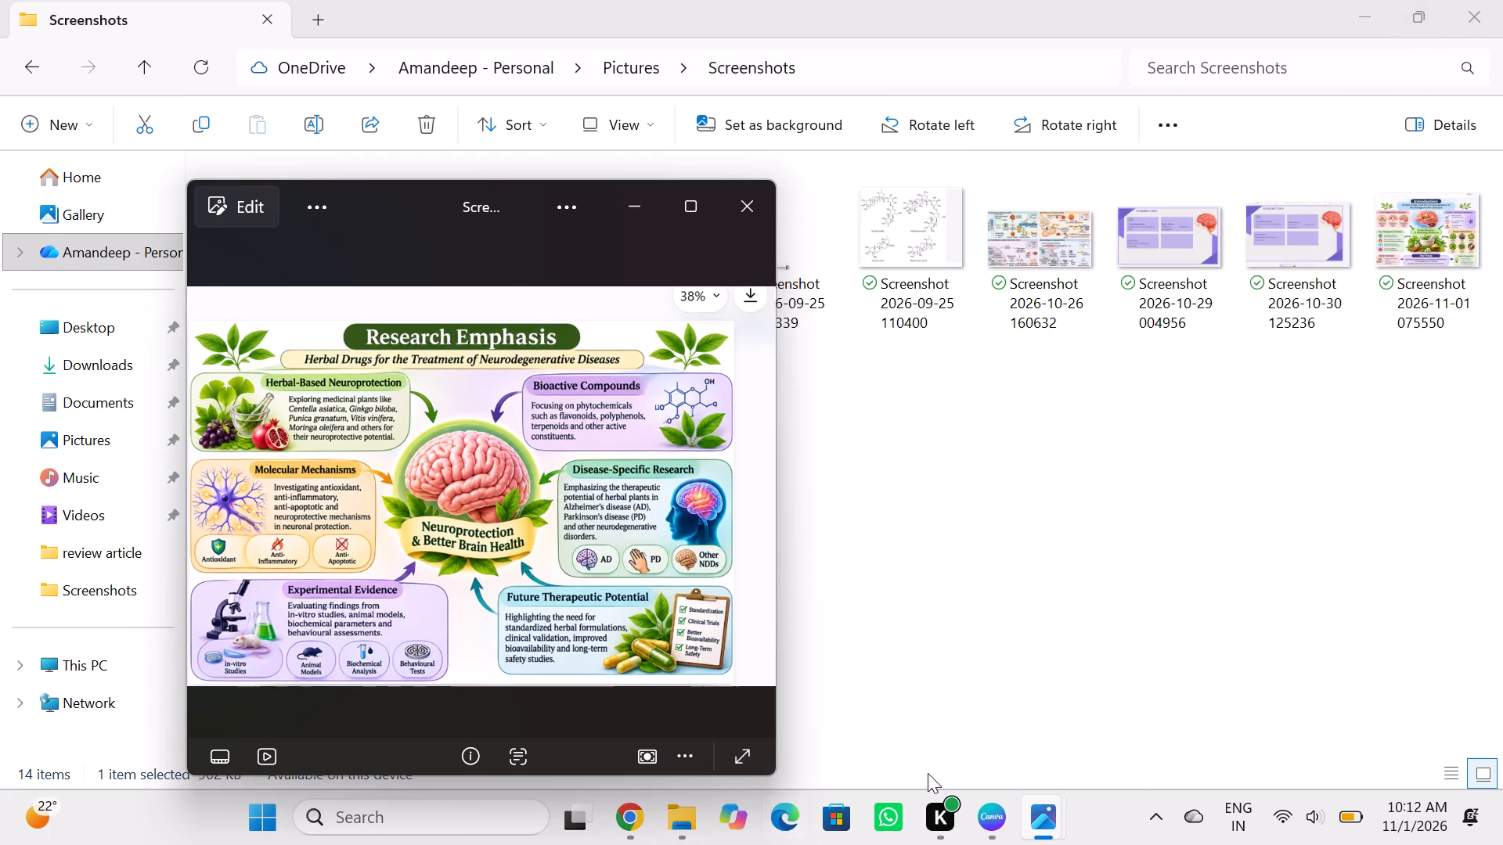
# Switch to Canva and add a text box reading "Molecular Mechanisms" on slide 6.
pyautogui.click(976, 819)
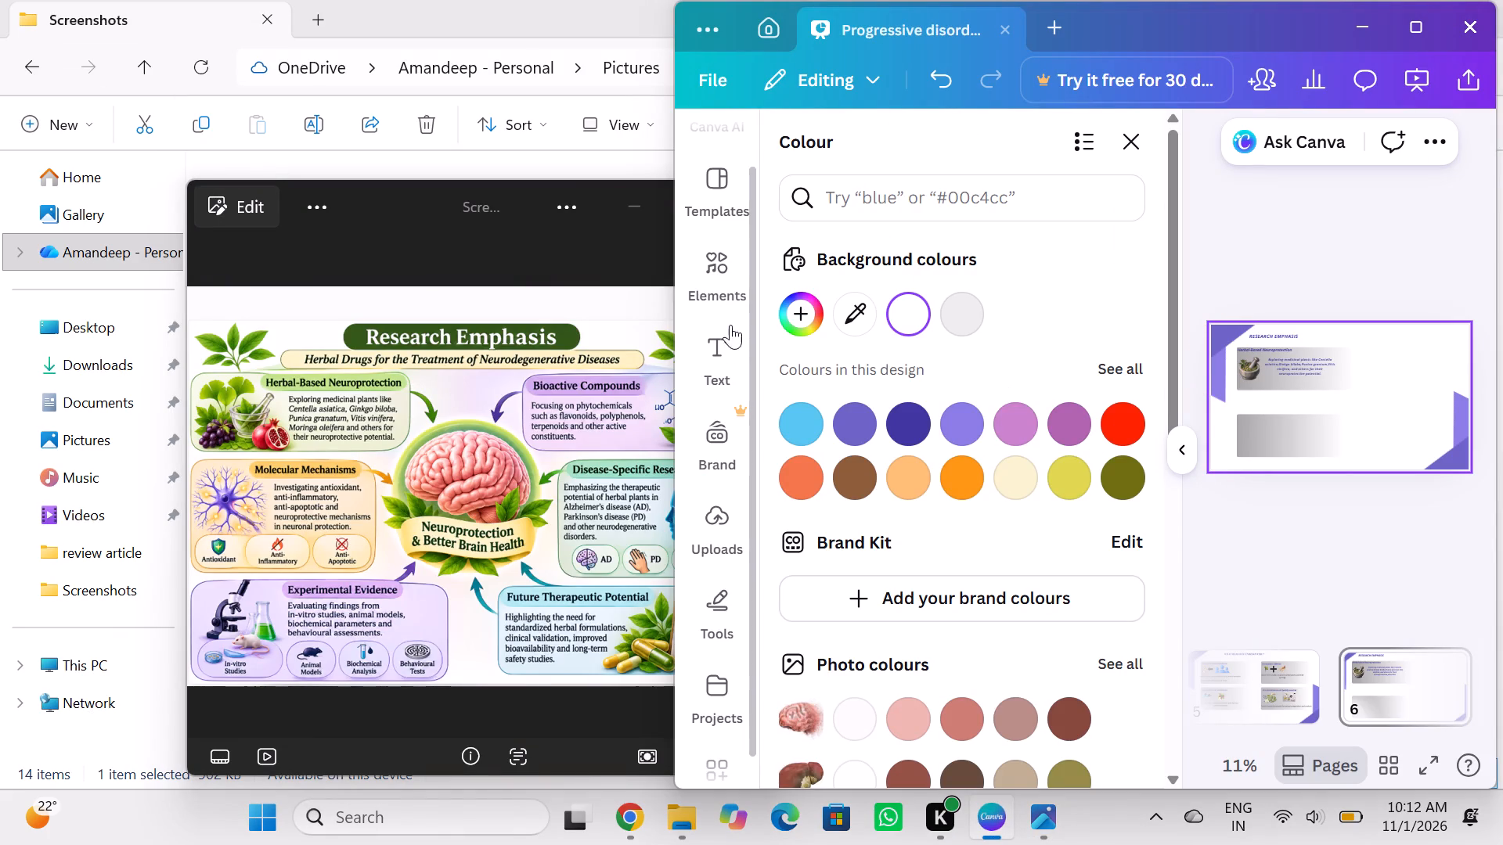
pyautogui.click(708, 361)
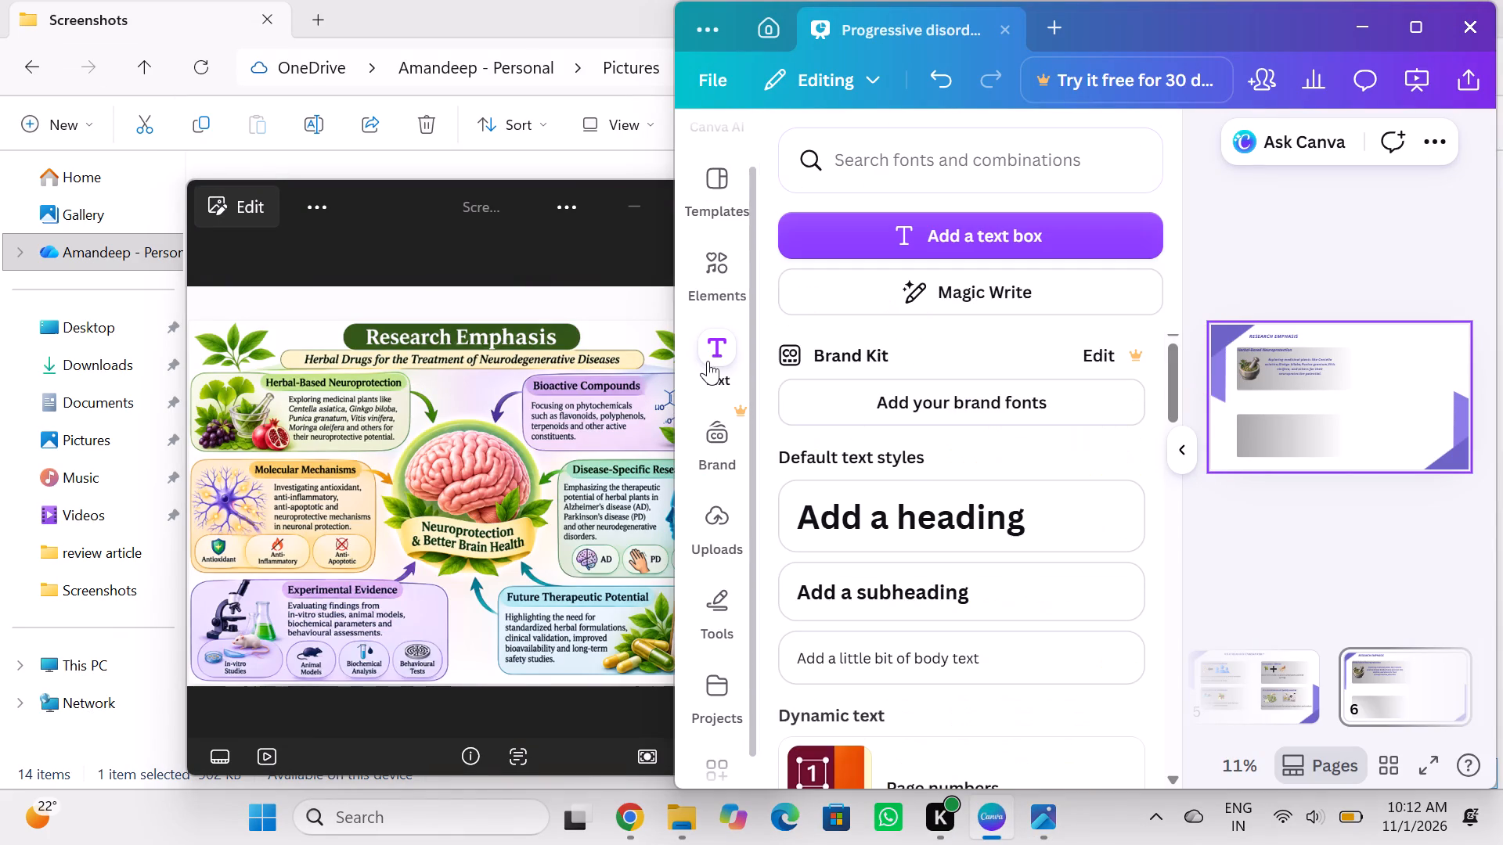
pyautogui.click(1107, 238)
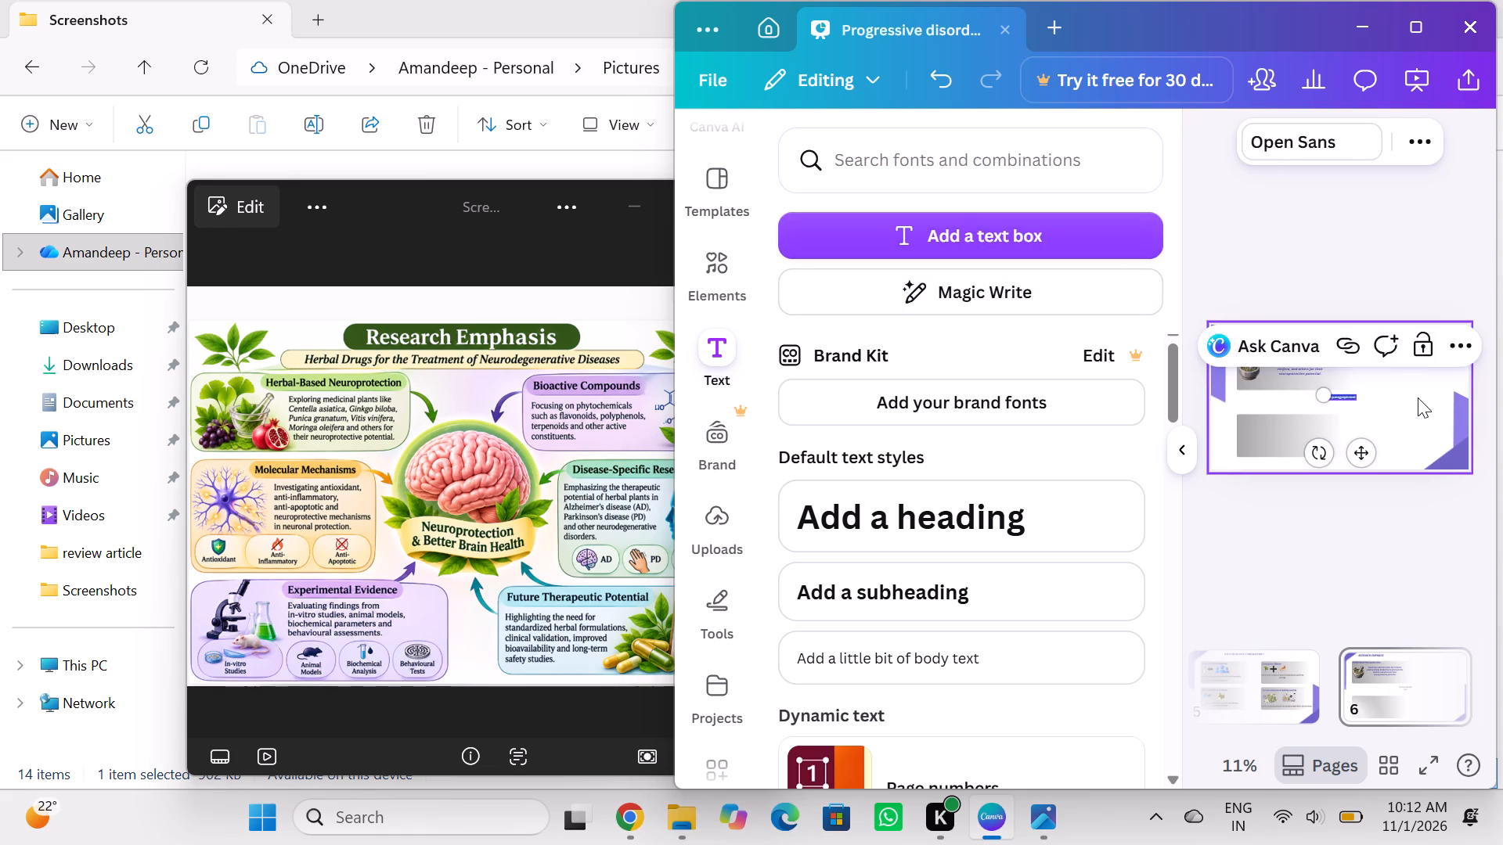
pyautogui.press('BackSpace')
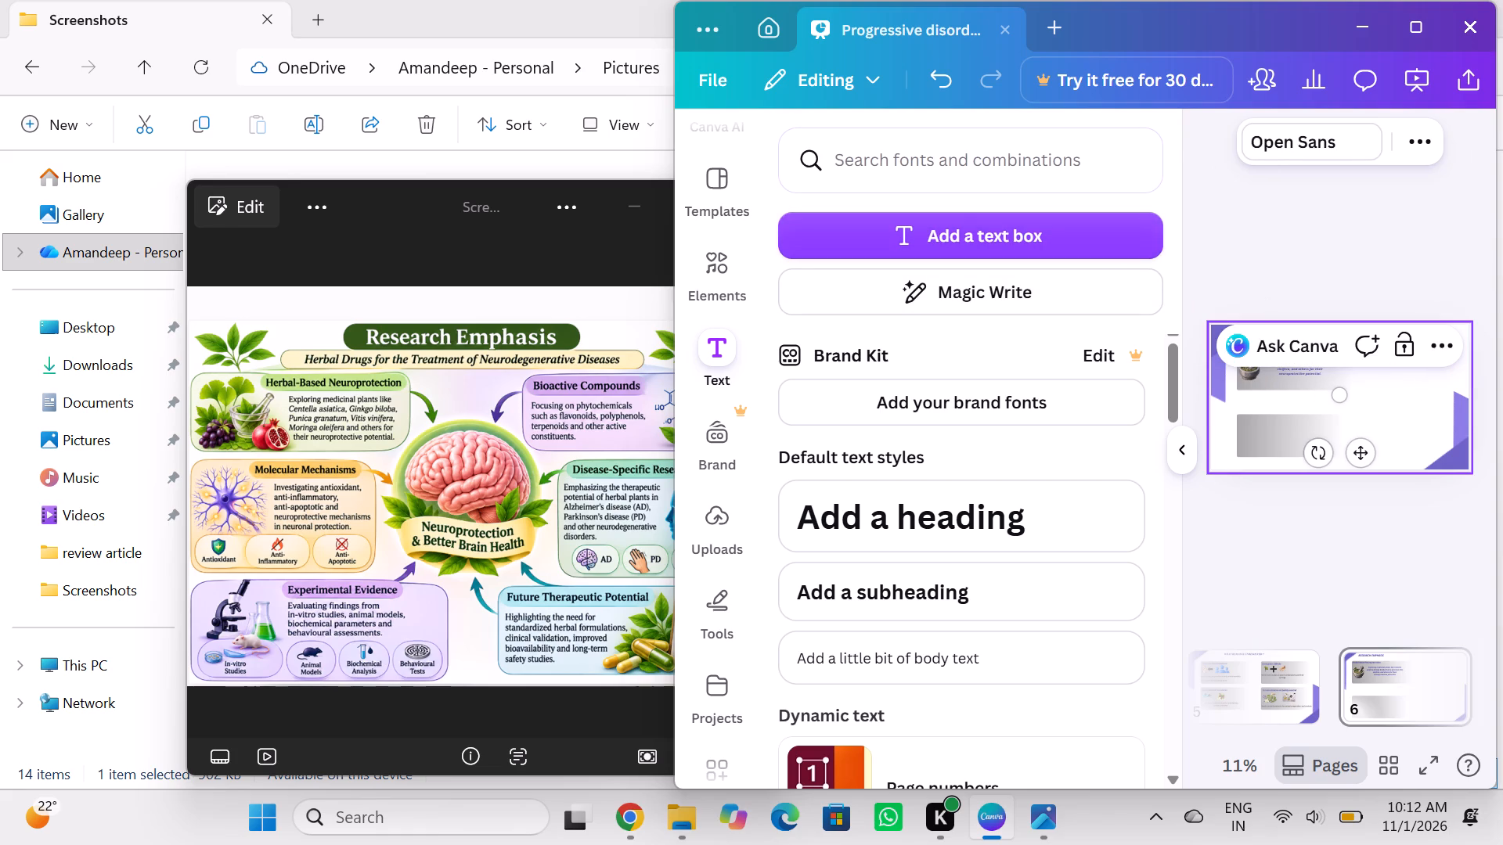
pyautogui.press('m')
pyautogui.press('m')
pyautogui.write('echanisms')
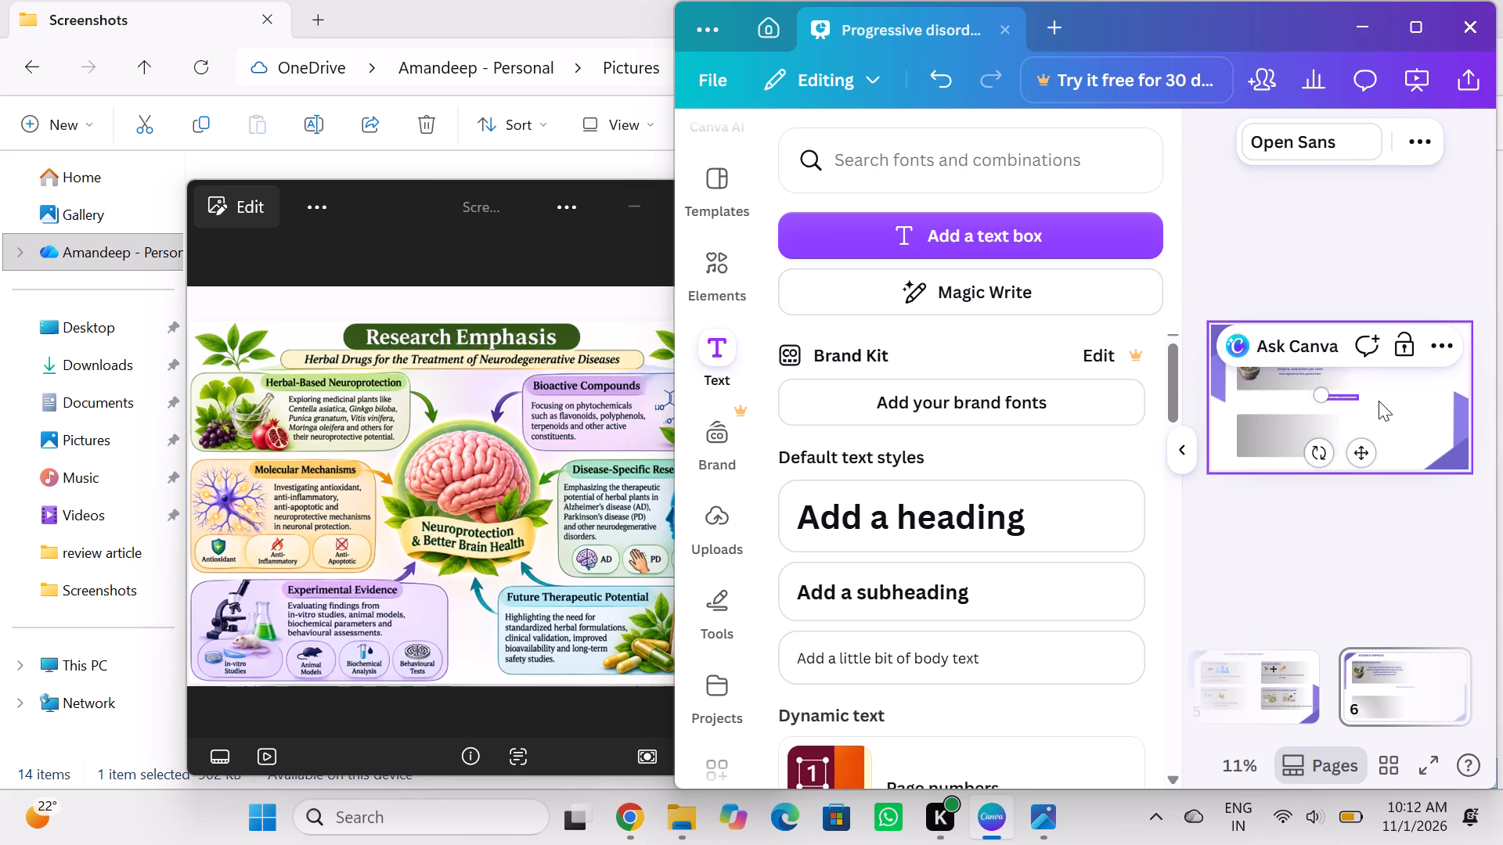
# Format the "Molecular Mechanisms" text as bold and italic.
pyautogui.click(1411, 25)
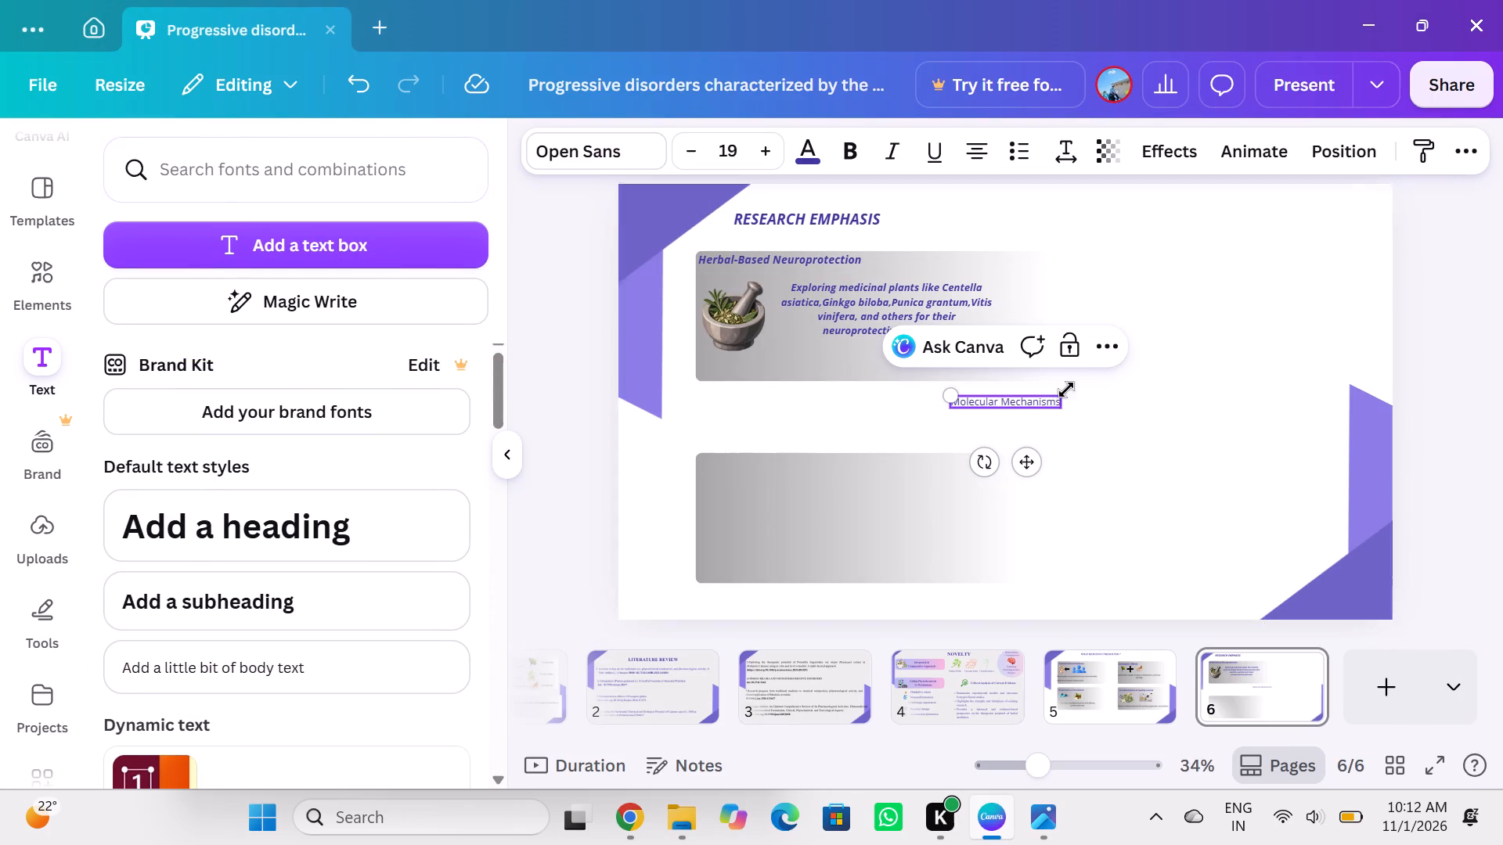
pyautogui.click(847, 149)
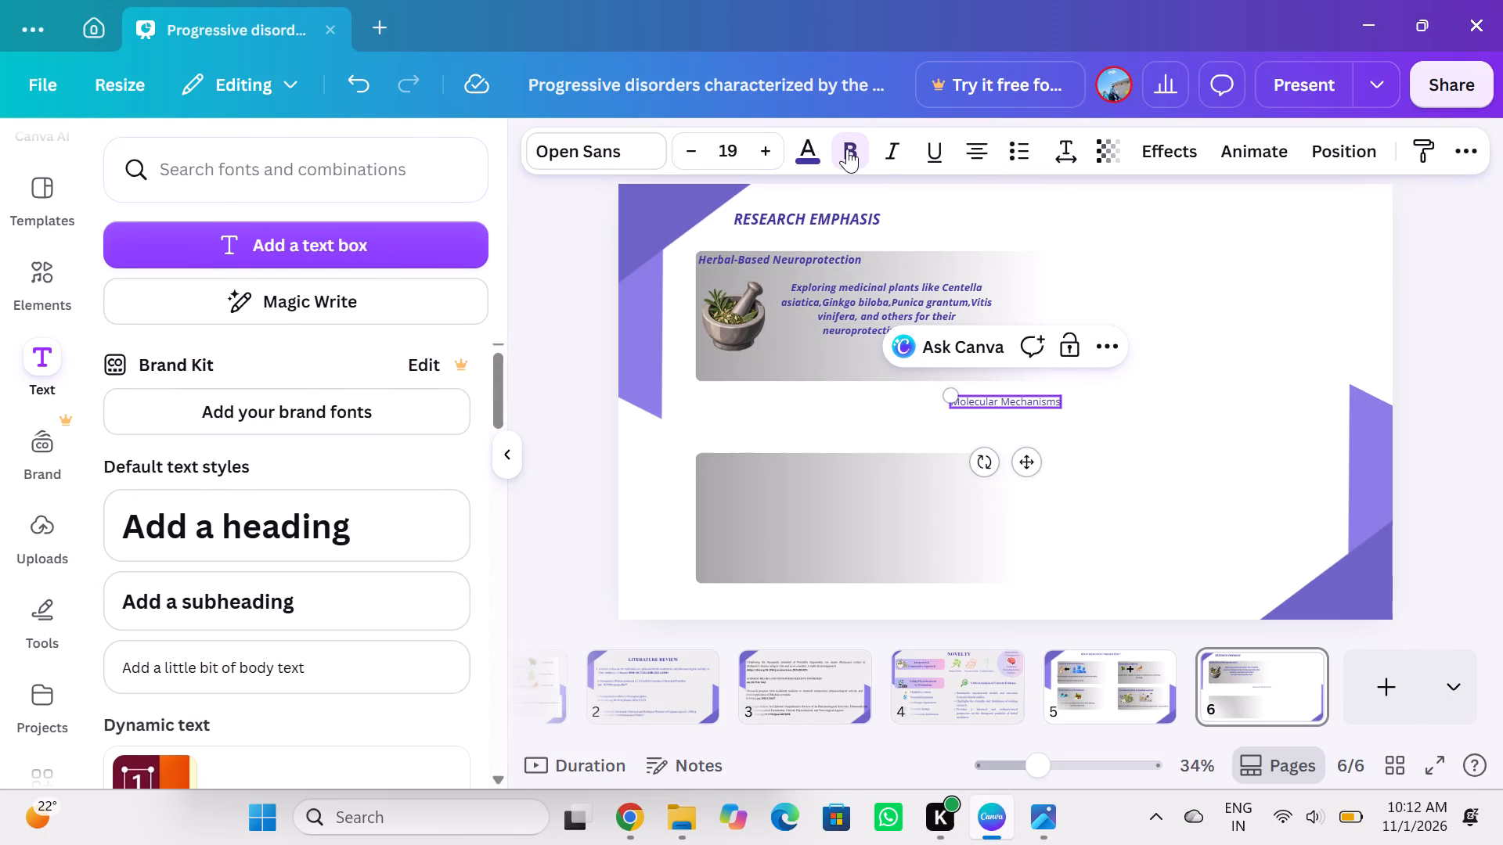
pyautogui.click(847, 149)
pyautogui.click(1110, 426)
pyautogui.click(1042, 399)
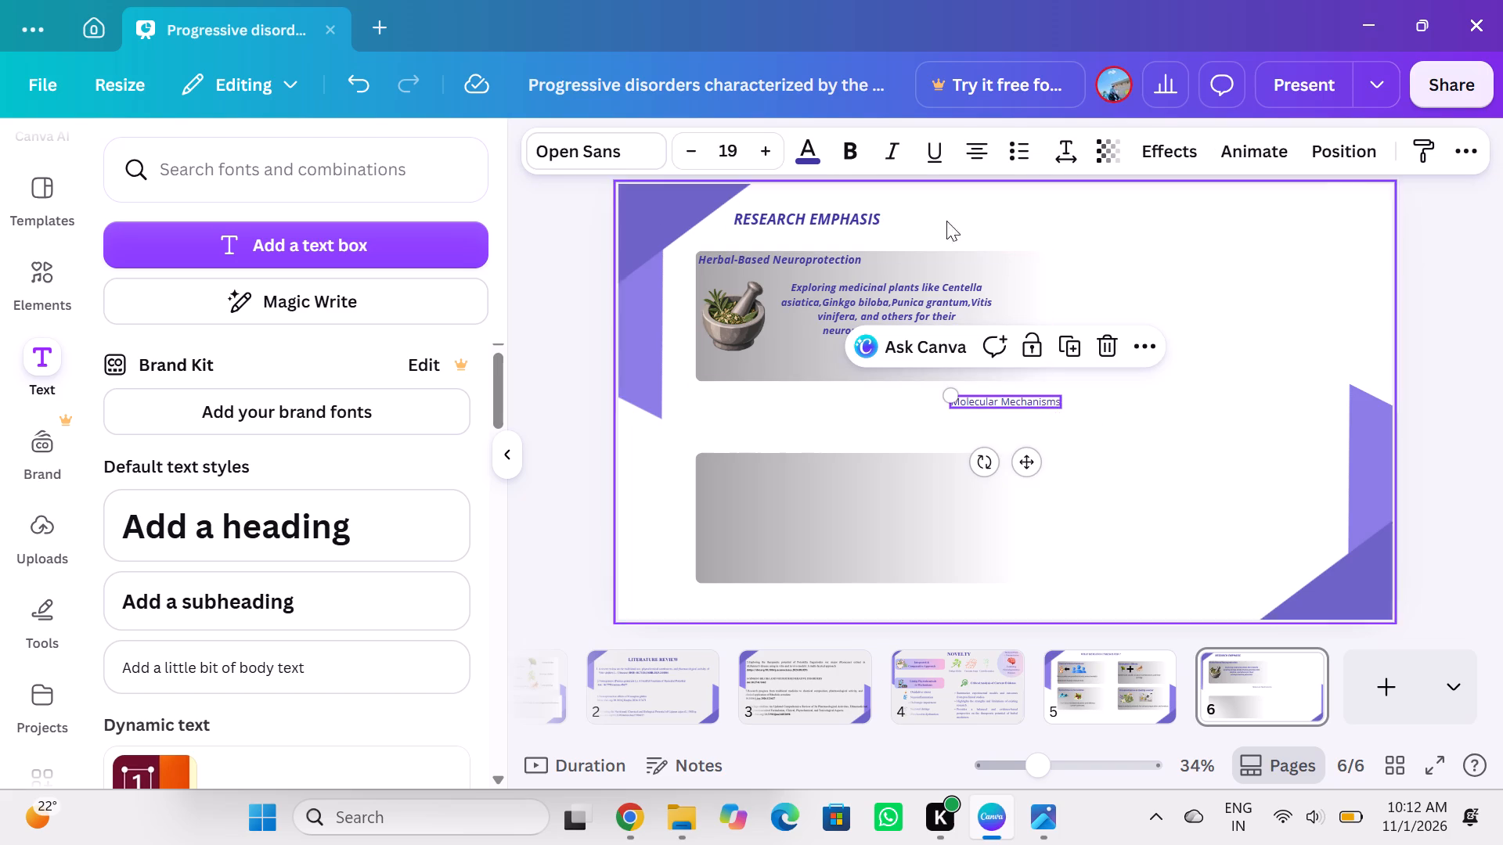
pyautogui.click(845, 145)
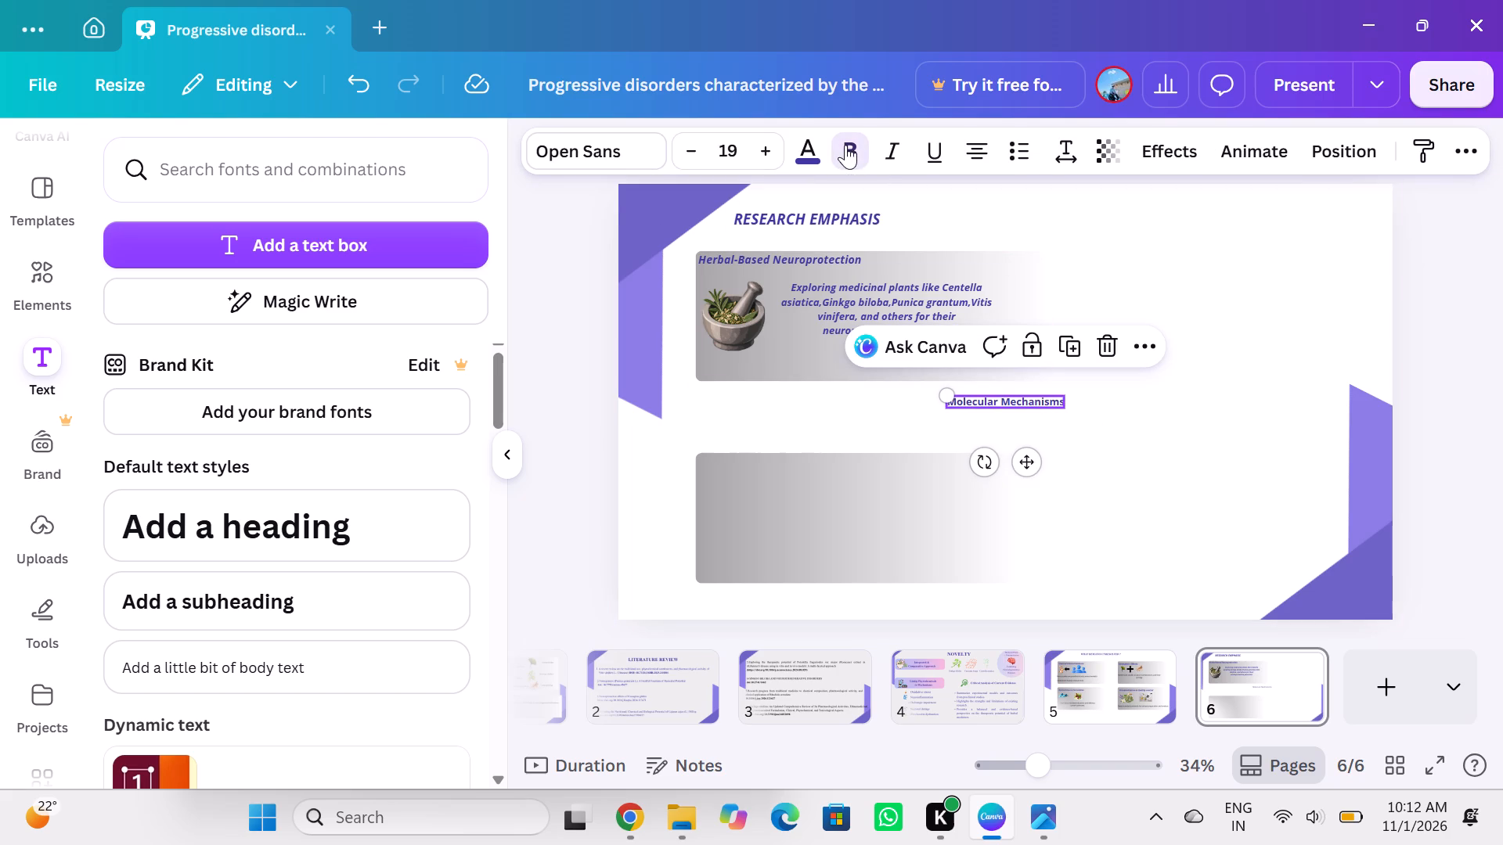
pyautogui.click(888, 148)
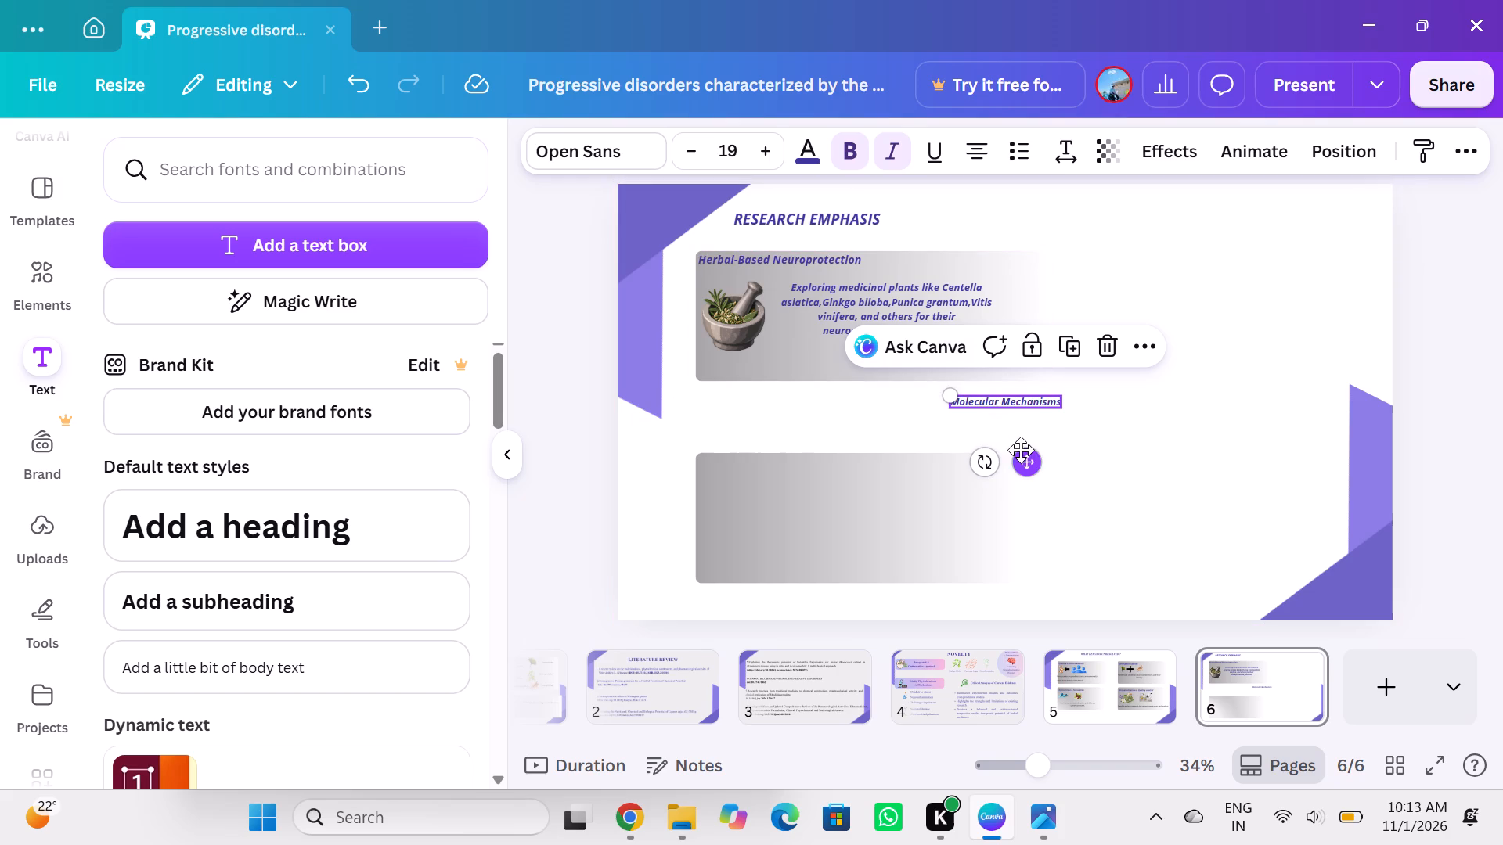
# Place the "Molecular Mechanisms" heading at the upper-left corner of the lower grey gradient box with font size 23.
pyautogui.moveTo(1021, 450); pyautogui.dragTo(770, 513)
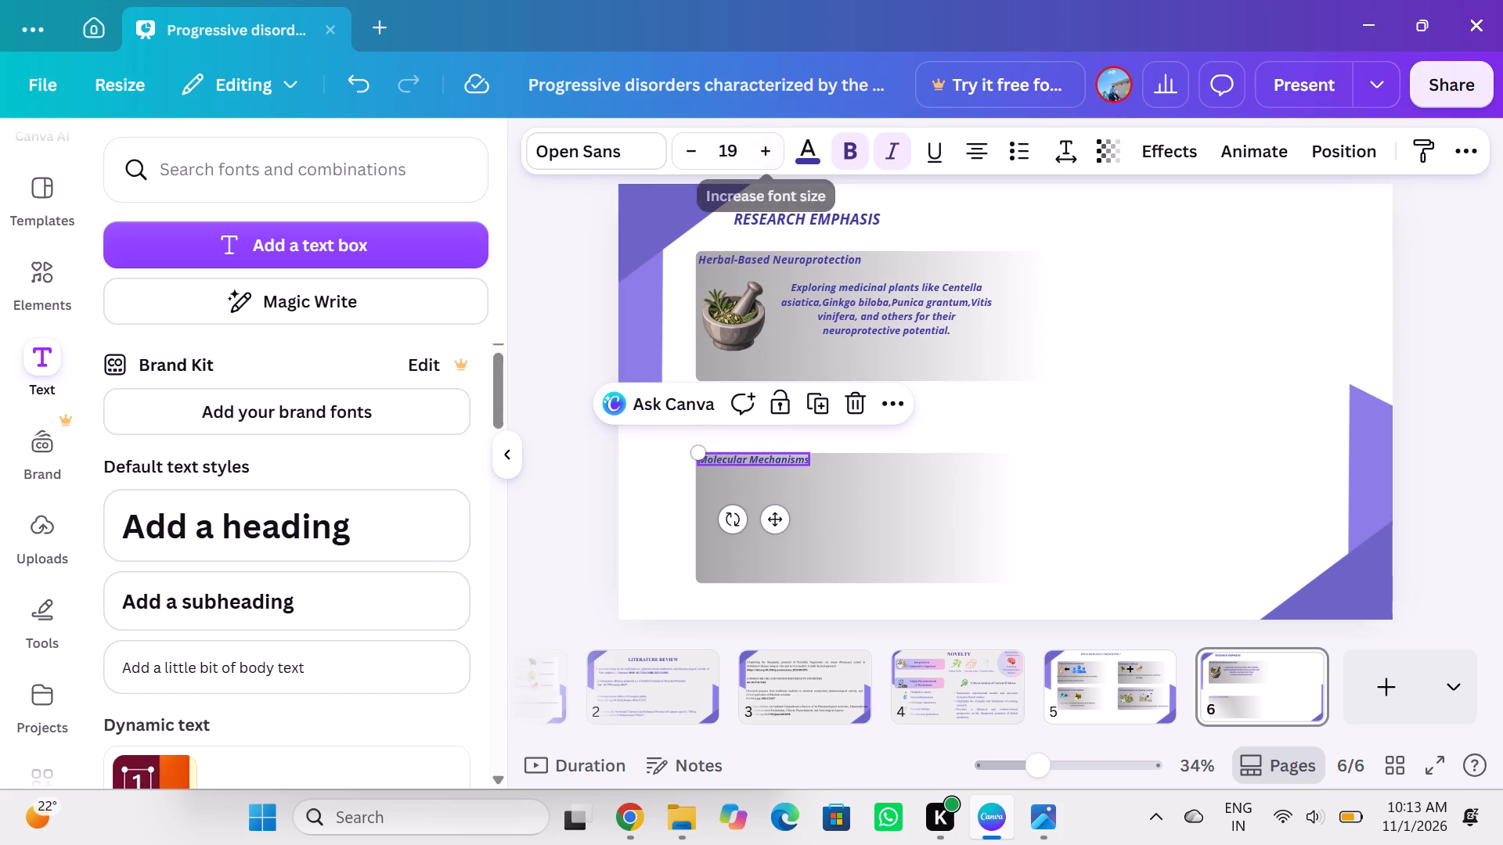
pyautogui.tripleClick(773, 142)
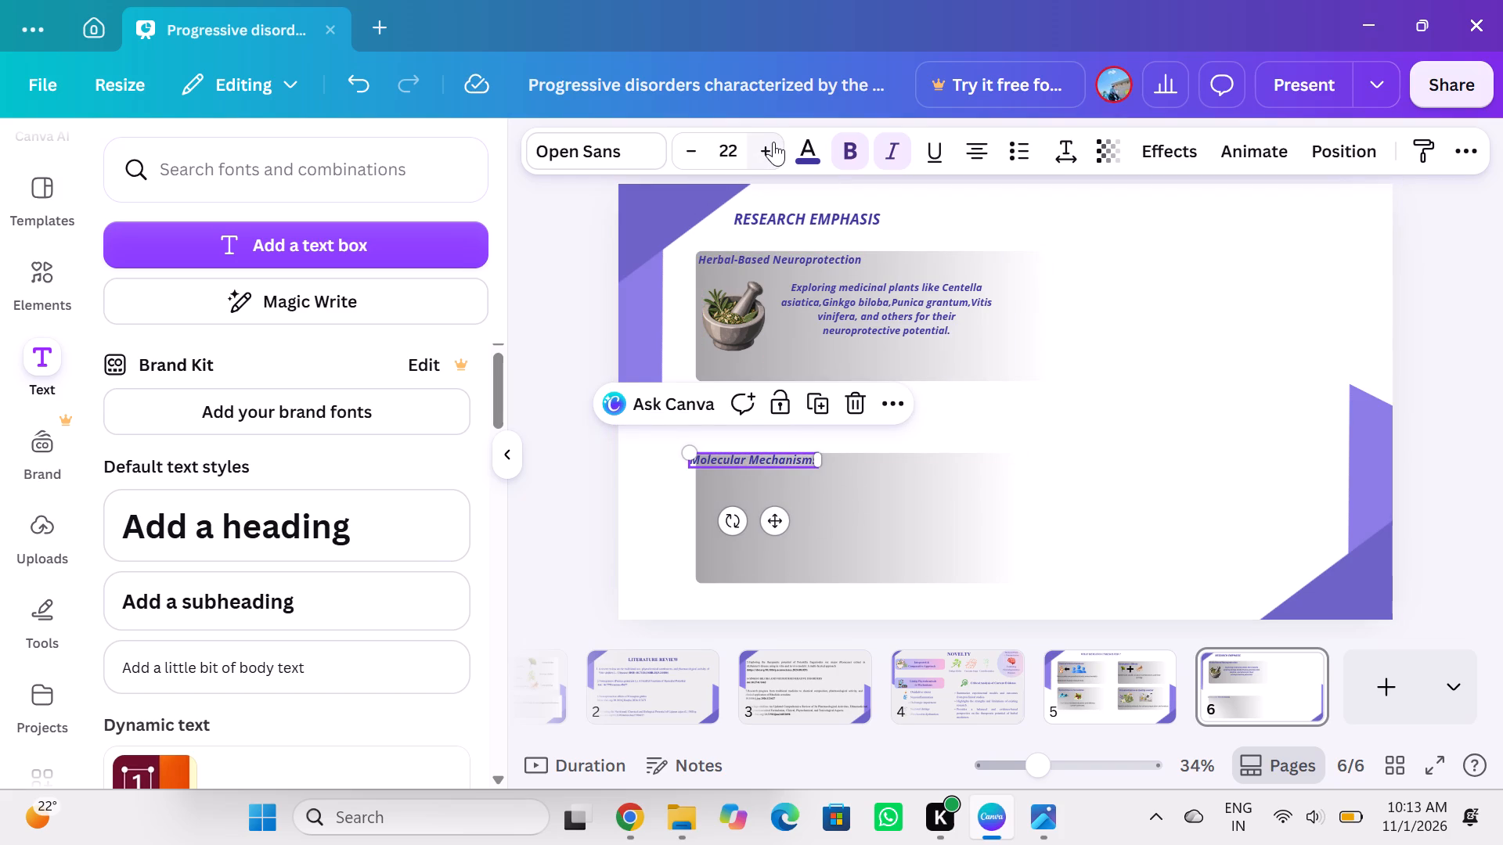
pyautogui.click(773, 142)
pyautogui.tripleClick(773, 142)
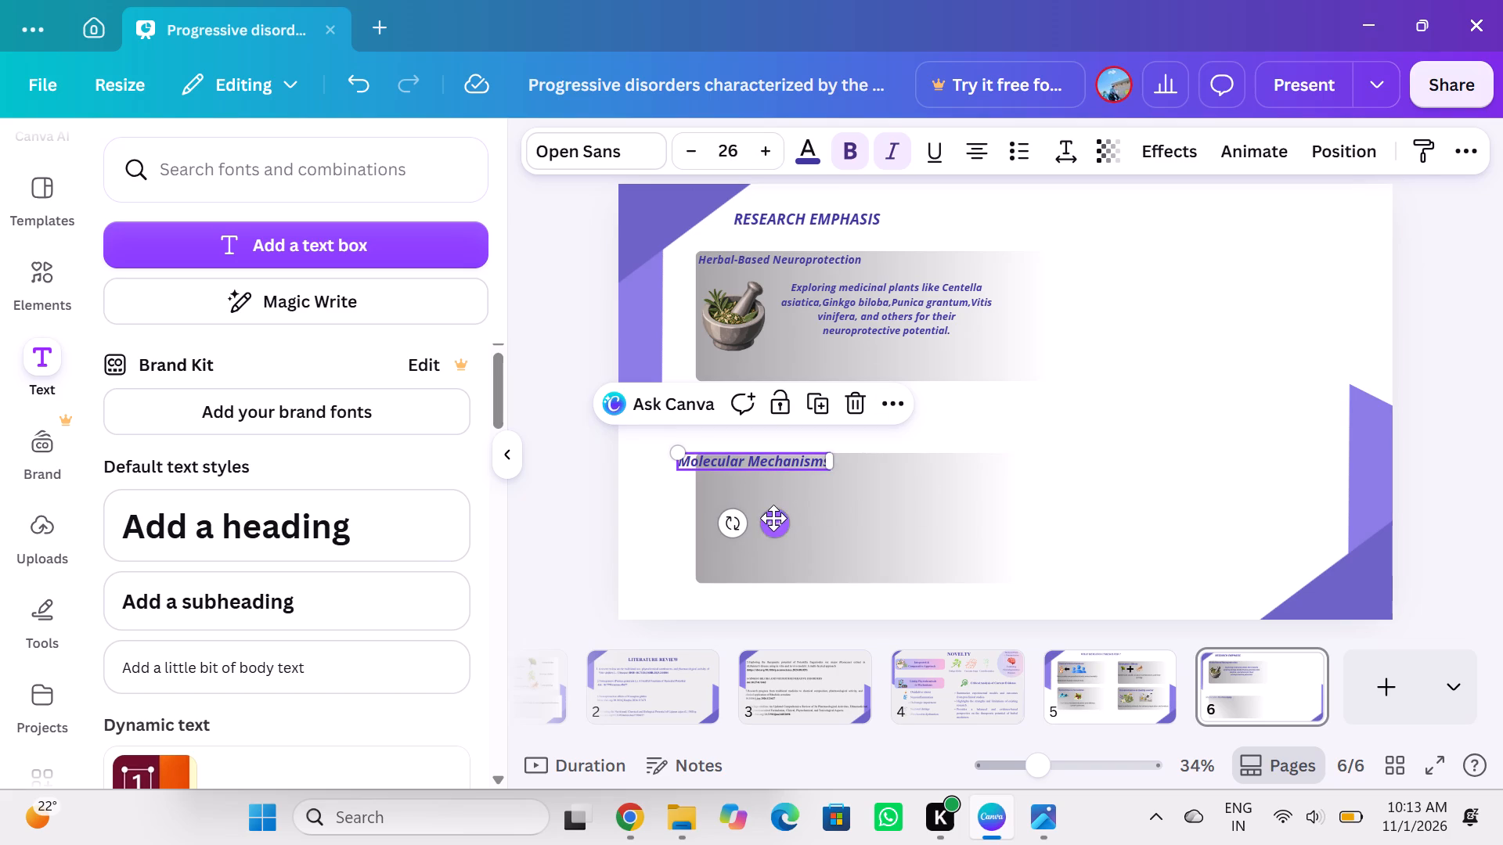
pyautogui.moveTo(773, 518); pyautogui.dragTo(798, 522)
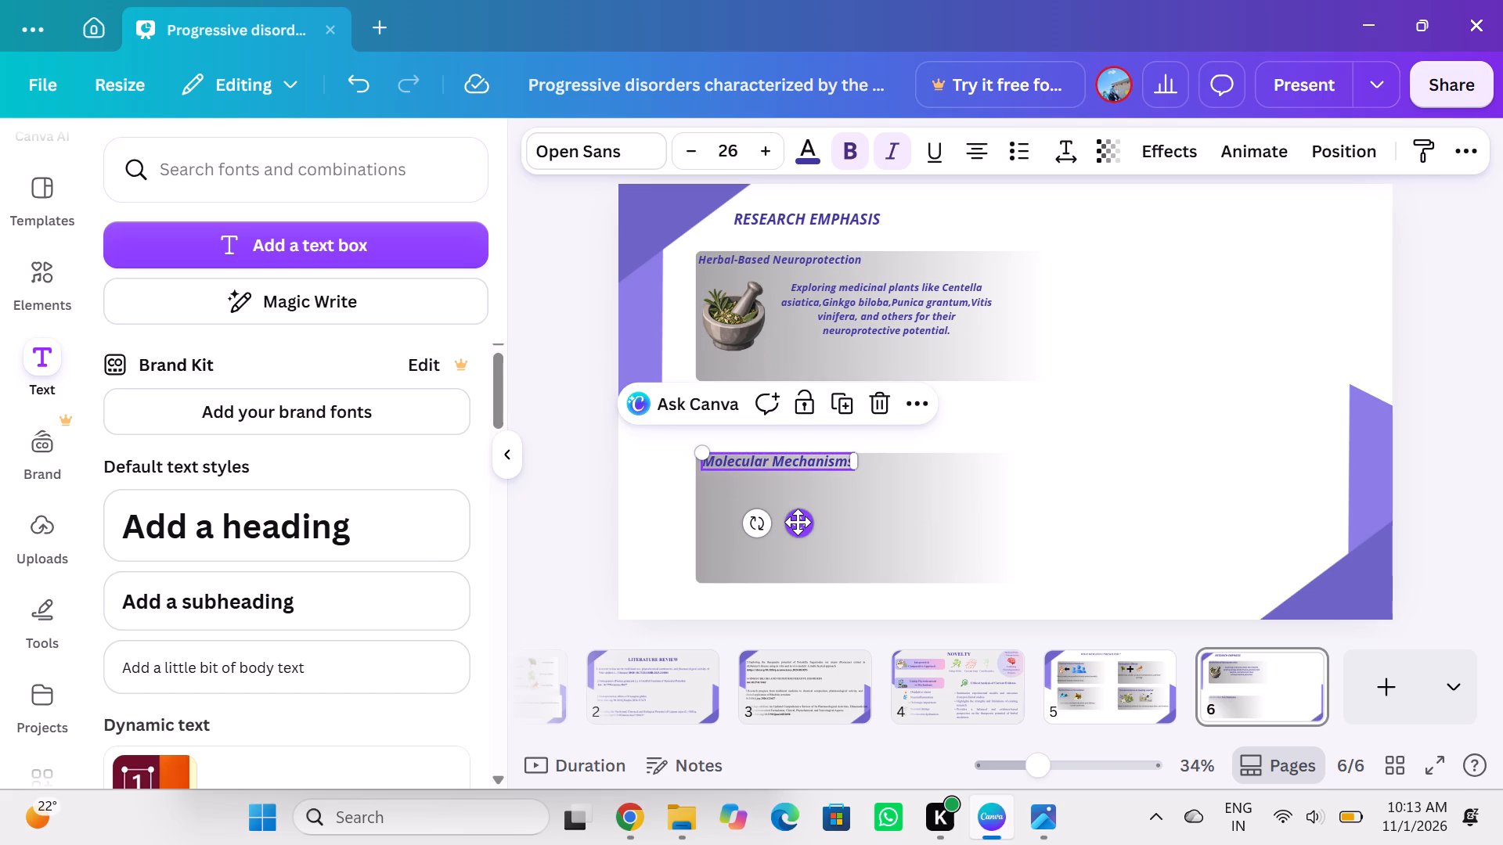
pyautogui.click(689, 149)
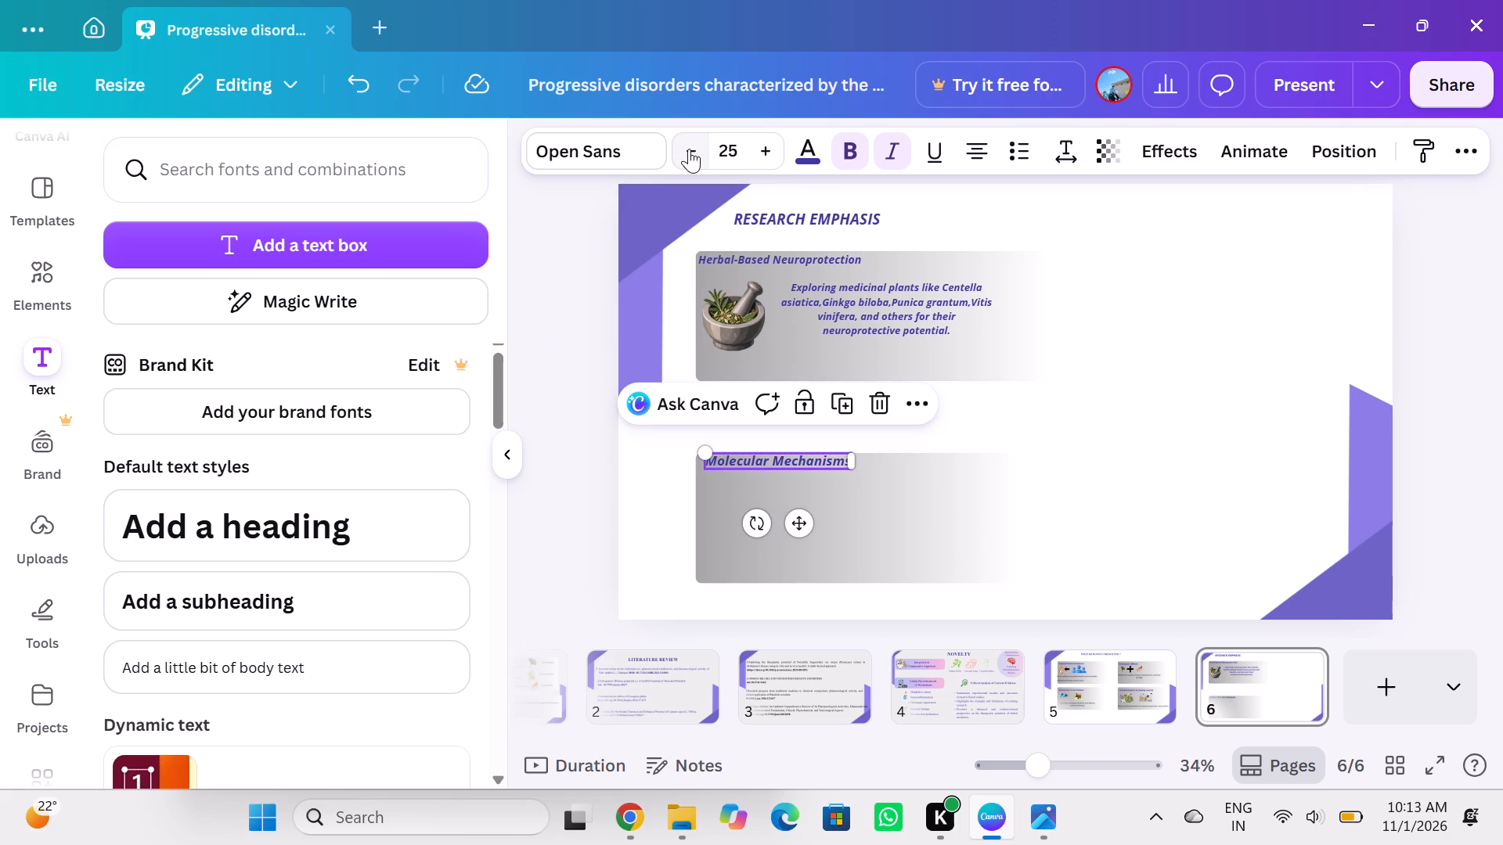
pyautogui.click(689, 149)
pyautogui.click(689, 149)
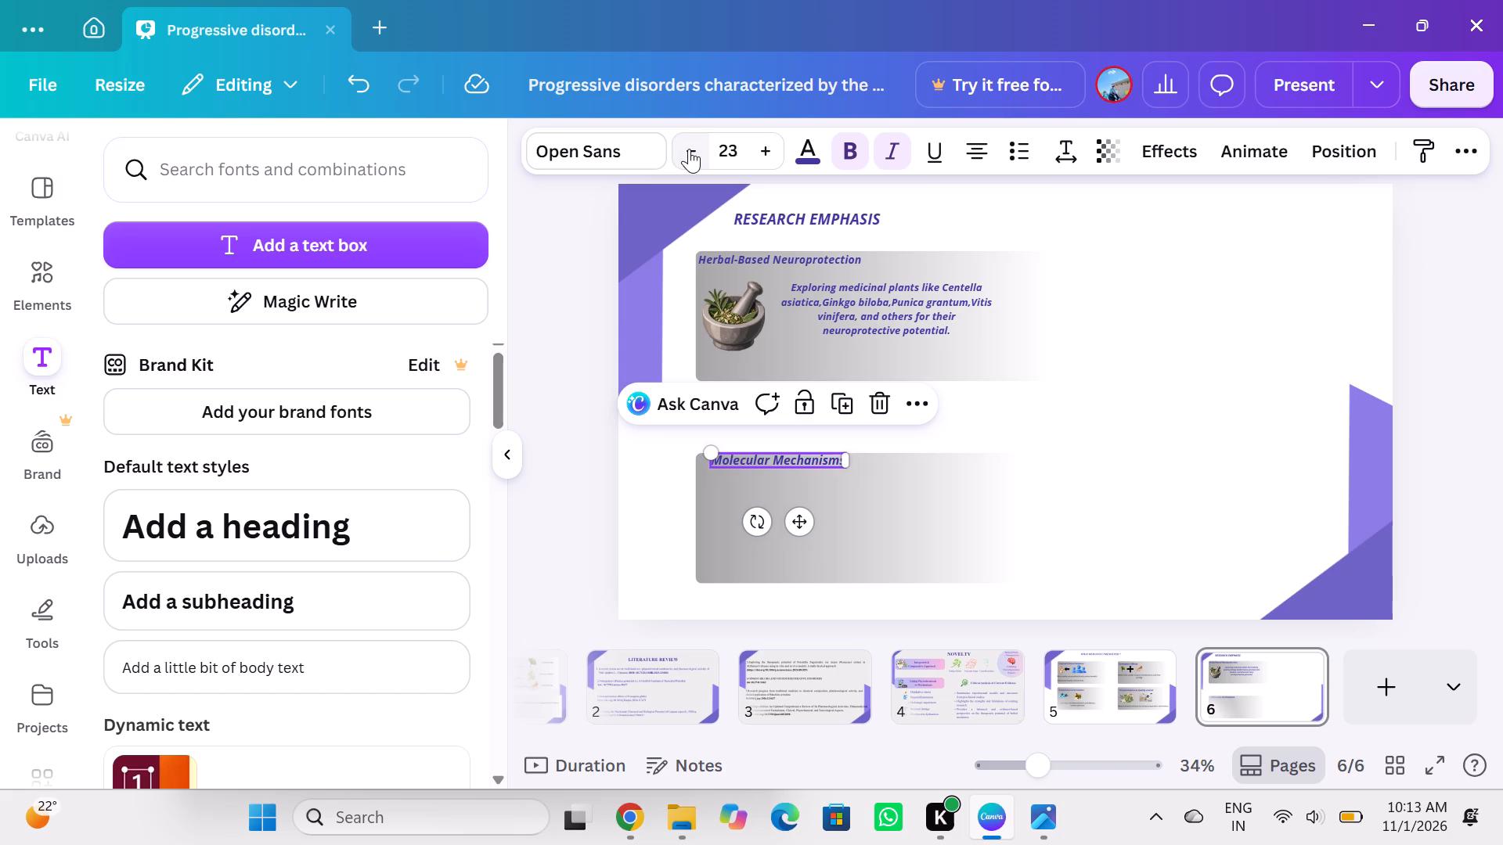
pyautogui.moveTo(790, 521); pyautogui.dragTo(780, 522)
pyautogui.moveTo(780, 522); pyautogui.dragTo(776, 523)
pyautogui.click(1078, 358)
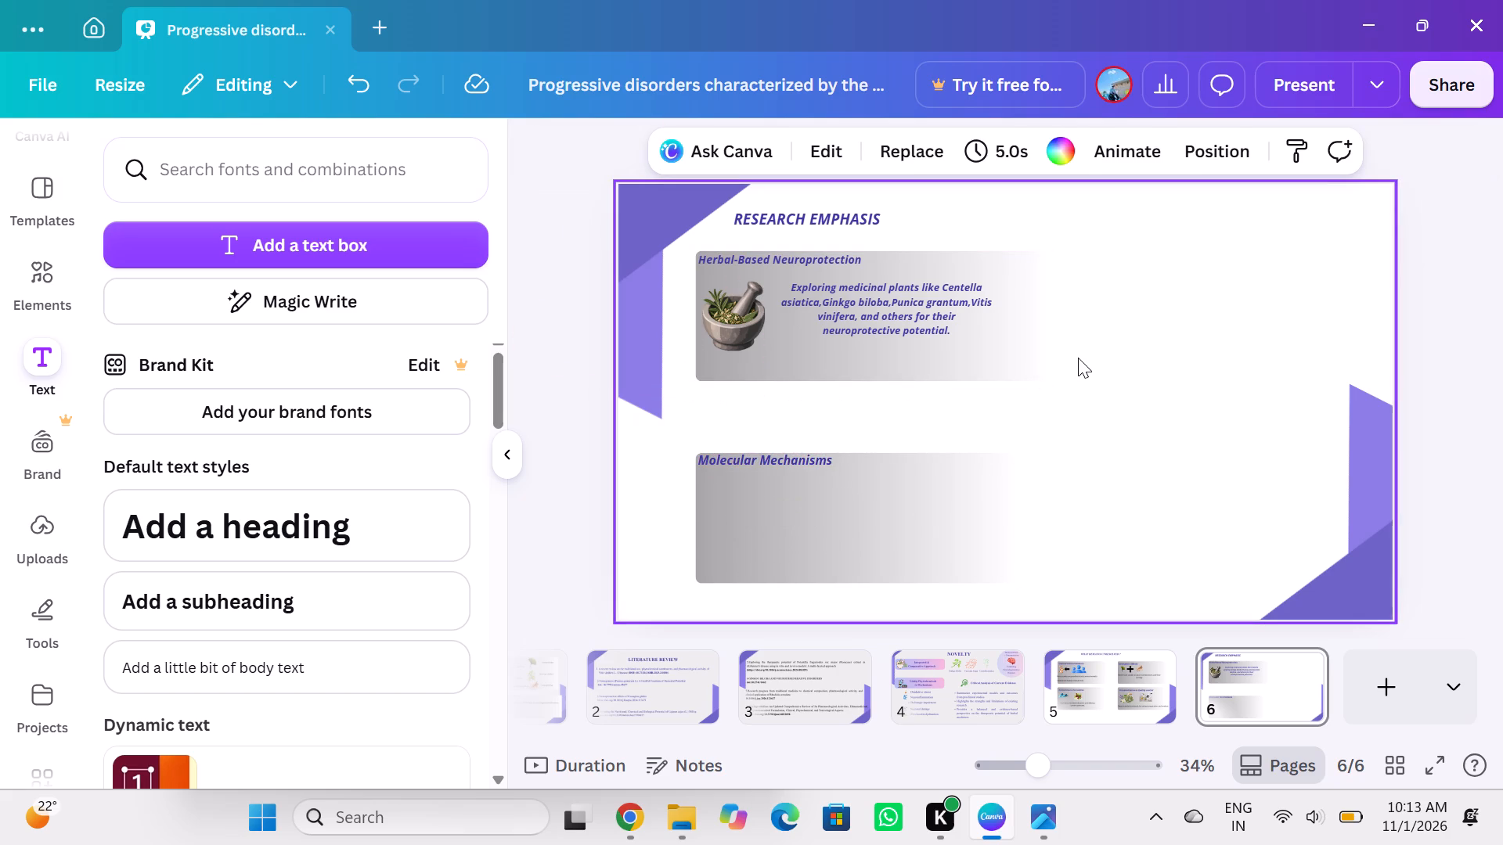
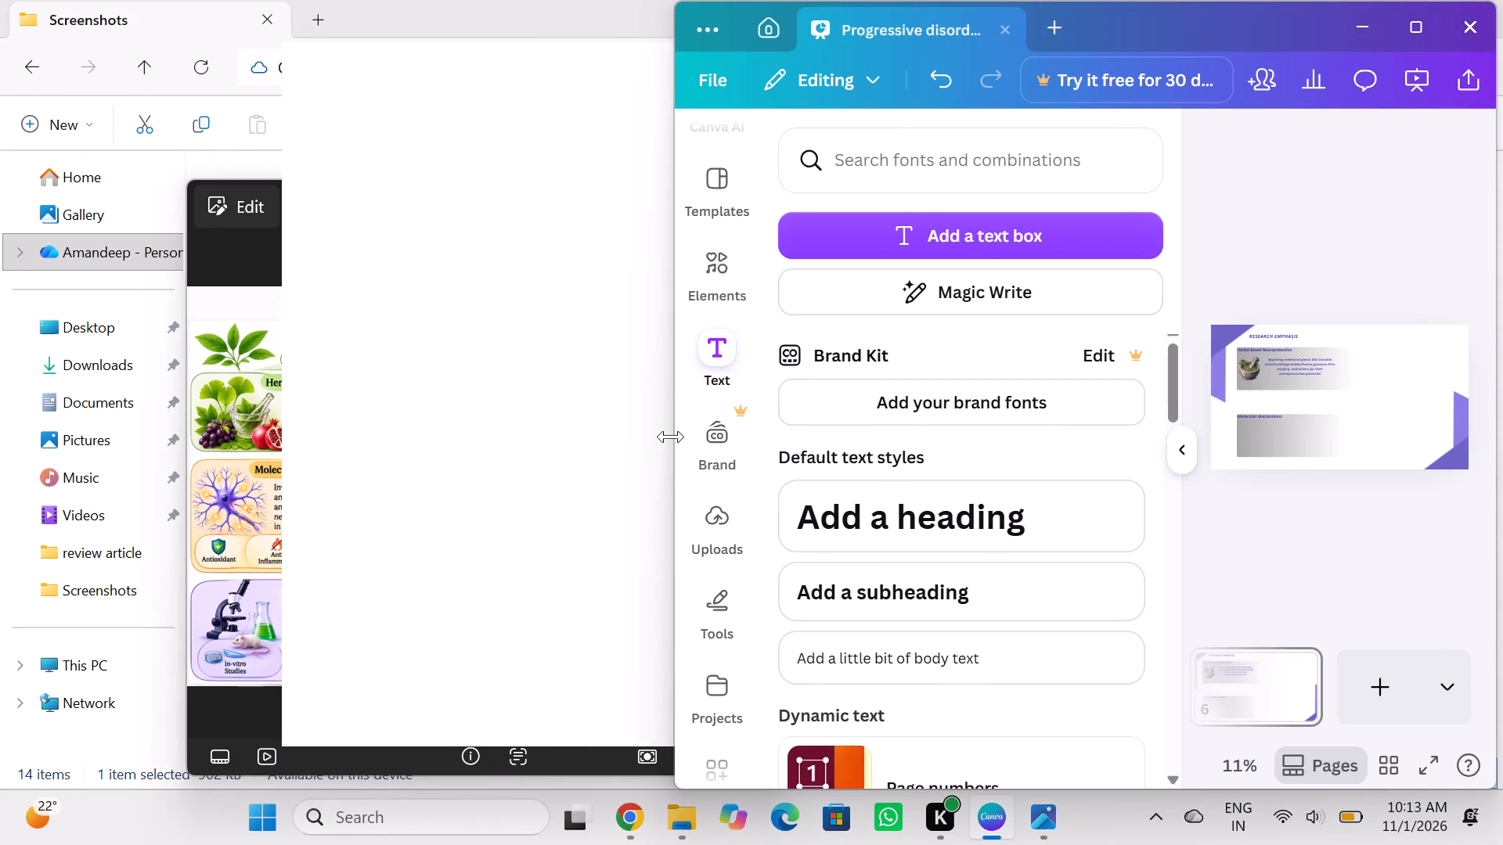
# Switch to Photos and browse the screenshots to bring up the Research Emphasis infographic for reference.
pyautogui.click(258, 440)
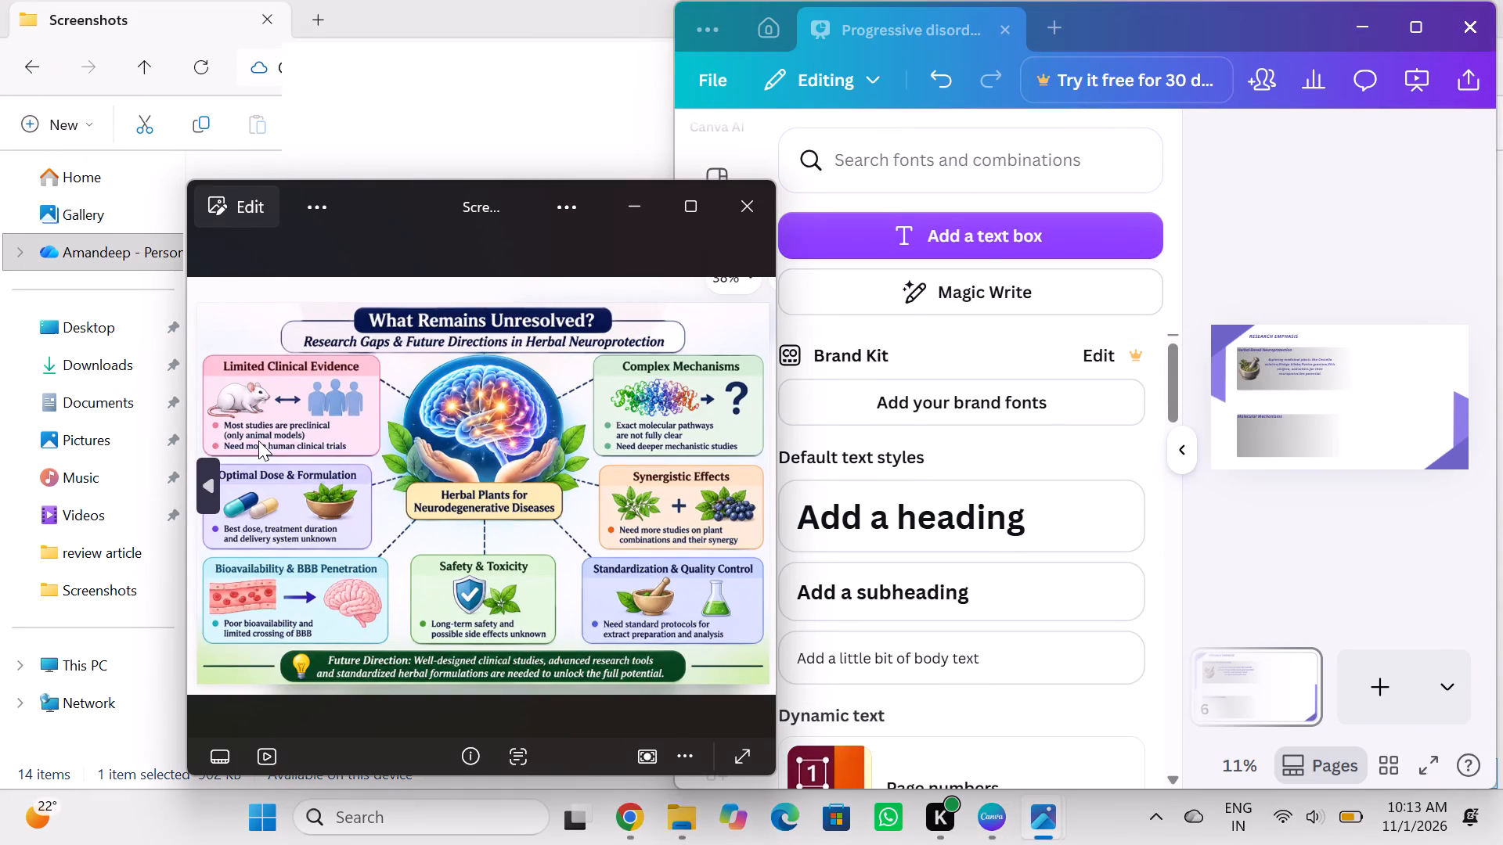
pyautogui.click(205, 489)
pyautogui.click(205, 489)
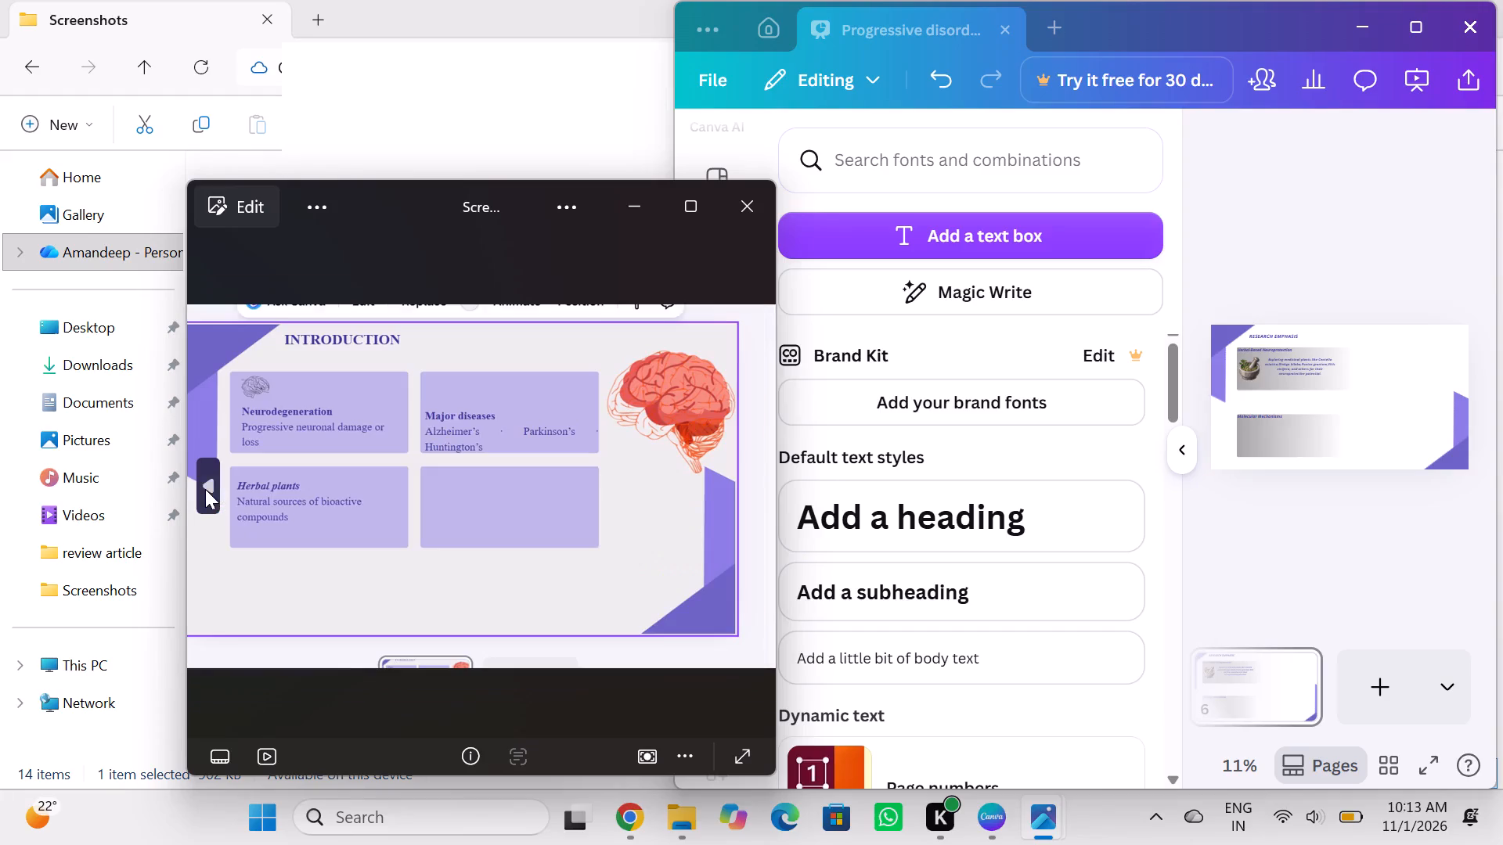
pyautogui.tripleClick(205, 489)
pyautogui.tripleClick(205, 489)
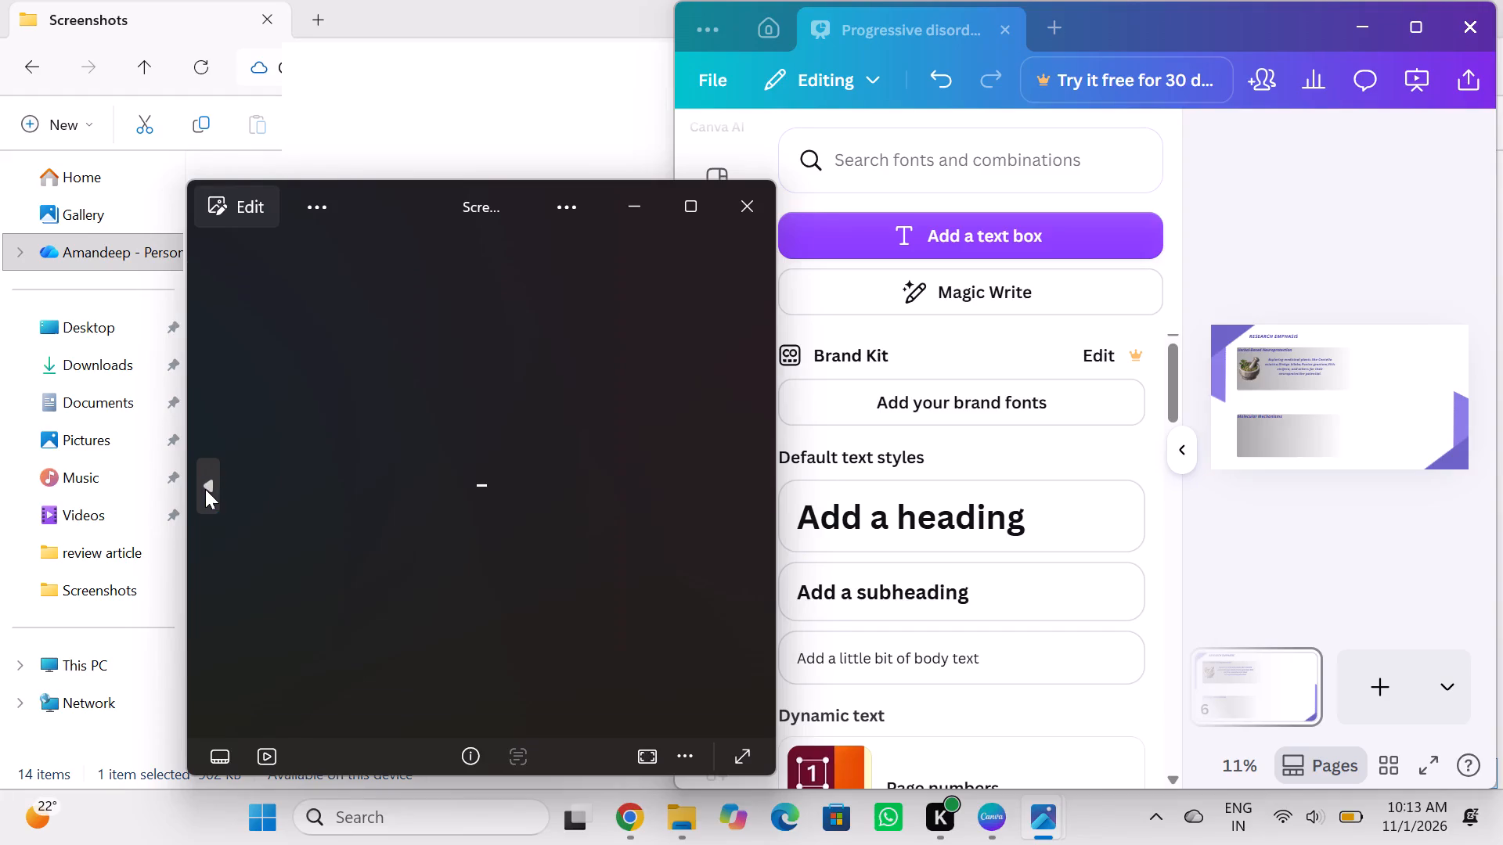
pyautogui.tripleClick(205, 489)
pyautogui.tripleClick(205, 489)
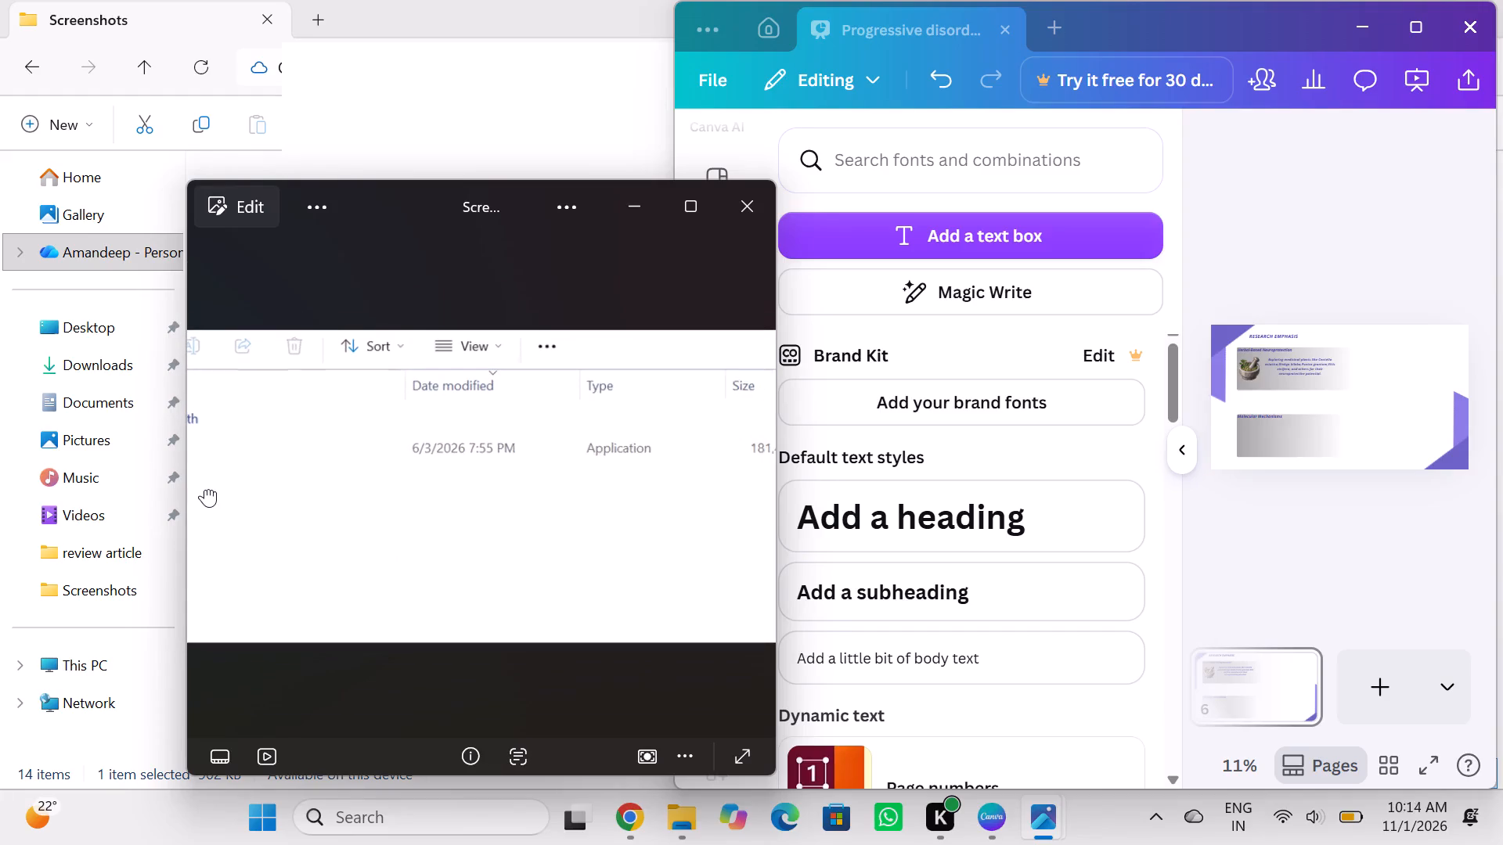
pyautogui.tripleClick(759, 487)
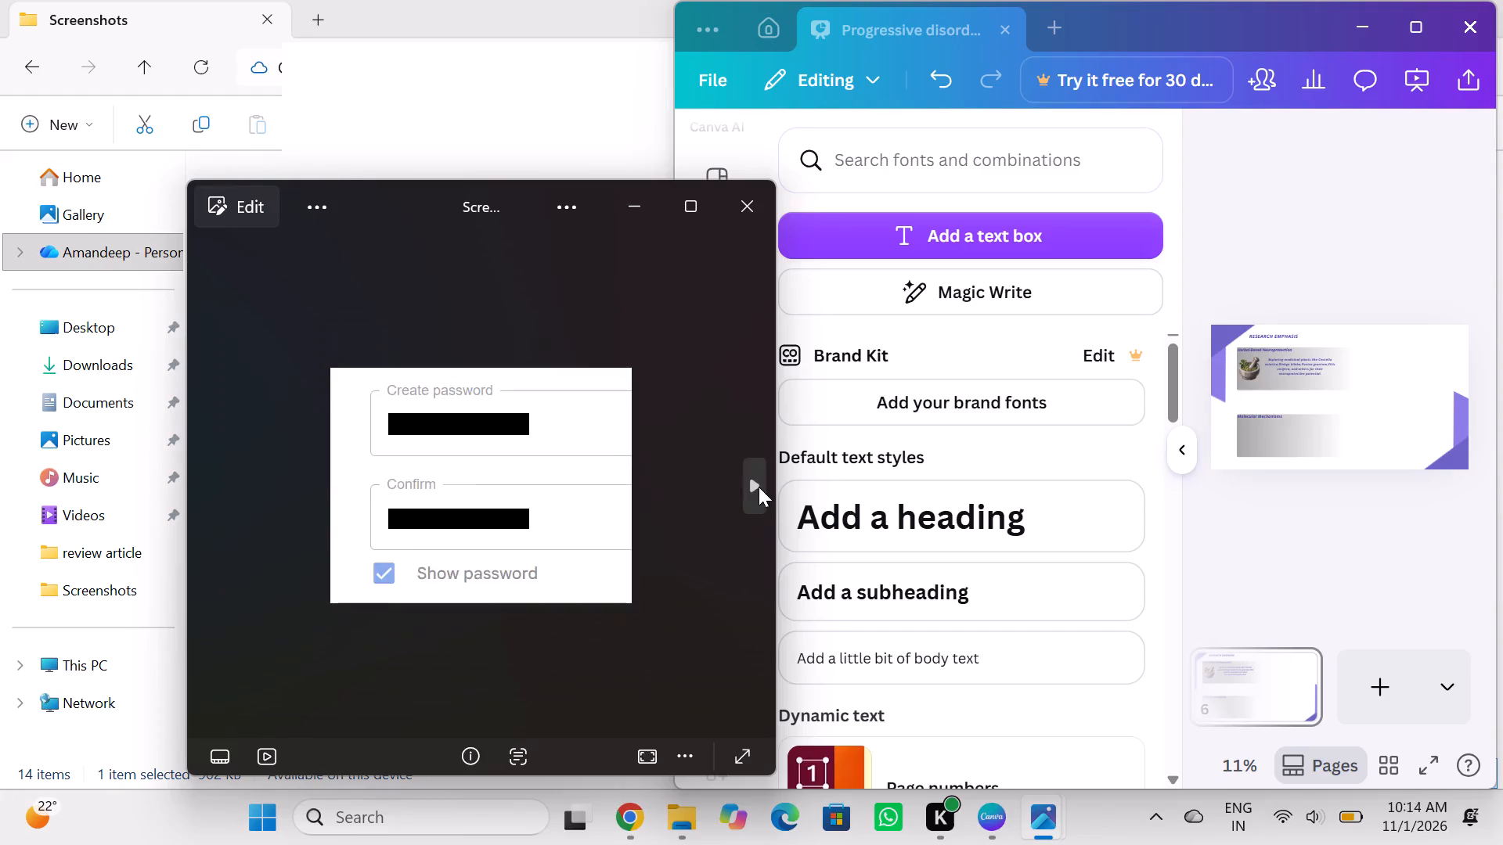
pyautogui.tripleClick(759, 487)
pyautogui.tripleClick(759, 487)
pyautogui.doubleClick(759, 487)
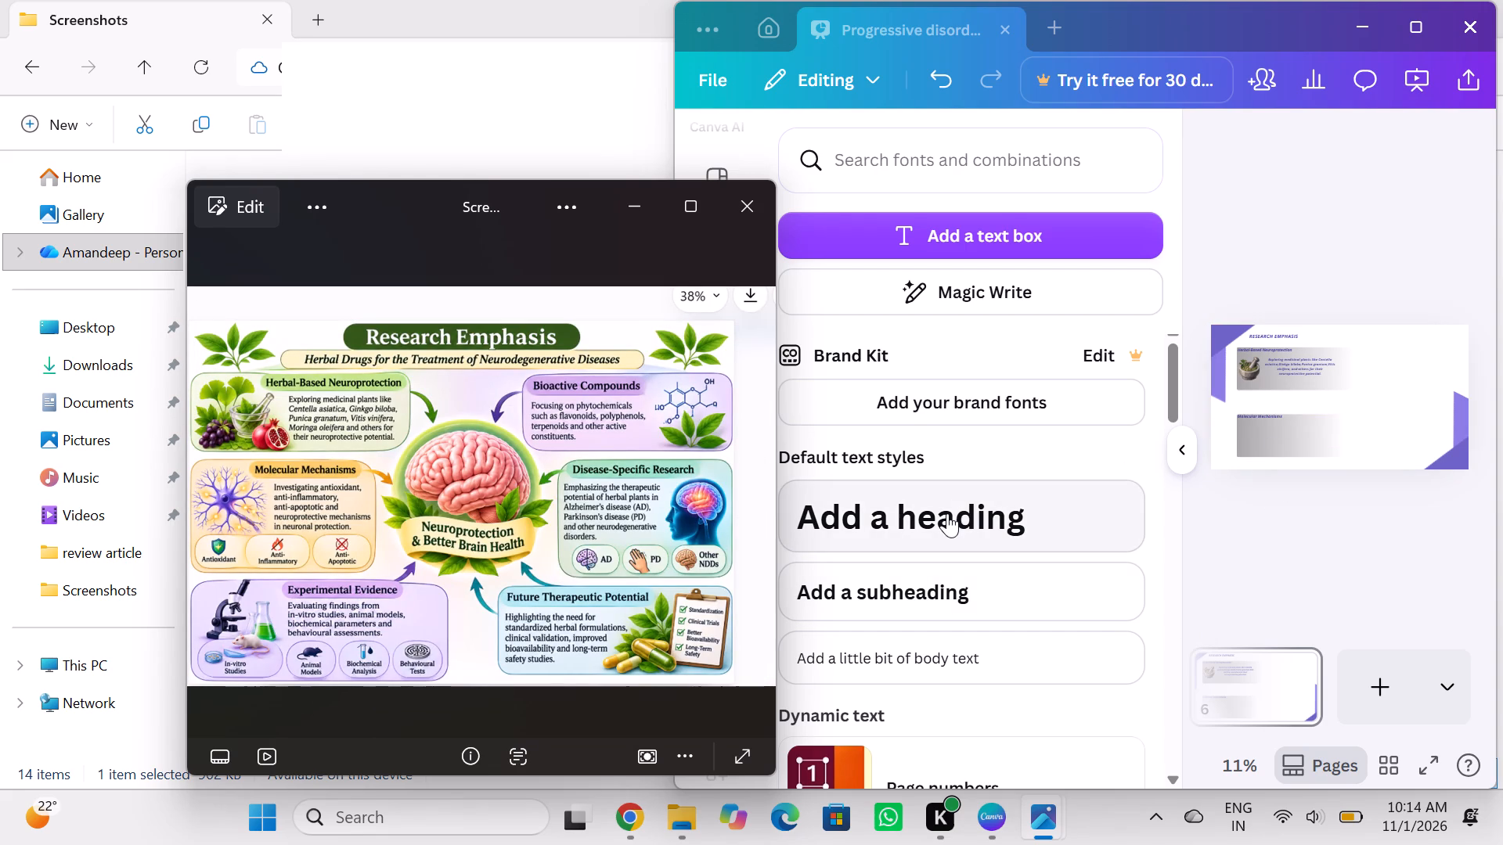
# Switch to Canva and add a text box on slide 6 reading "investigating antioxidant,anti-inflammatory".
pyautogui.click(967, 451)
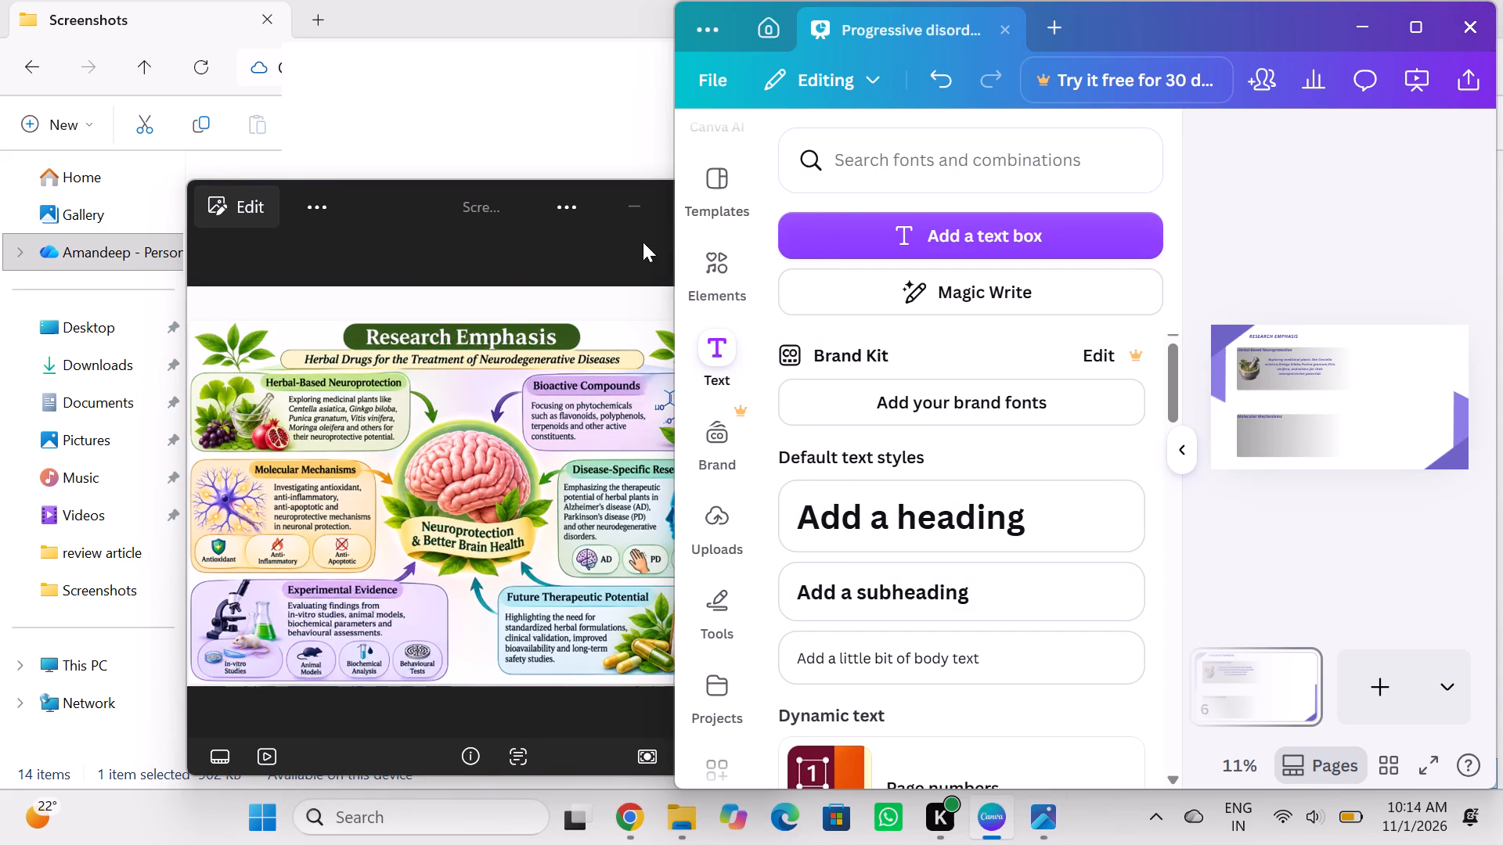
pyautogui.click(715, 340)
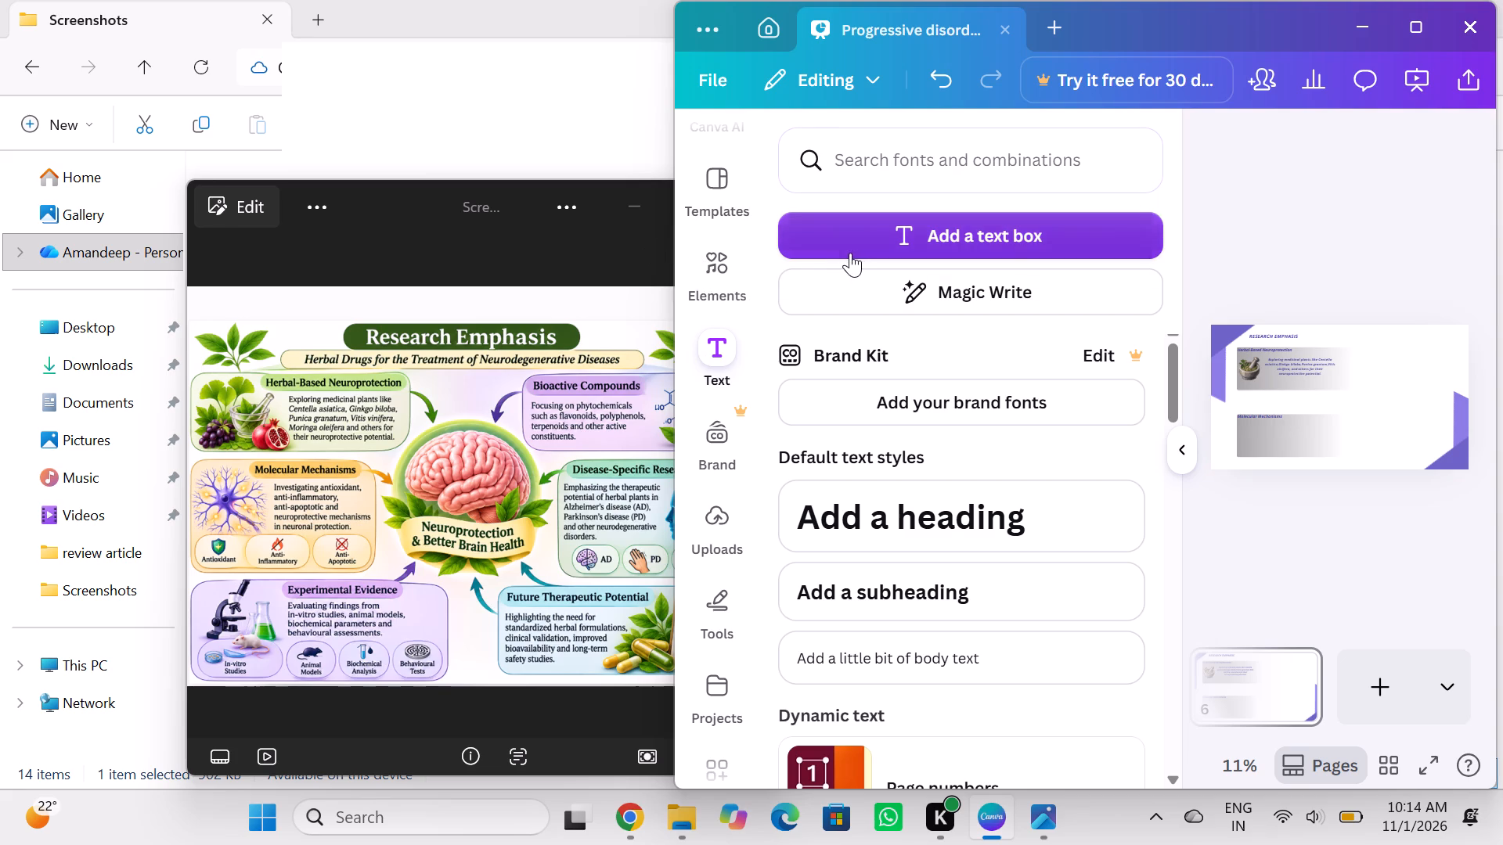
pyautogui.click(852, 253)
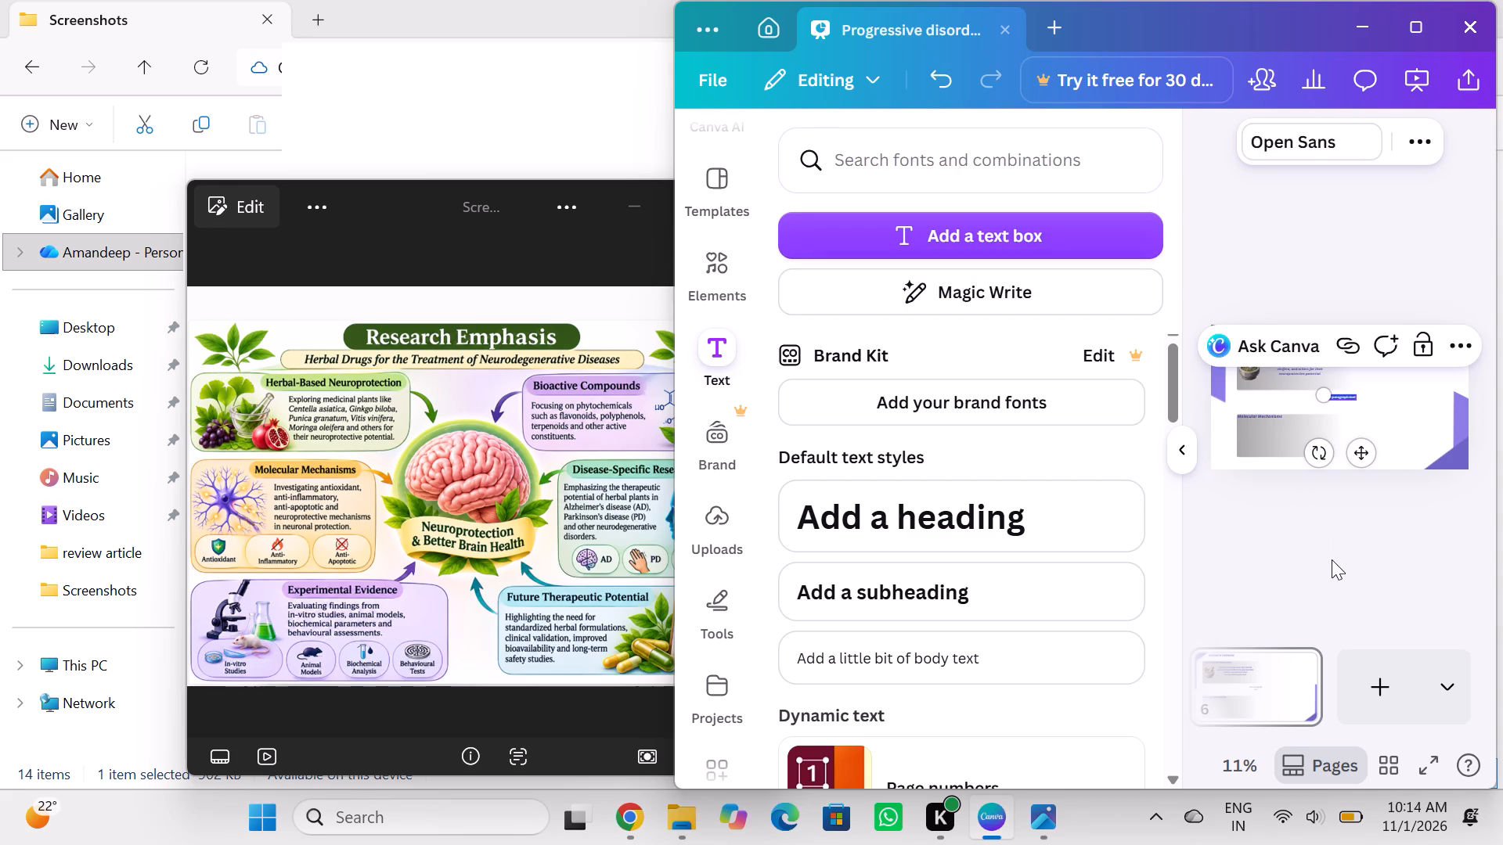
pyautogui.press('BackSpace')
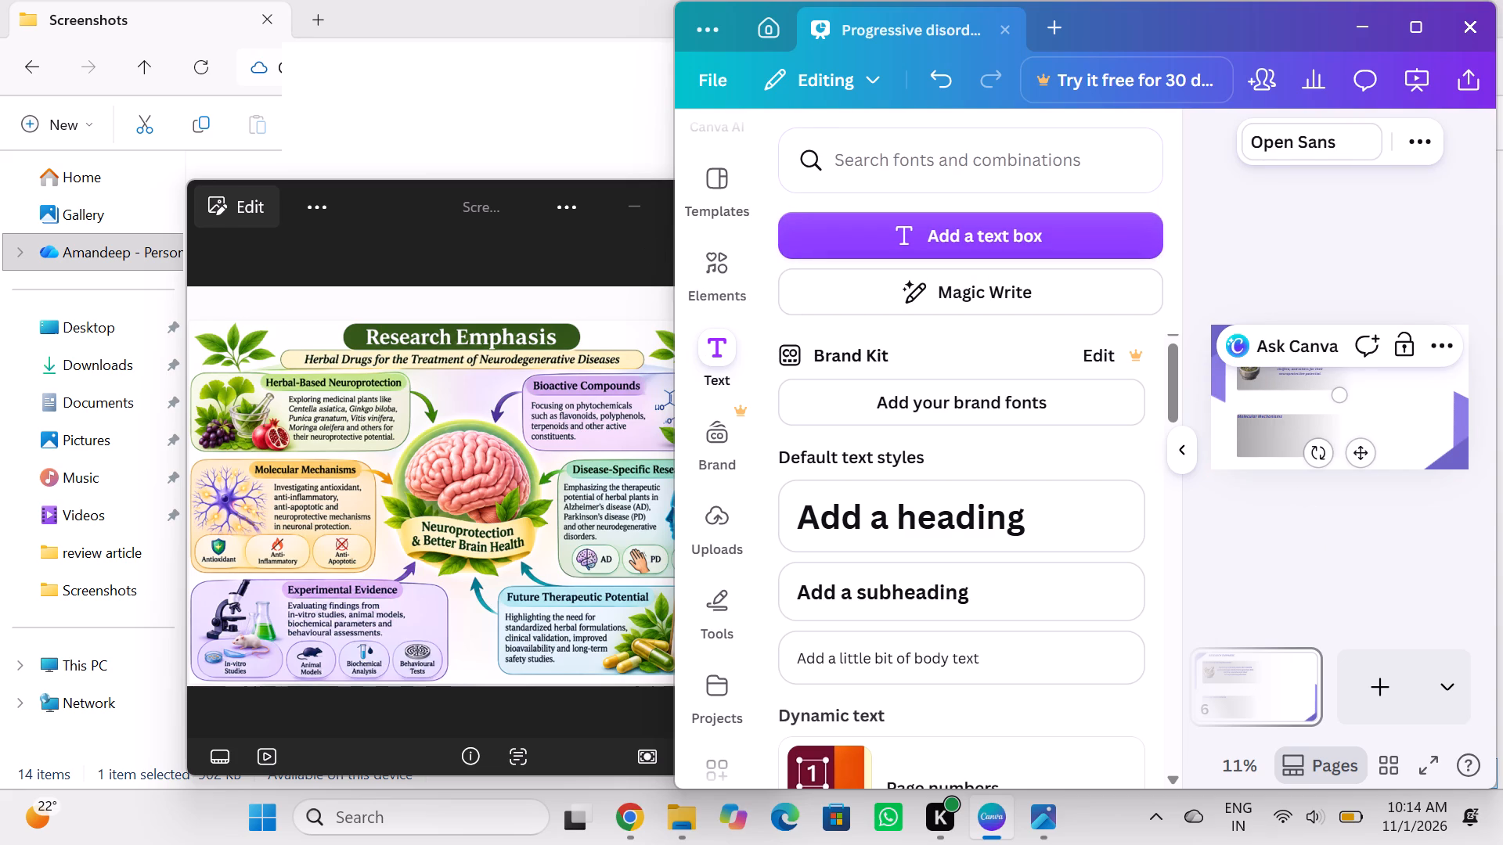
pyautogui.press('i')
pyautogui.write('nvest')
pyautogui.press('i')
pyautogui.write('gating')
pyautogui.press('space')
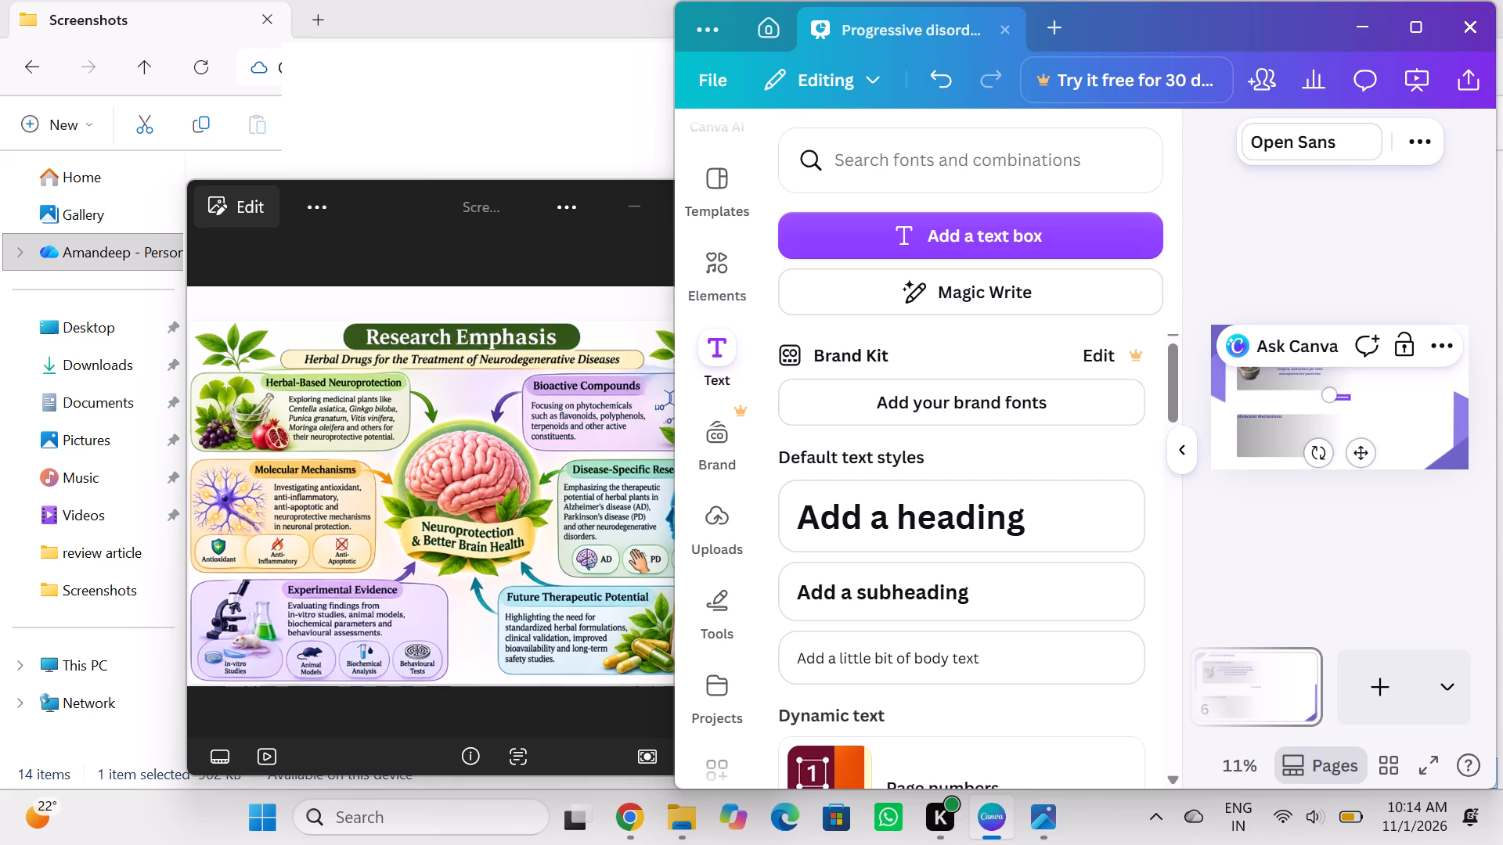
pyautogui.write('anti')
pyautogui.press('o')
pyautogui.write('xidant')
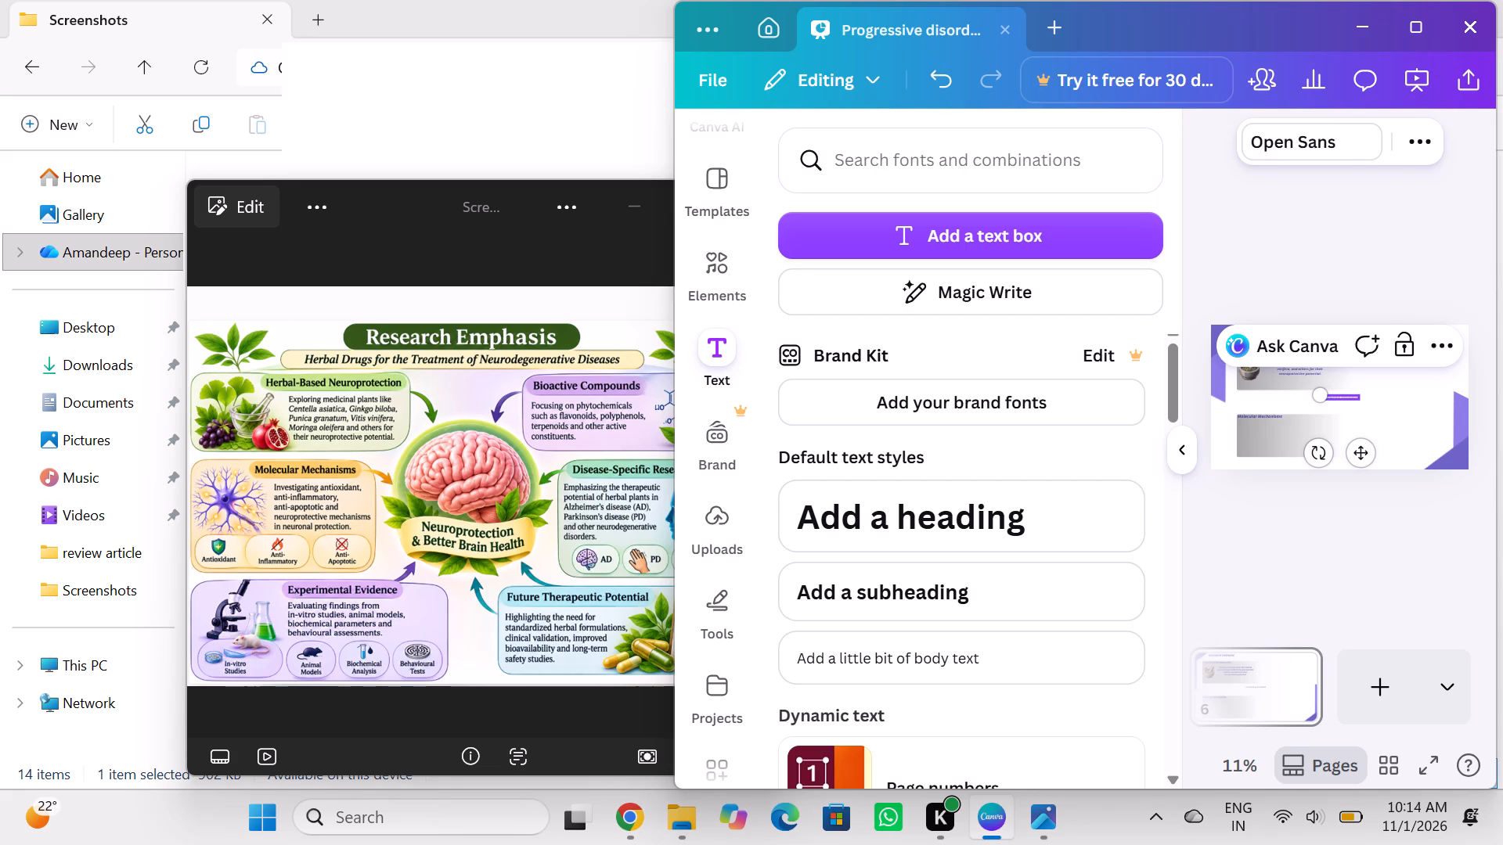
pyautogui.press(',')
pyautogui.write('anti')
pyautogui.press('-')
pyautogui.write('inflammatory')
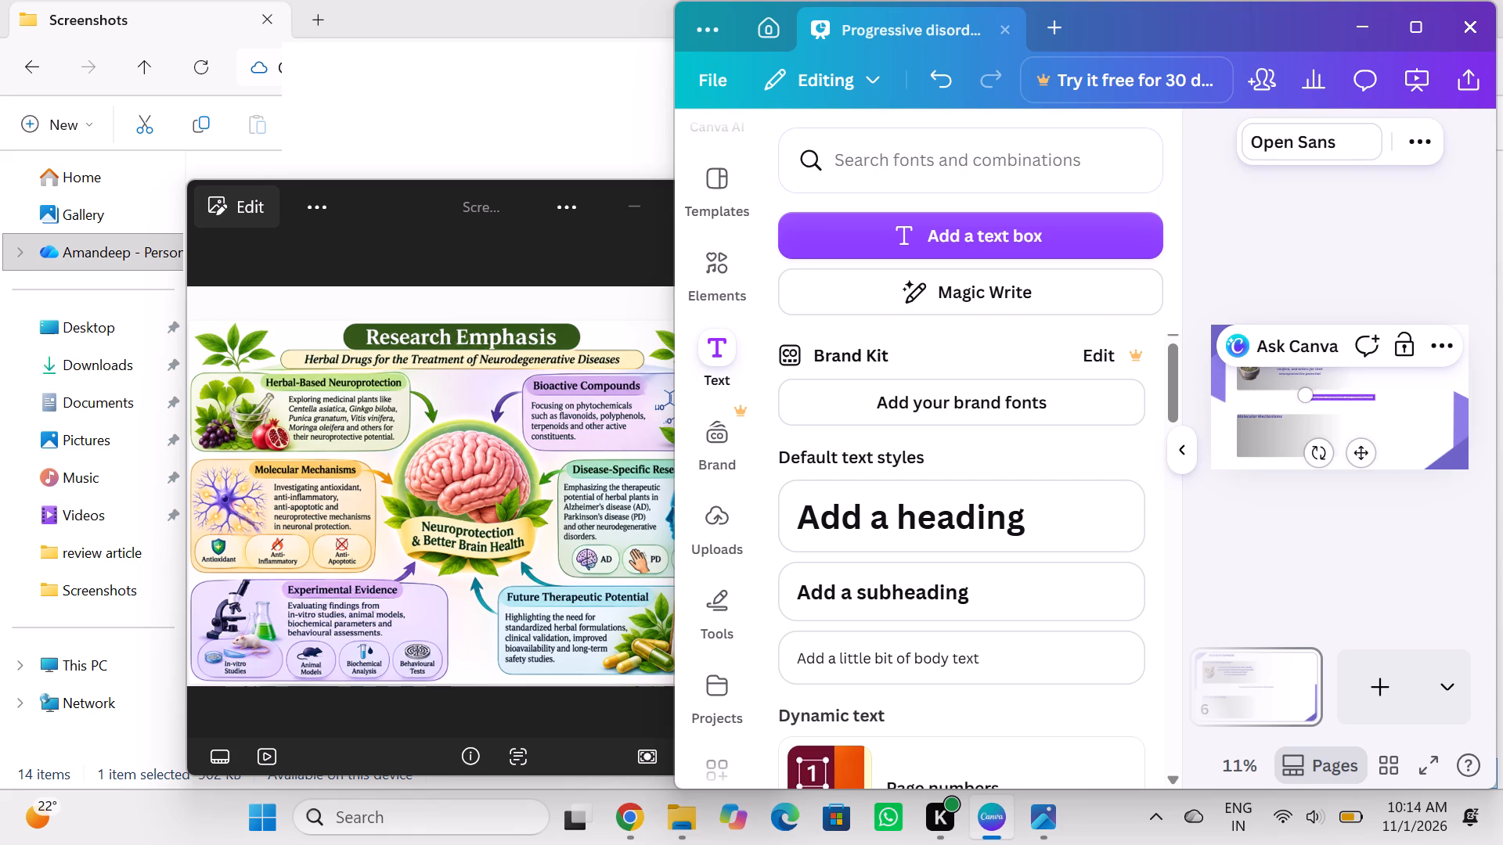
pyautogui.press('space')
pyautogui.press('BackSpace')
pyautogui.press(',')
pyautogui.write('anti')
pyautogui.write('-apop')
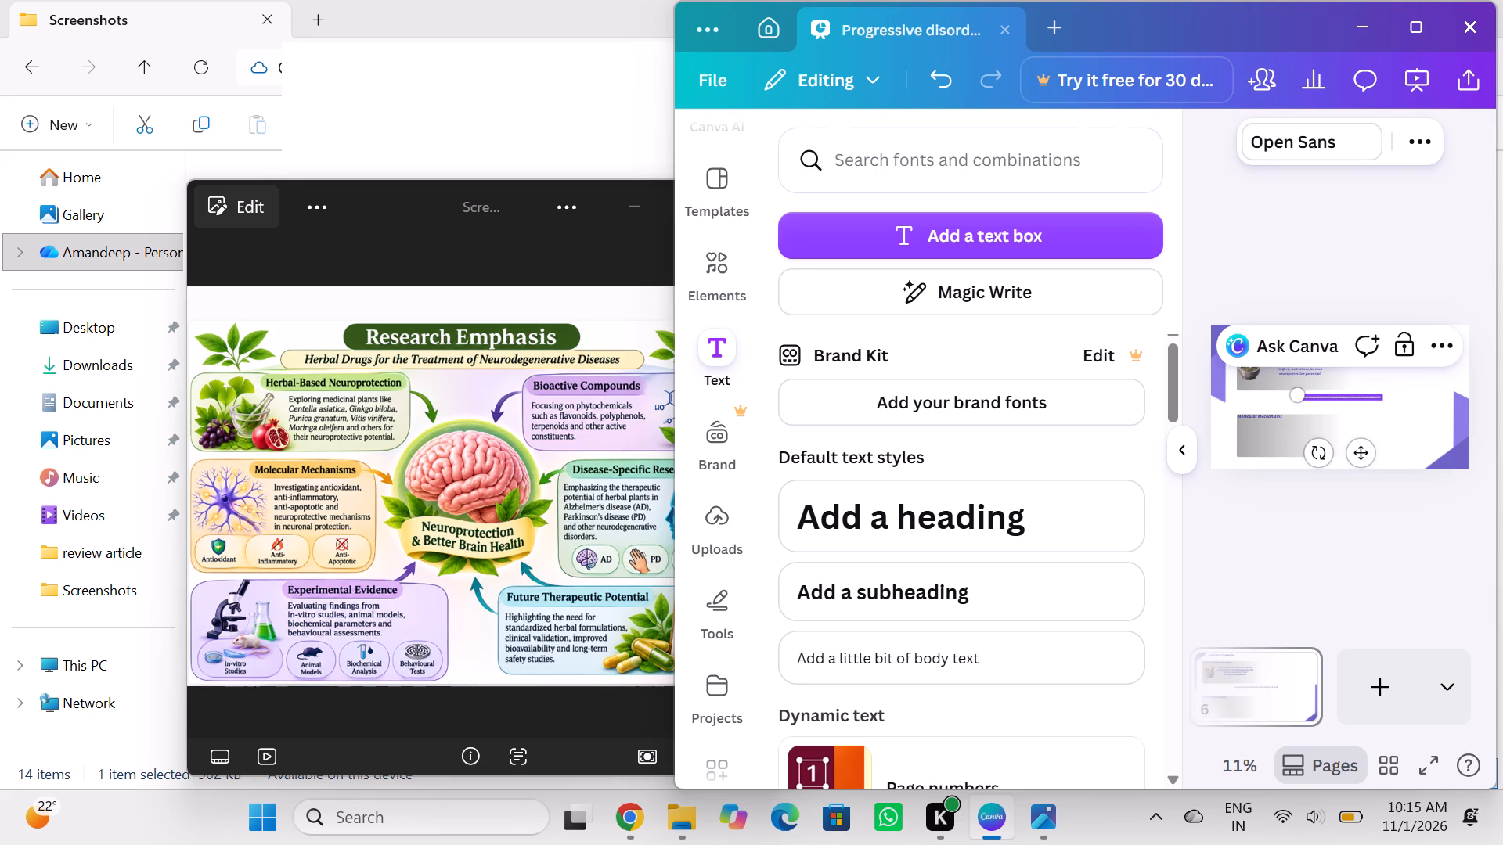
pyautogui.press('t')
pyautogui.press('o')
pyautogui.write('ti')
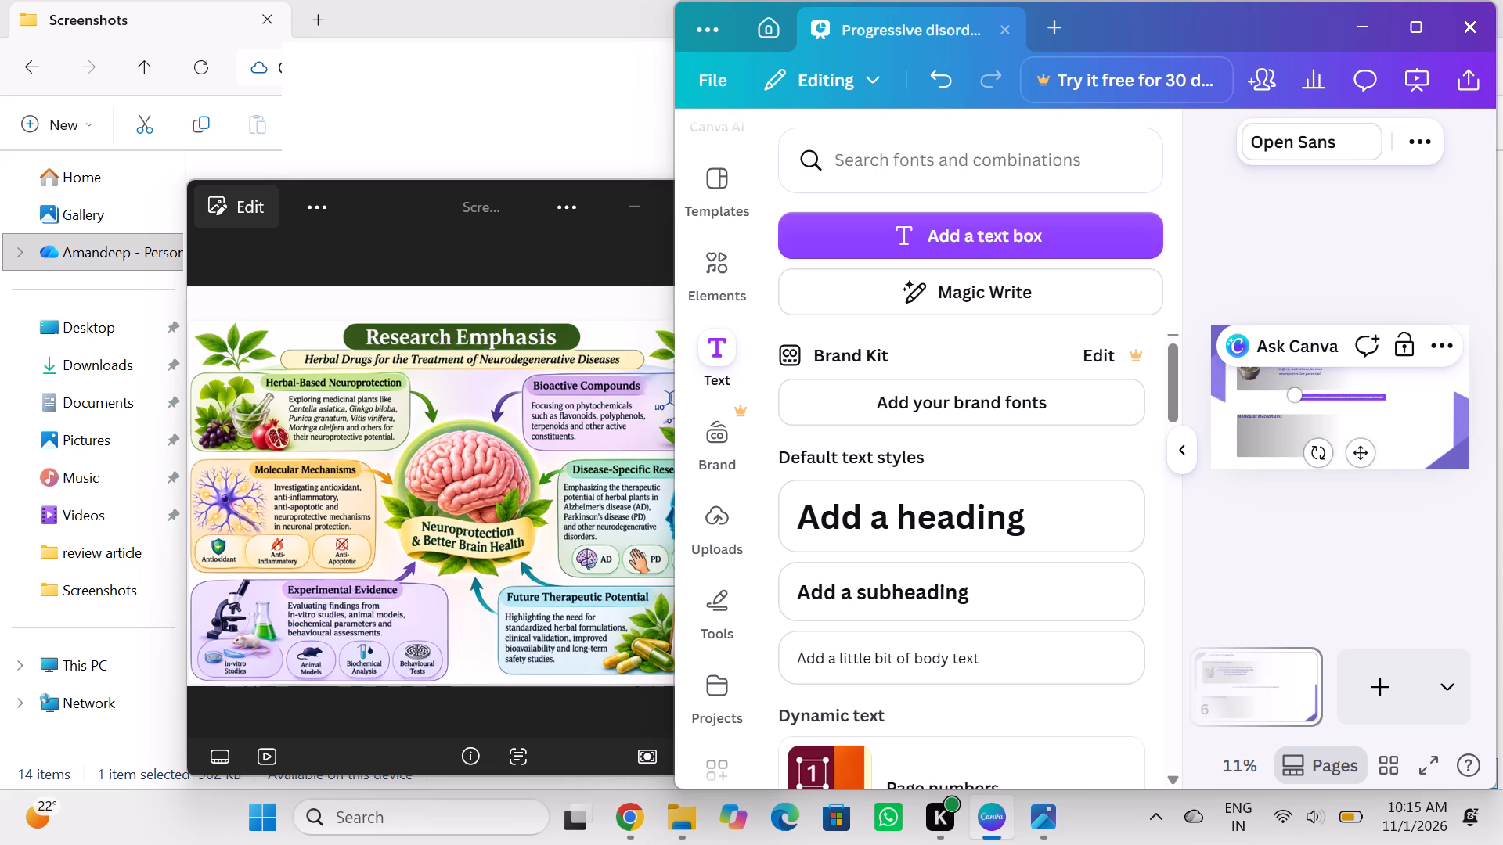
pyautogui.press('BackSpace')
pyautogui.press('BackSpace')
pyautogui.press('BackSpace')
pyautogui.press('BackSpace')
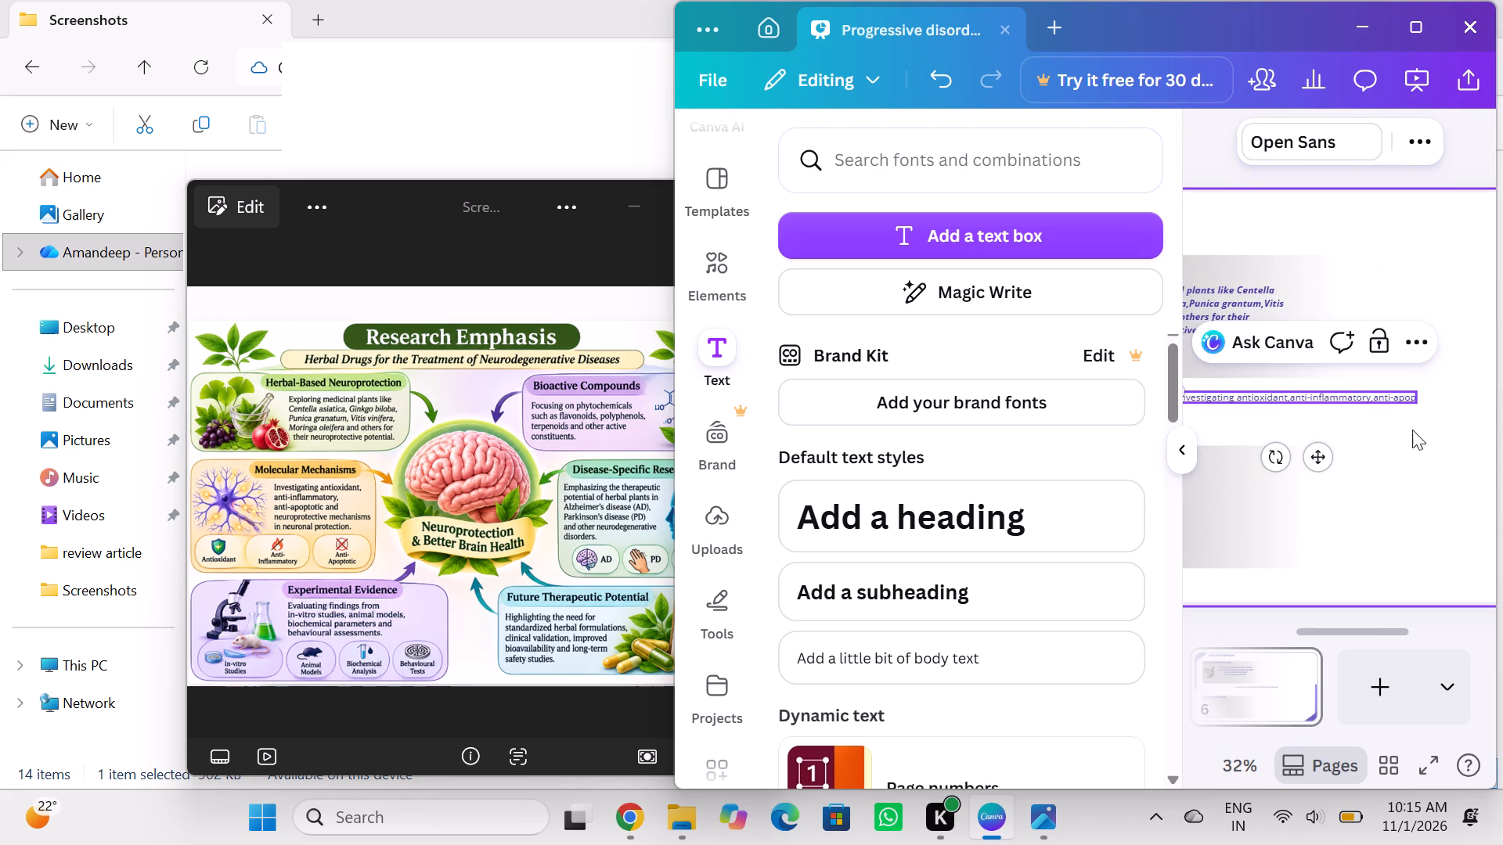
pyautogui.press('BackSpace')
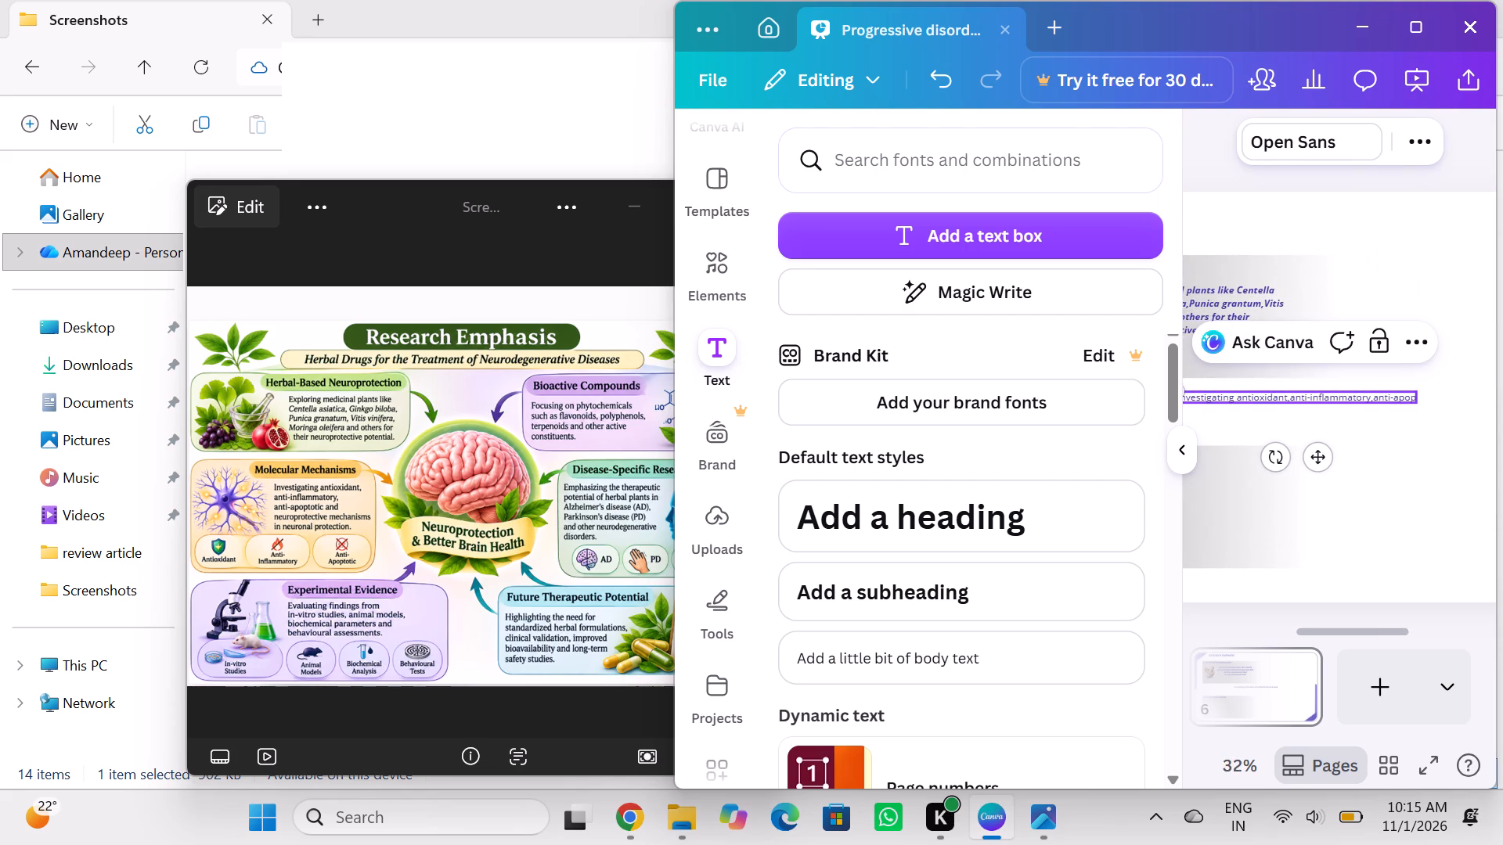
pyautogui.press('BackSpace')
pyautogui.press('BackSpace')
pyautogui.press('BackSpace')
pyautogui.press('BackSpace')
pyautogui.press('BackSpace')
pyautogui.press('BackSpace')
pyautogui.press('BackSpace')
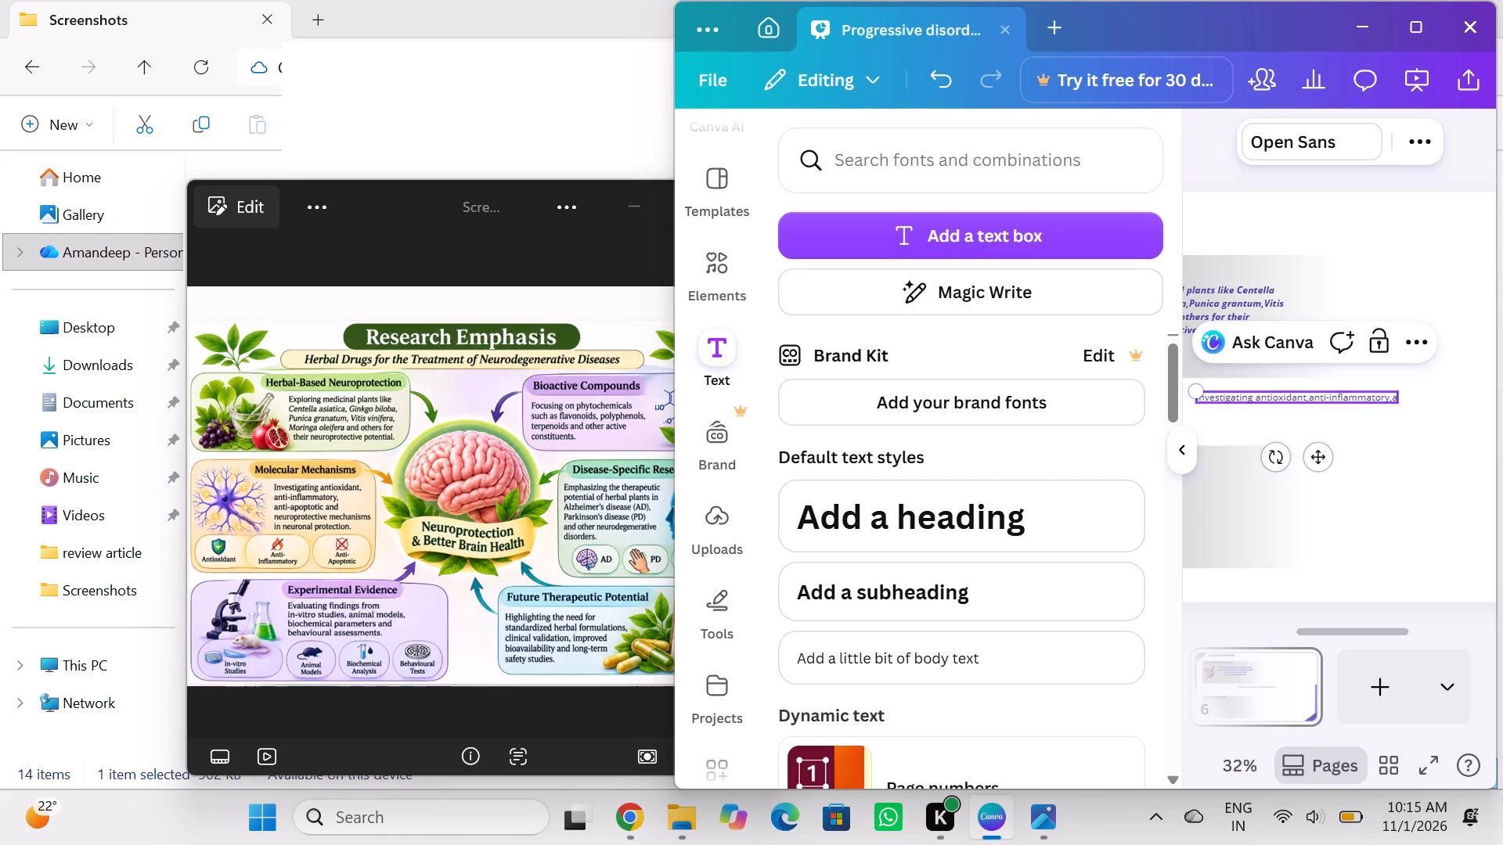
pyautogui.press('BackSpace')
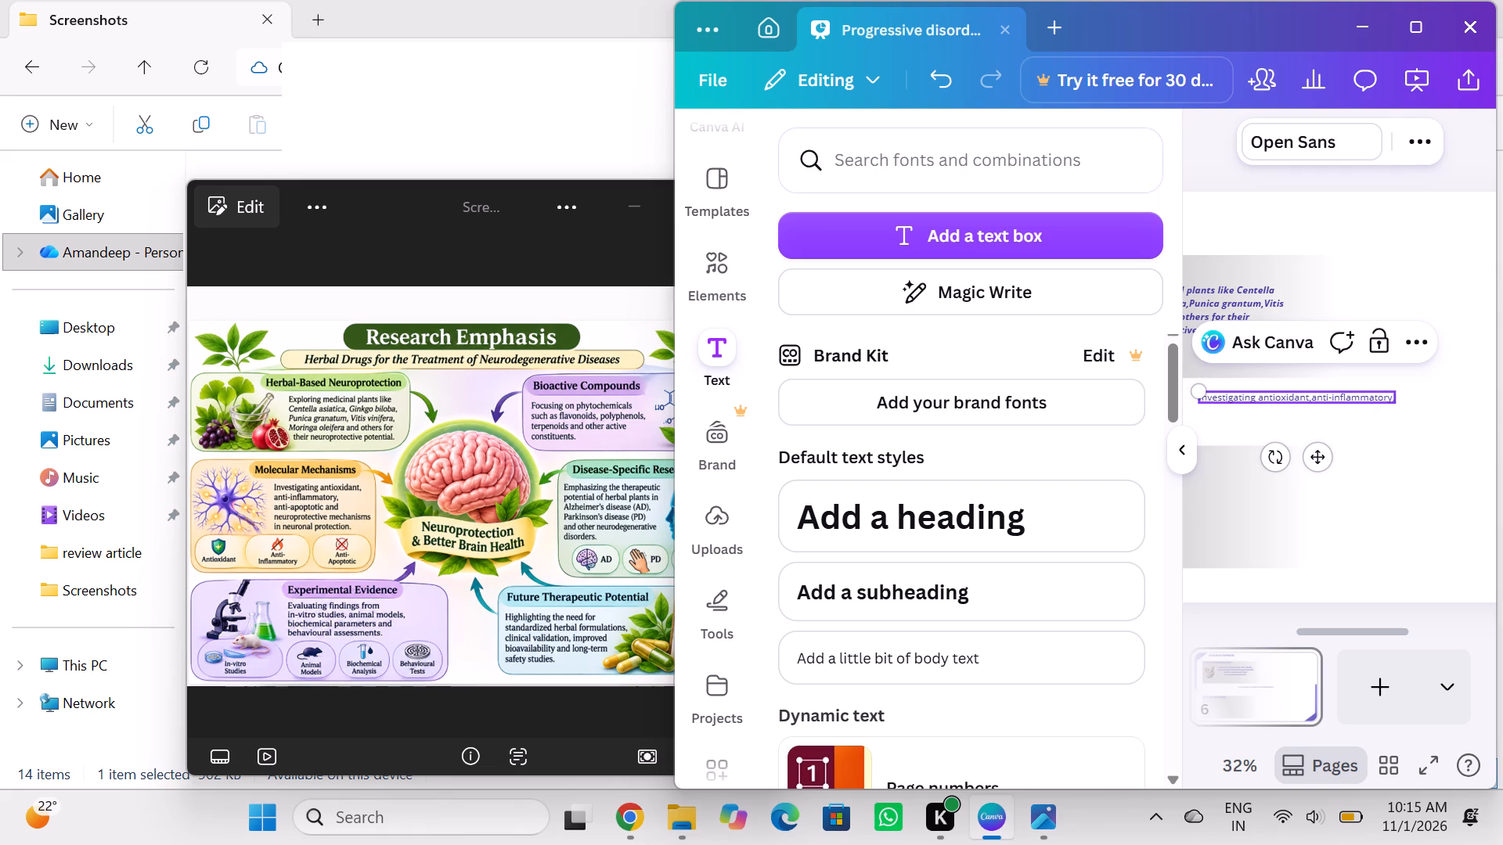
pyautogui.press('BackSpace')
# Continue the new text box's sentence after "anti-inflammatory" with "and neuroprotective mechanisms".
pyautogui.press('space')
pyautogui.write('and')
pyautogui.press('space')
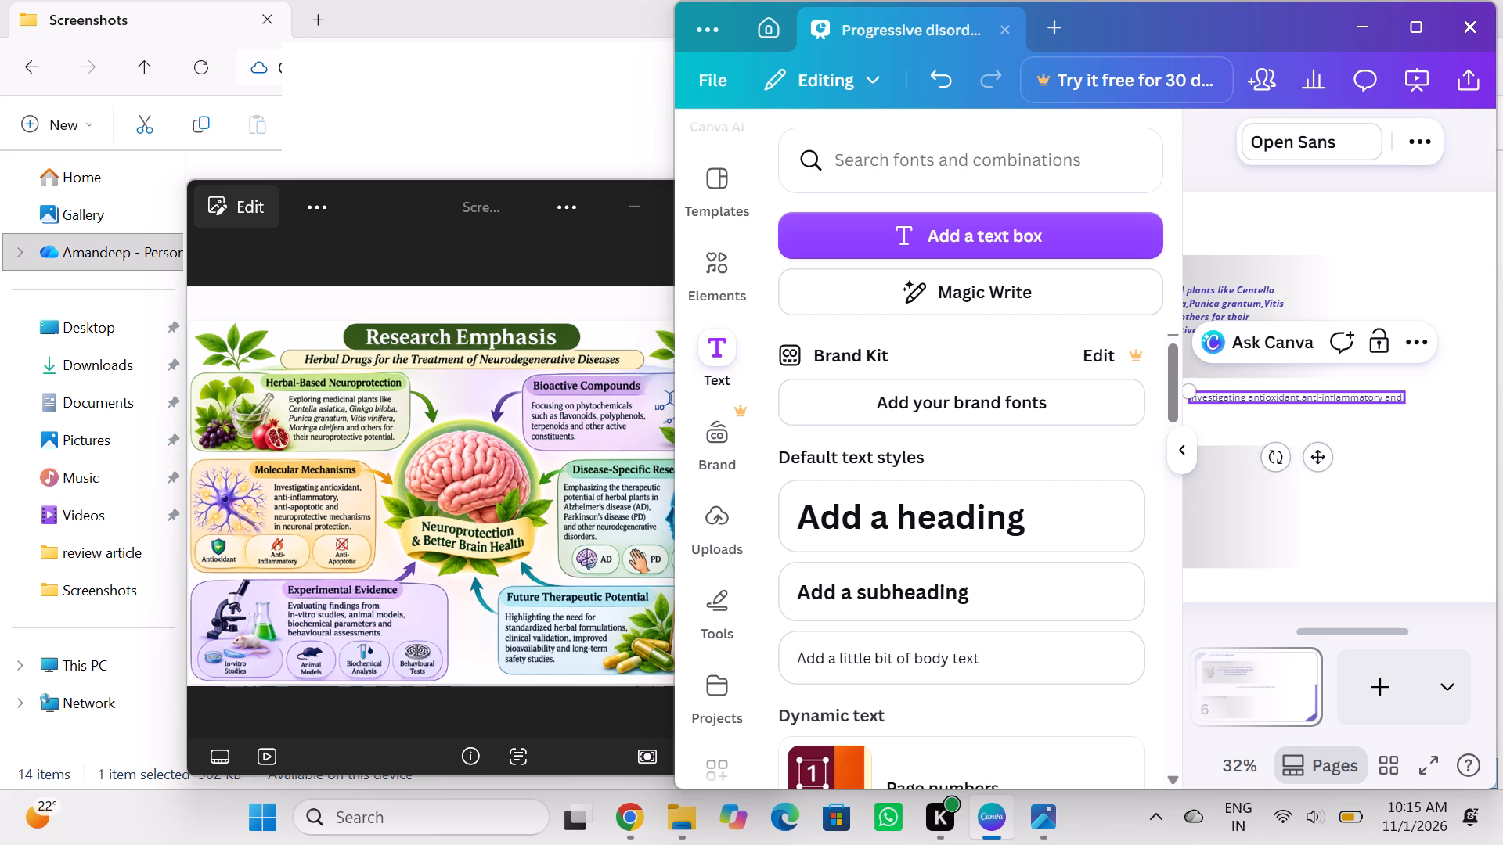
pyautogui.write('neuroprotective')
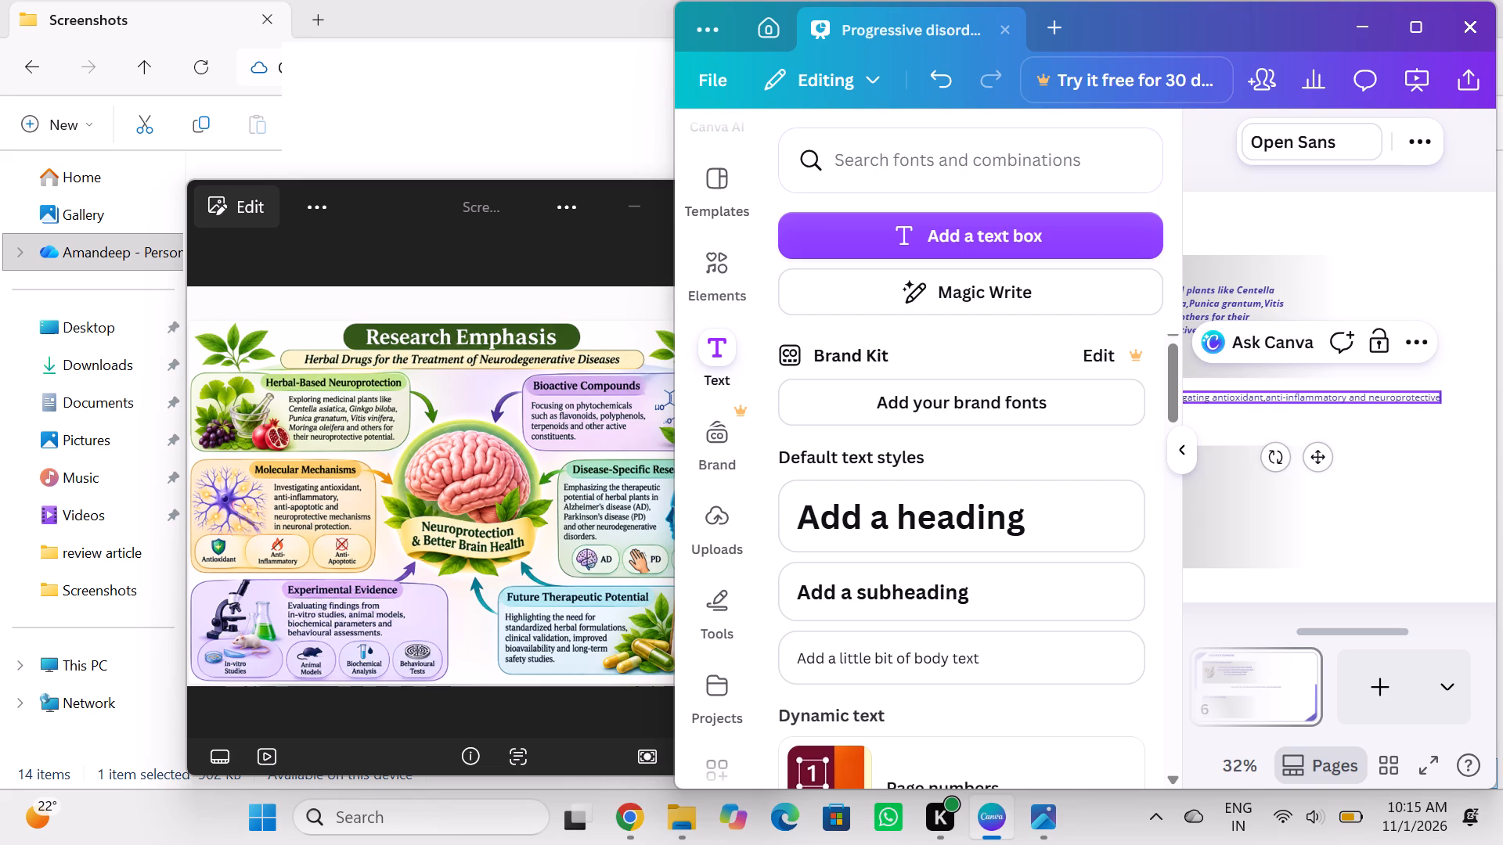
pyautogui.press('space')
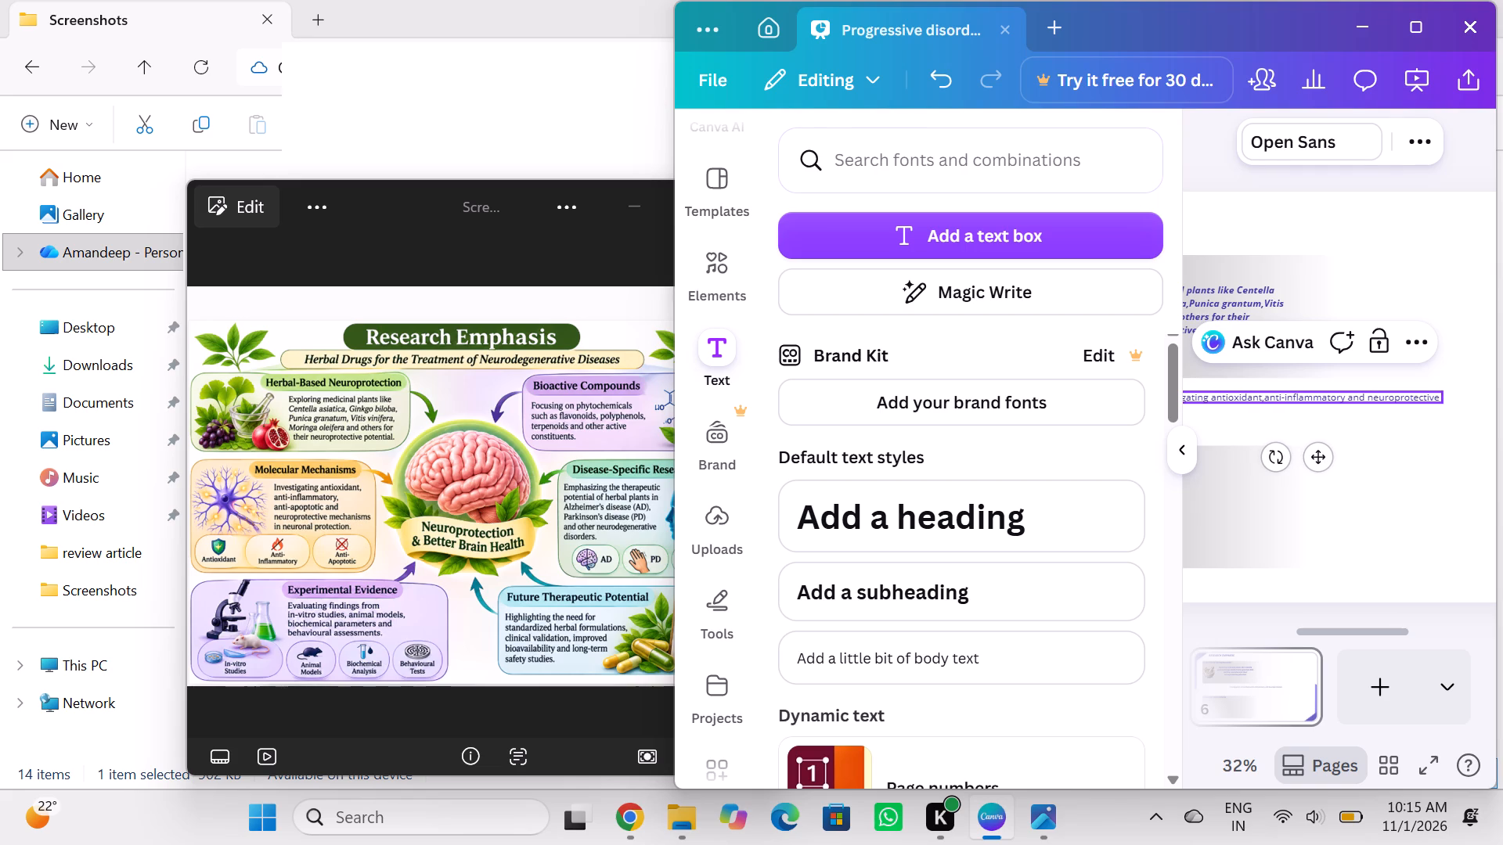
pyautogui.write('mechanisms')
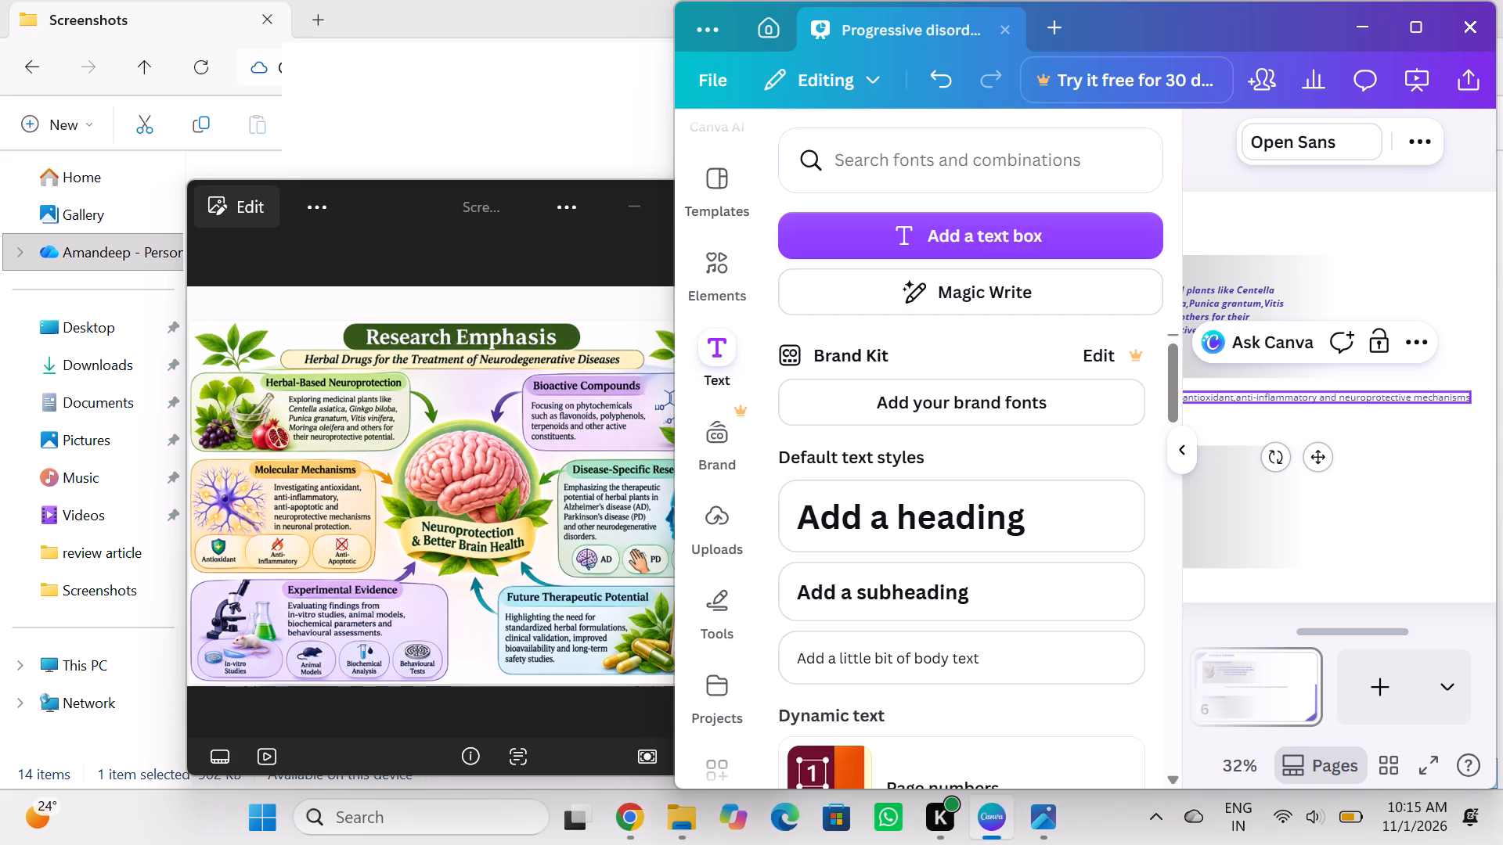
# Finish the new text box's sentence after "mechanisms" with "in neuronal protection.".
pyautogui.press('space')
pyautogui.write('in')
pyautogui.press('space')
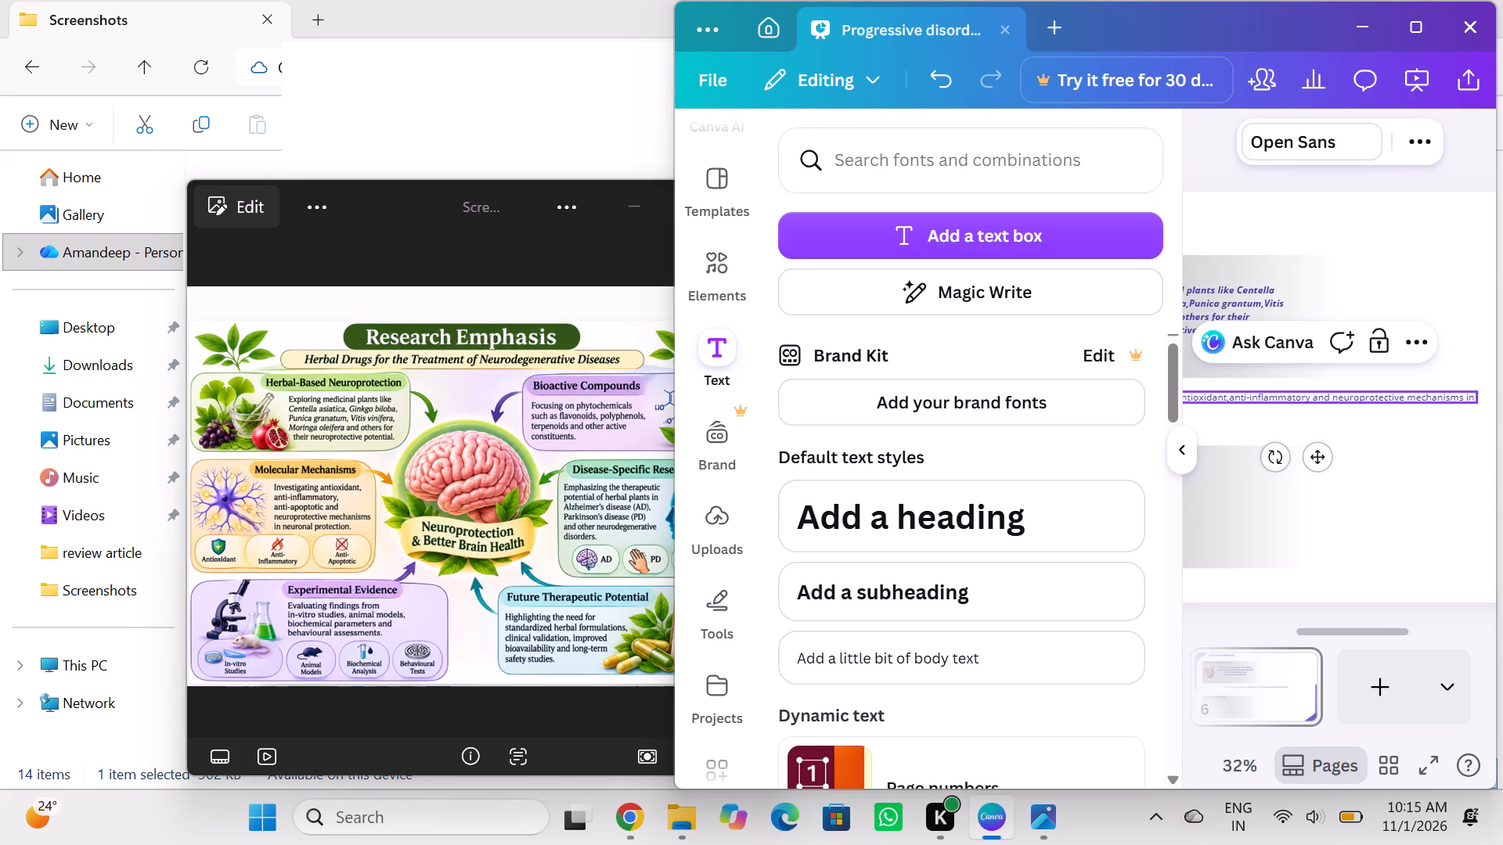
pyautogui.write('neurob')
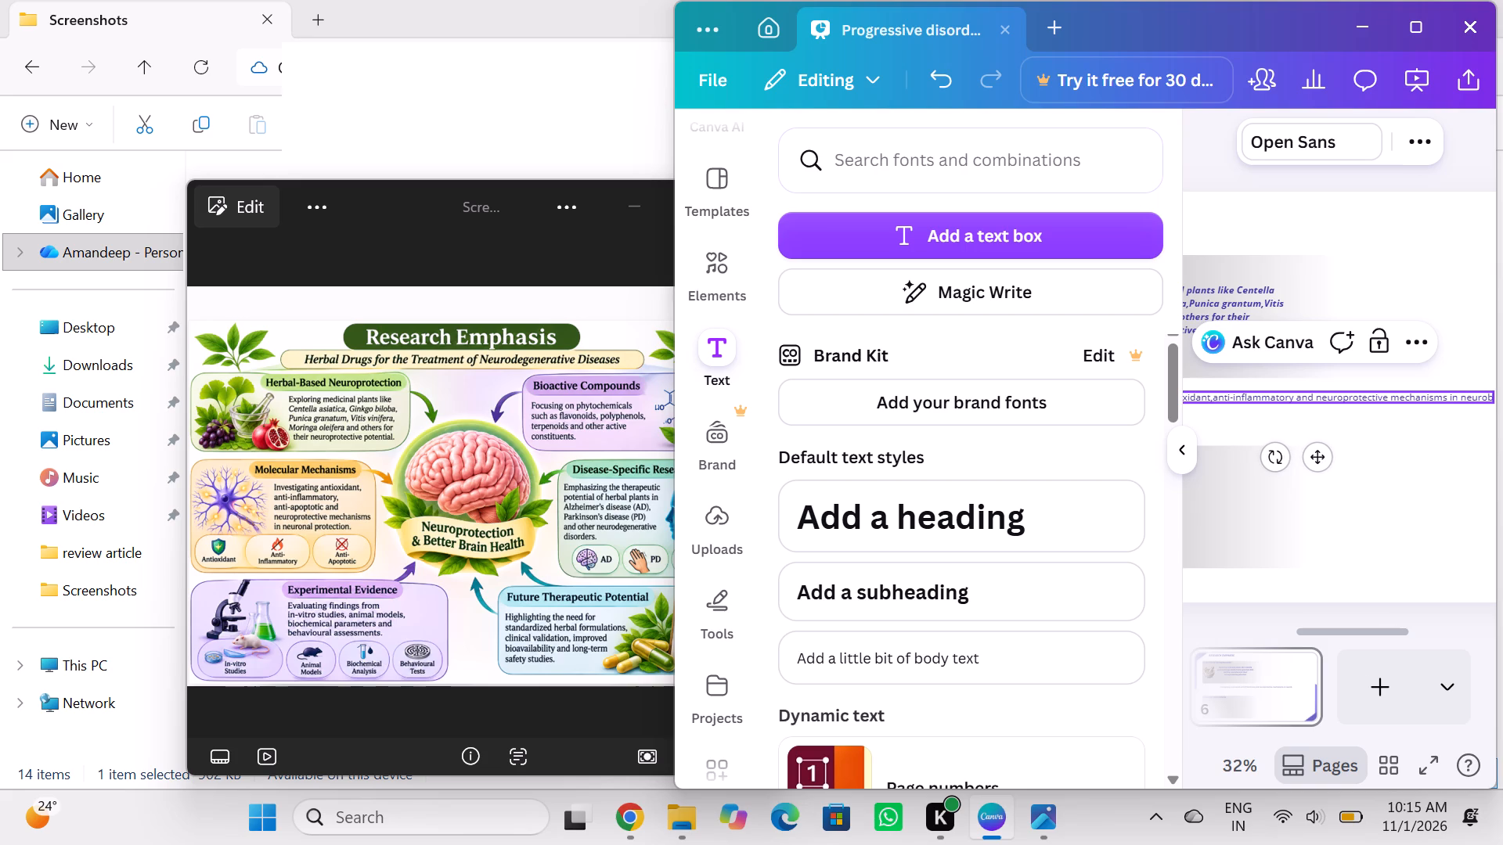
pyautogui.press('BackSpace')
pyautogui.write('nal')
pyautogui.press('space')
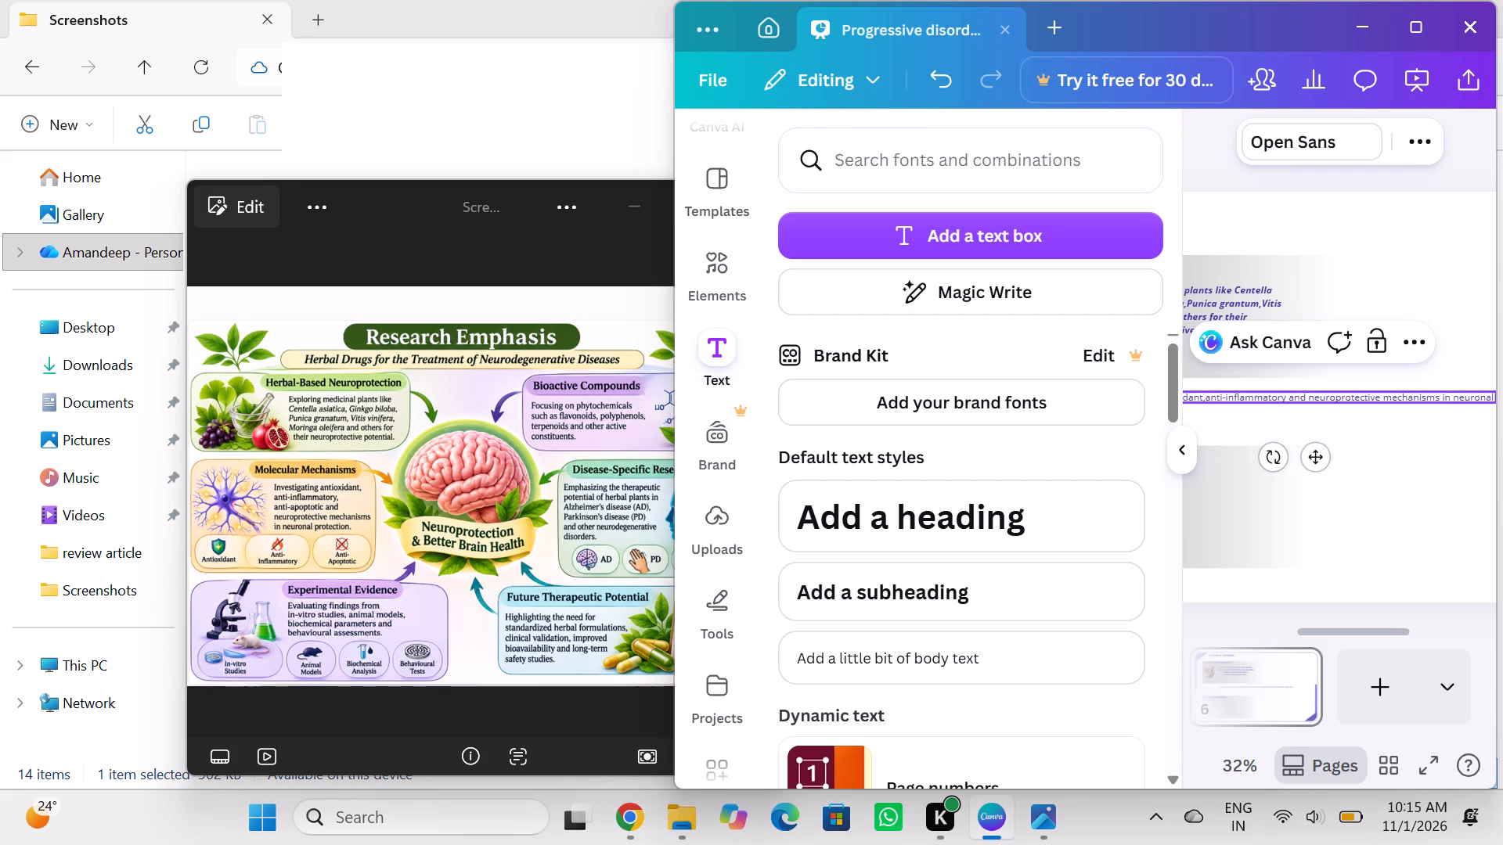
pyautogui.write('pro')
pyautogui.write('tectio')
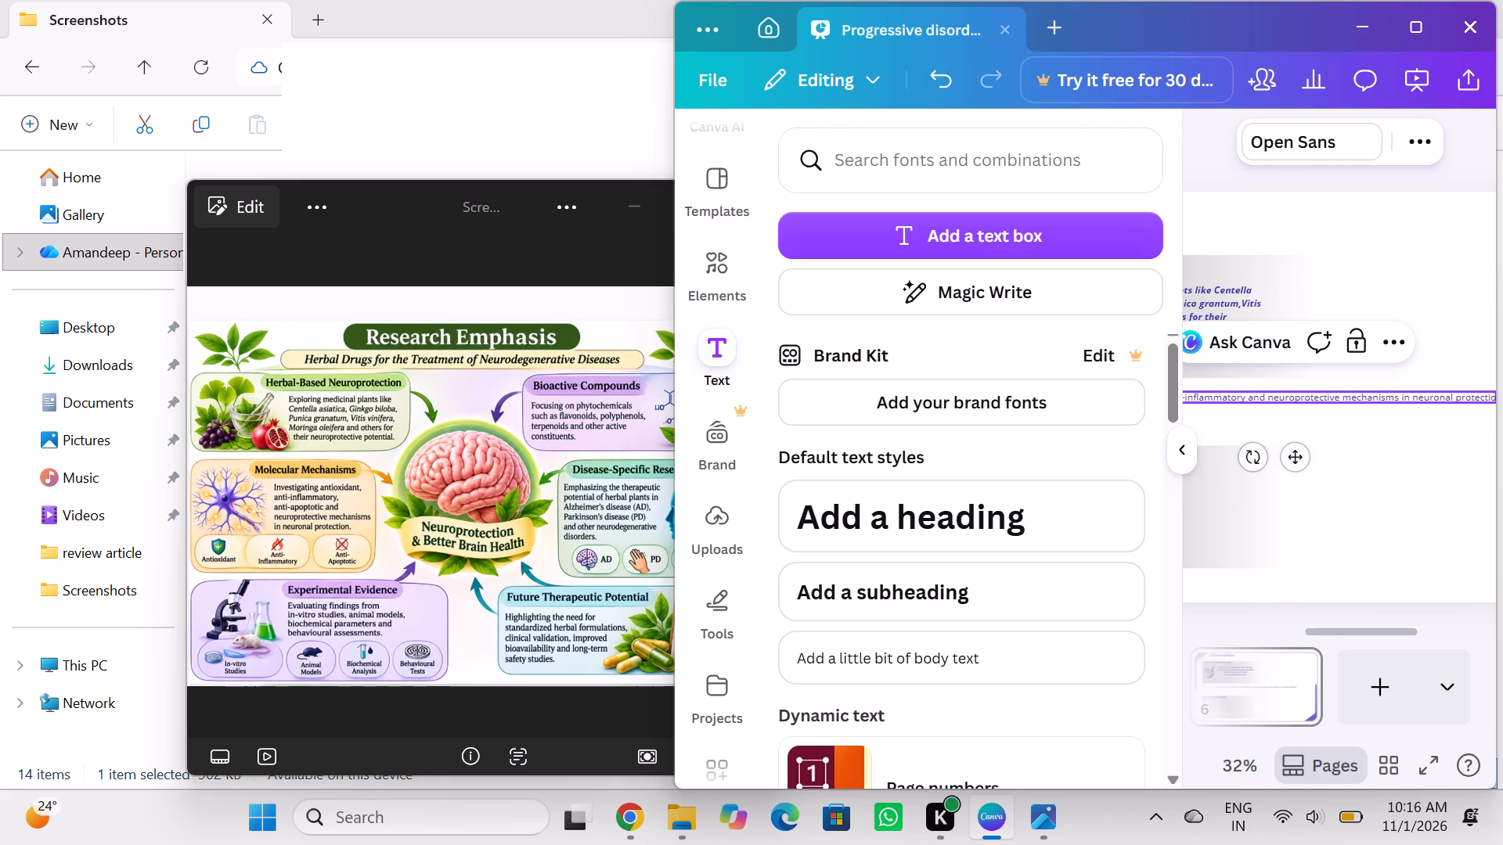
pyautogui.press('n')
pyautogui.press('.')
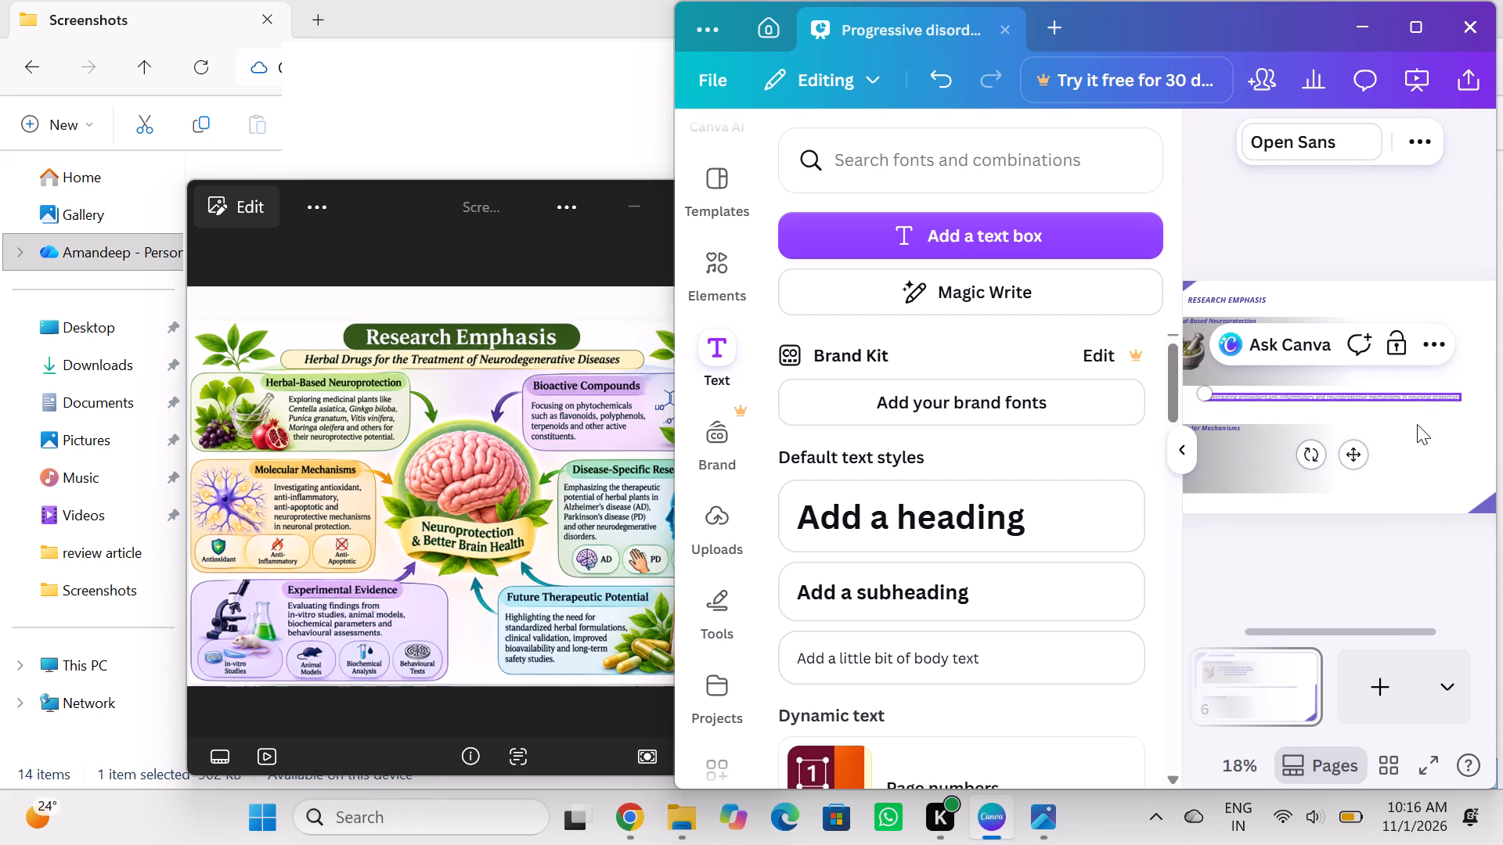
# Narrow the new description text box to three lines and place it in the lower gradient box below the "Molecular Mechanisms" heading.
pyautogui.click(1459, 395)
pyautogui.click(1464, 397)
pyautogui.moveTo(1464, 397); pyautogui.dragTo(1390, 421)
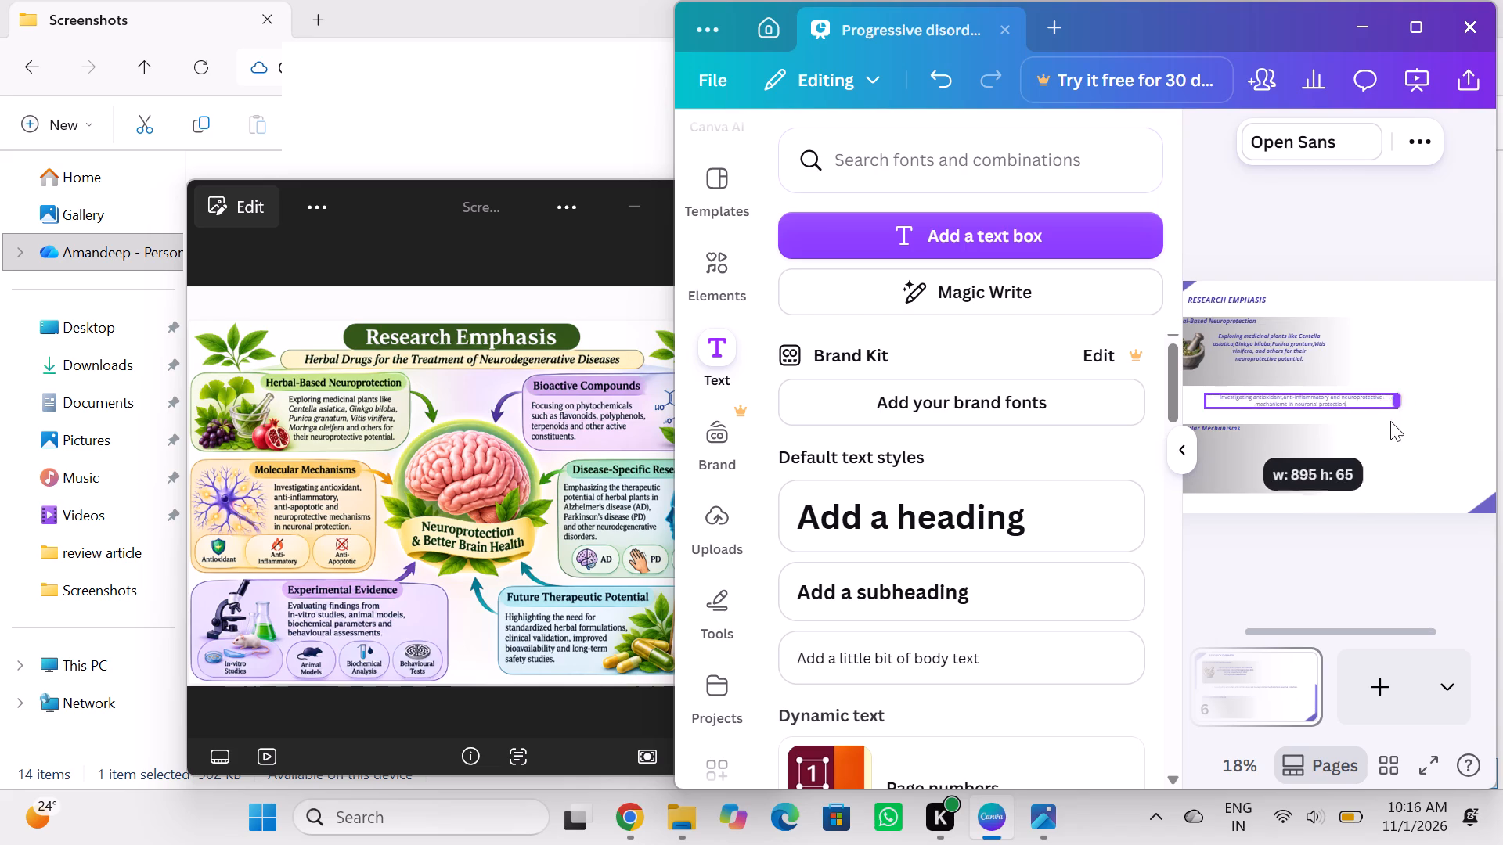
pyautogui.moveTo(1390, 421); pyautogui.dragTo(1314, 458)
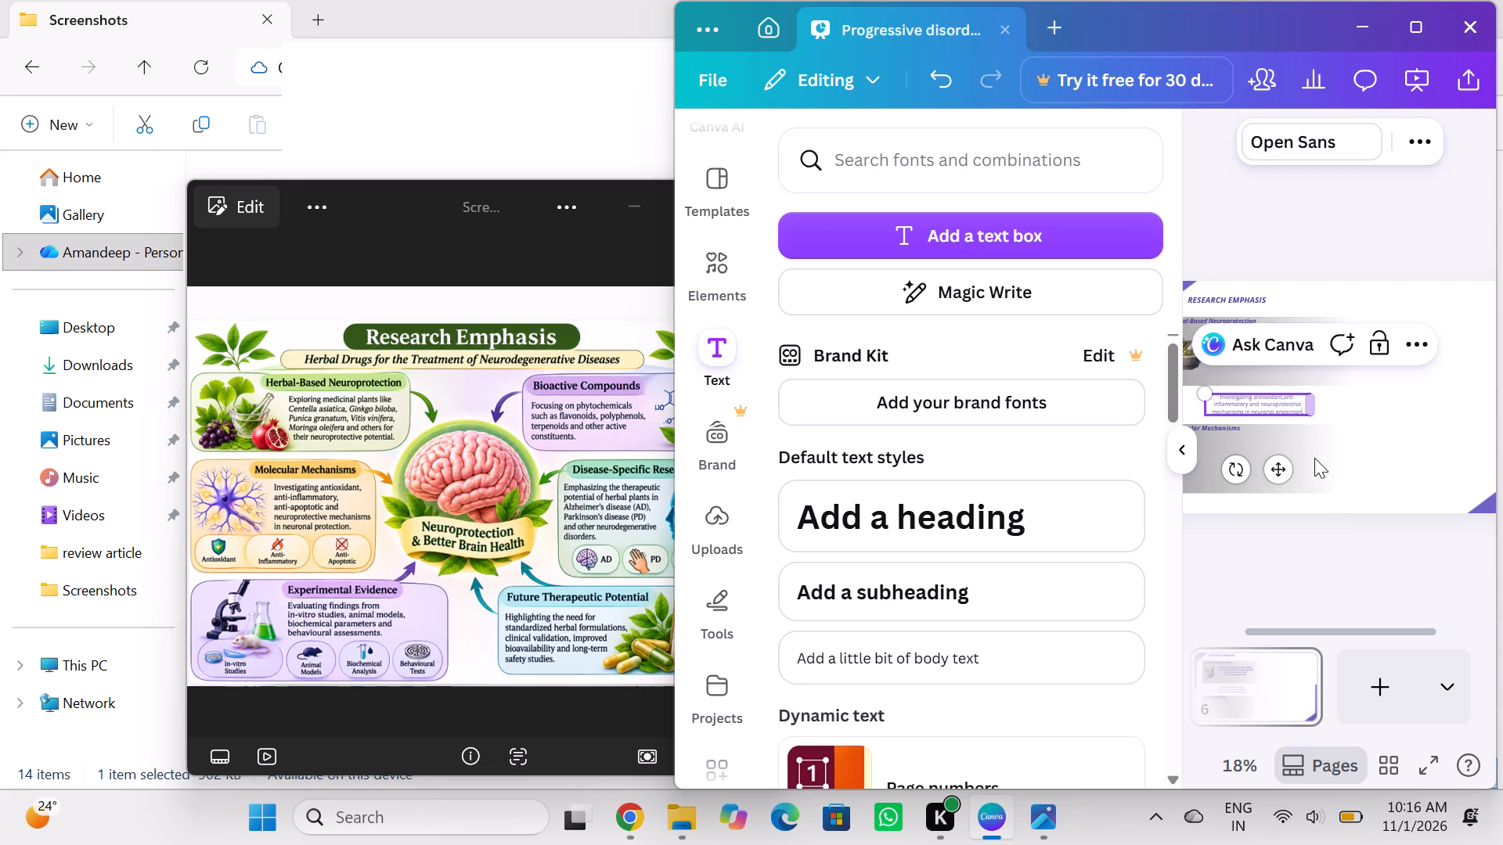
pyautogui.moveTo(1267, 468); pyautogui.dragTo(1280, 520)
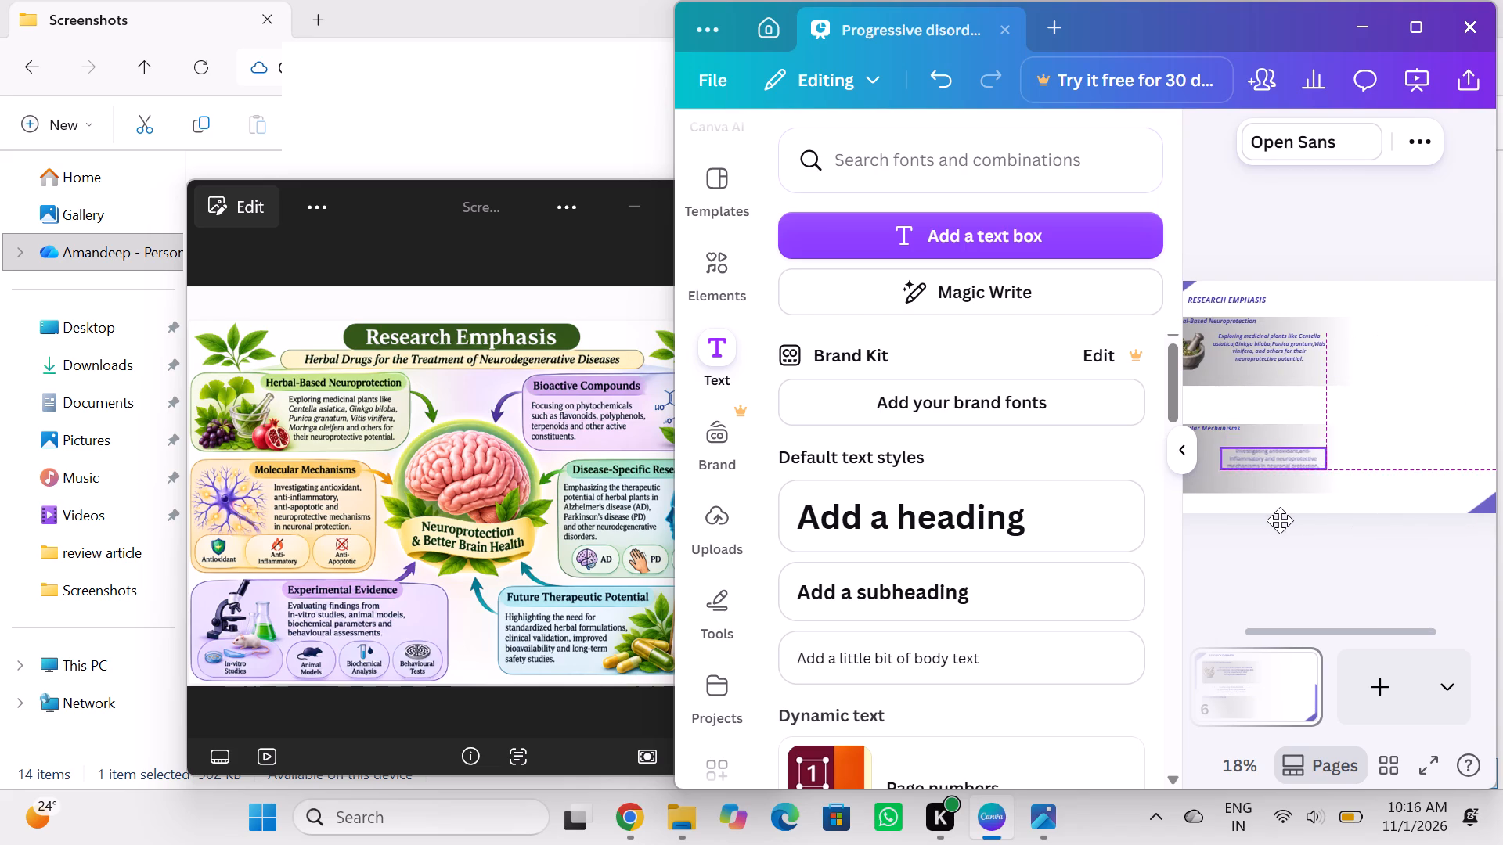
pyautogui.moveTo(1280, 520); pyautogui.dragTo(1278, 516)
pyautogui.click(1349, 475)
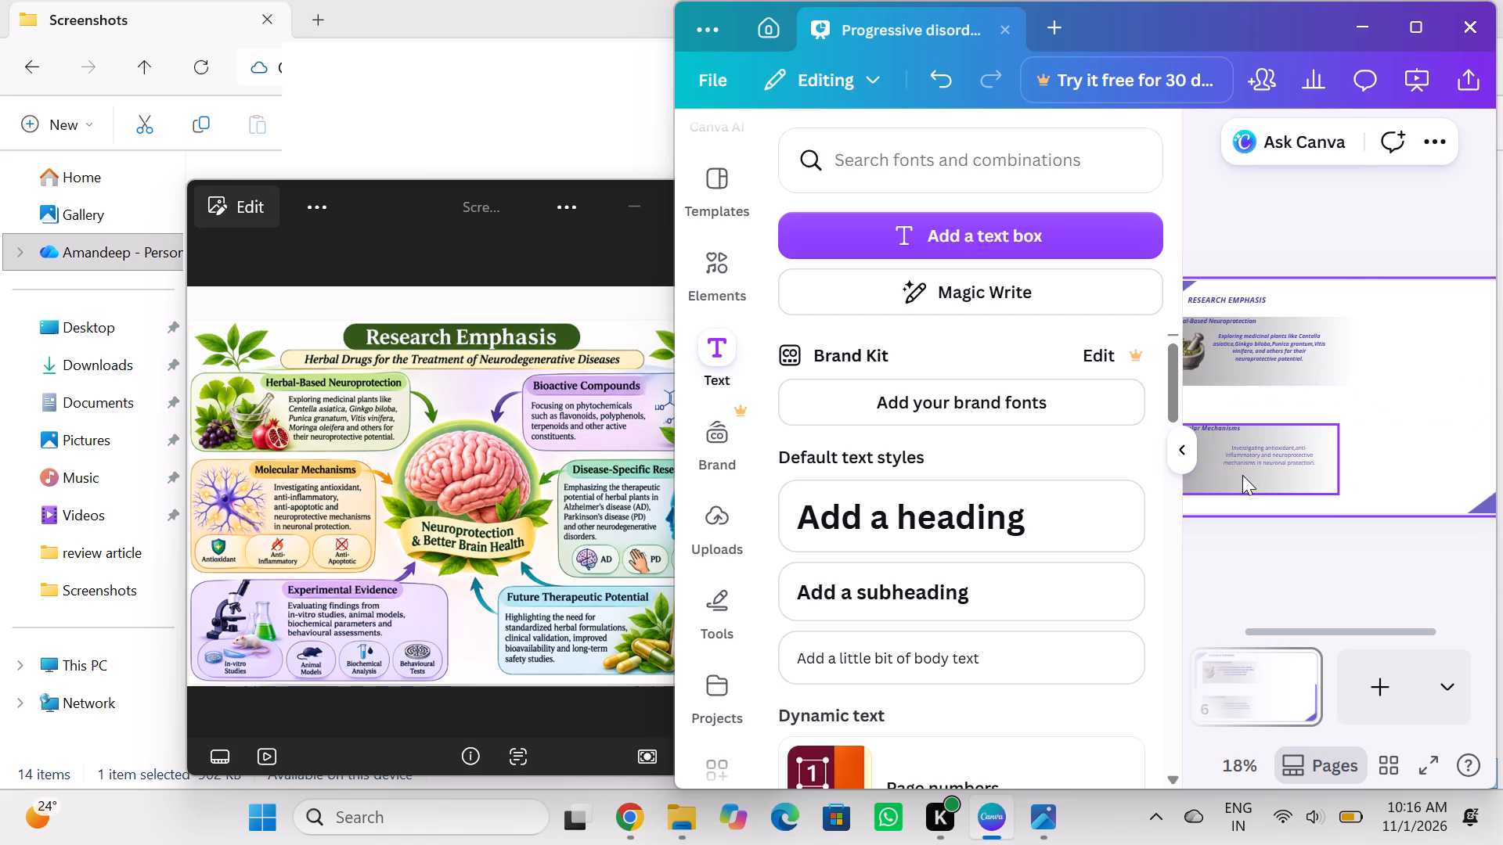
# Search the elements library for "molecular mechanisms", replacing the previous herbal plants query.
pyautogui.click(731, 269)
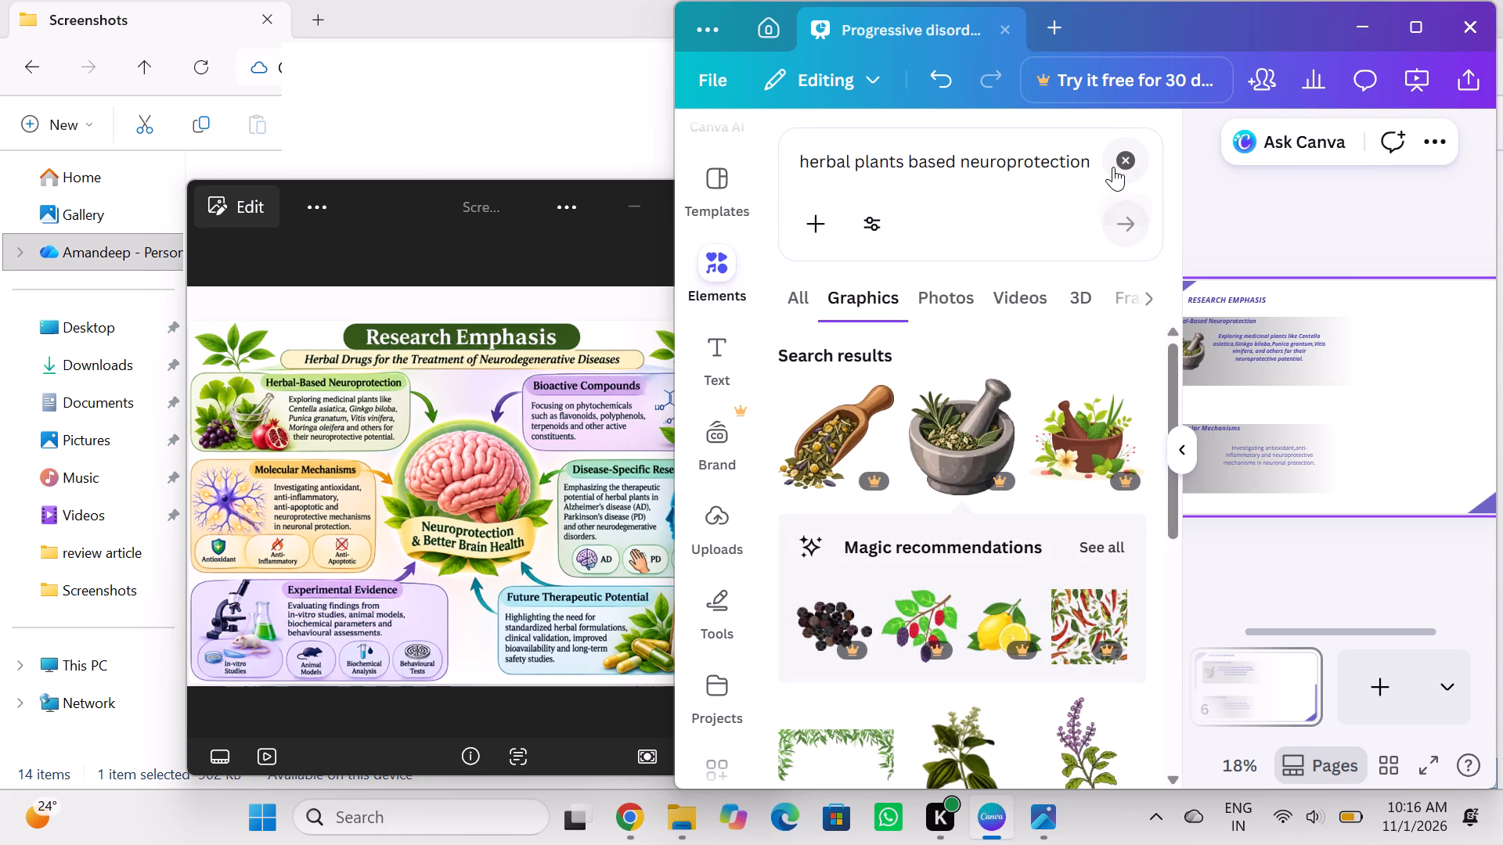
pyautogui.click(1122, 156)
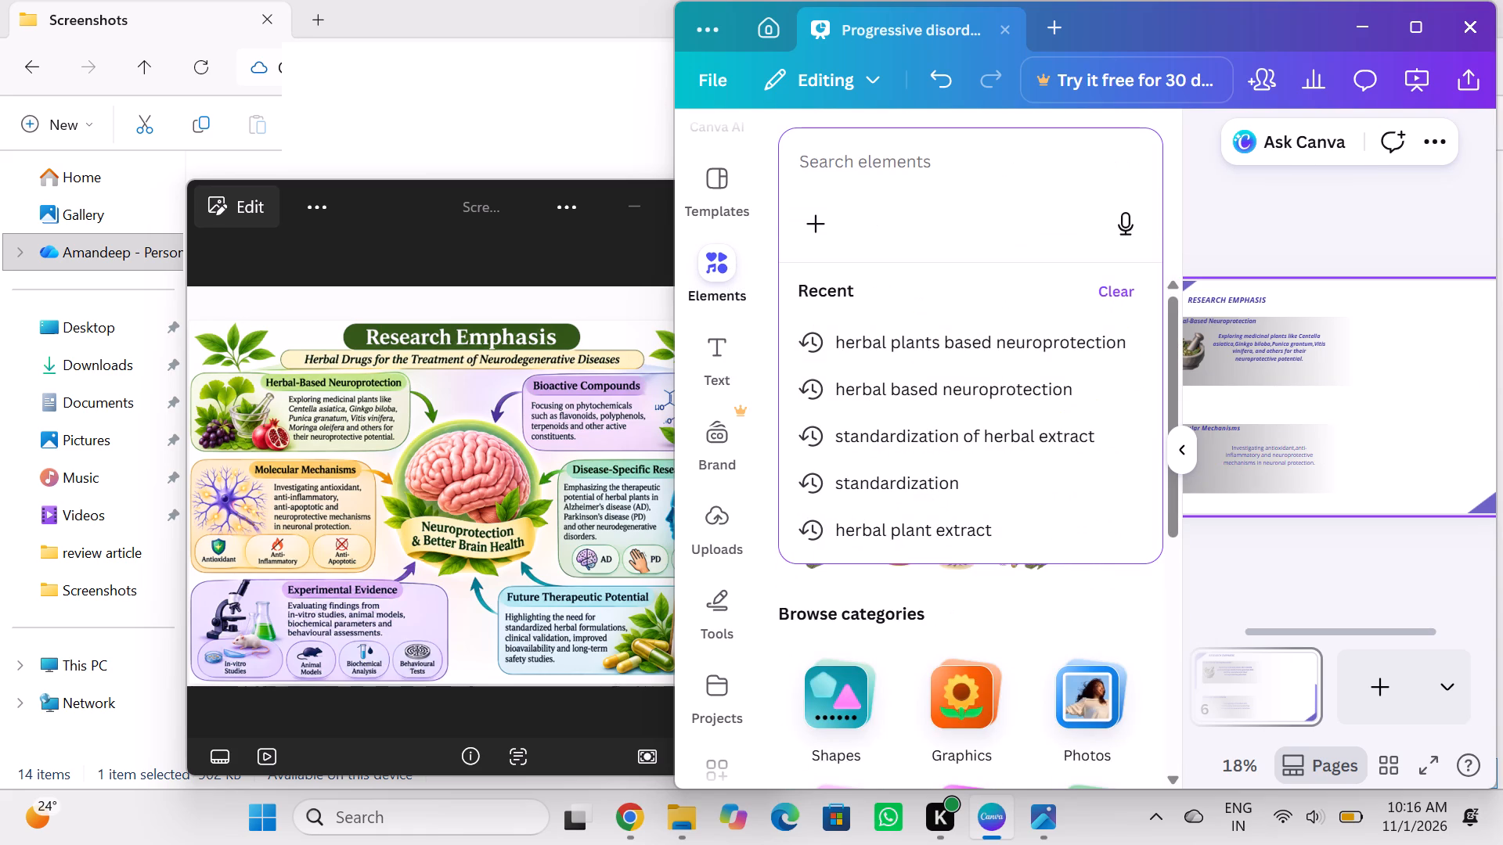
pyautogui.click(953, 157)
pyautogui.write('molecula')
pyautogui.write('r mechanisms')
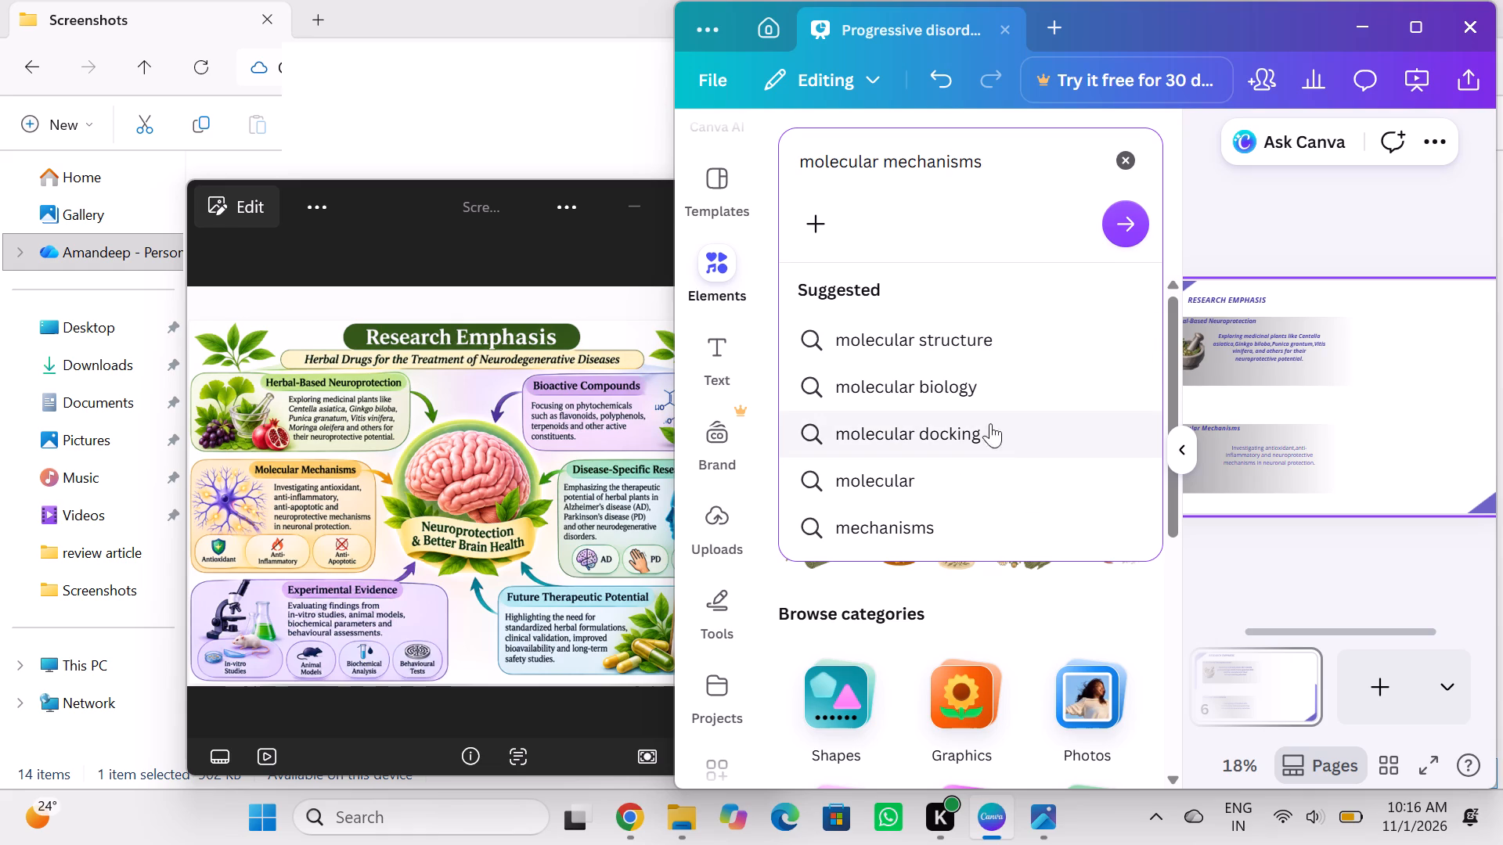
pyautogui.click(1121, 221)
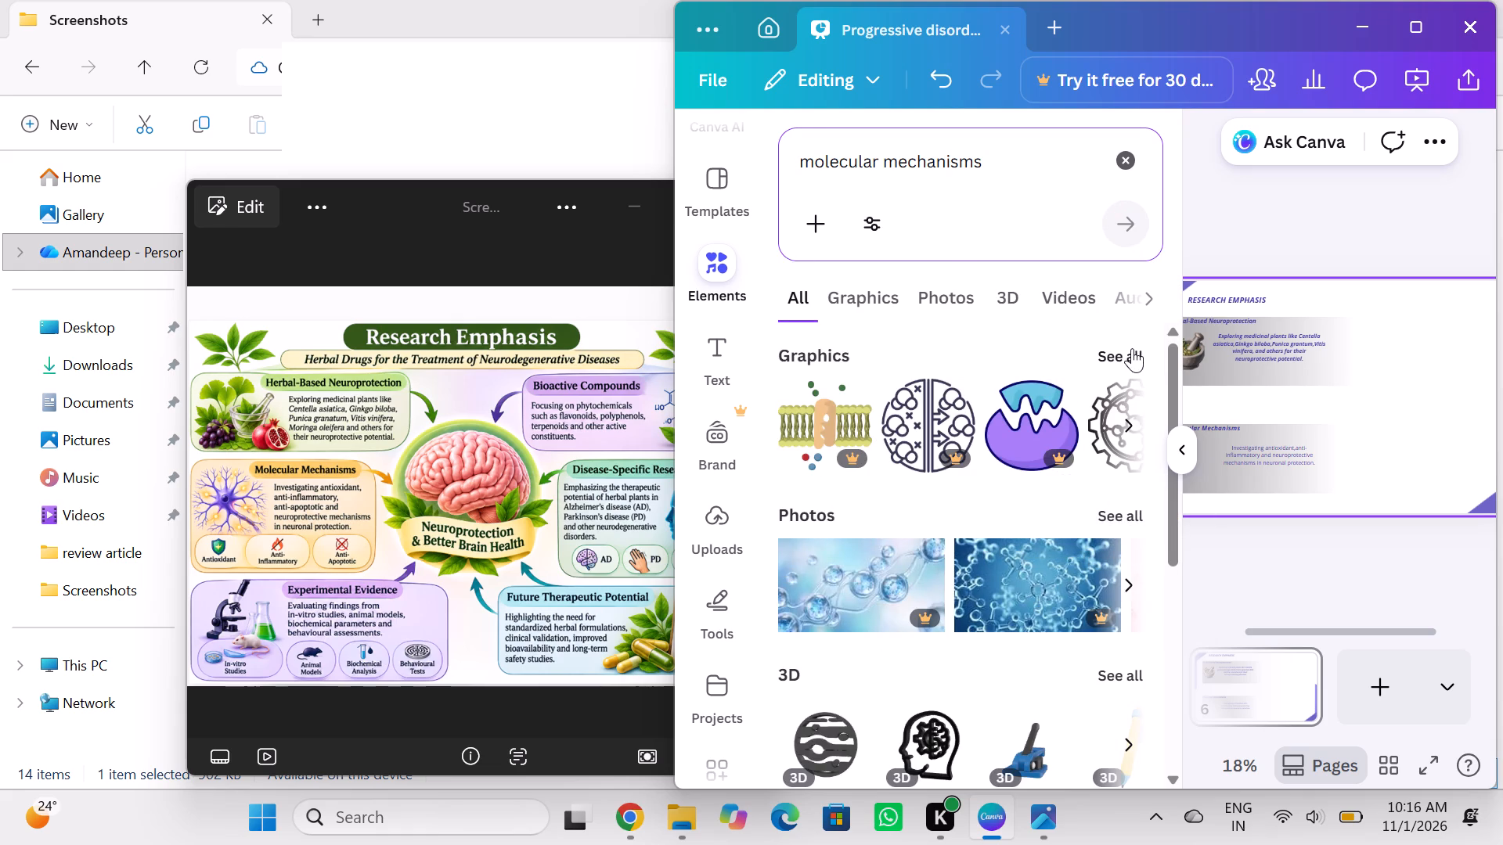
pyautogui.click(1034, 183)
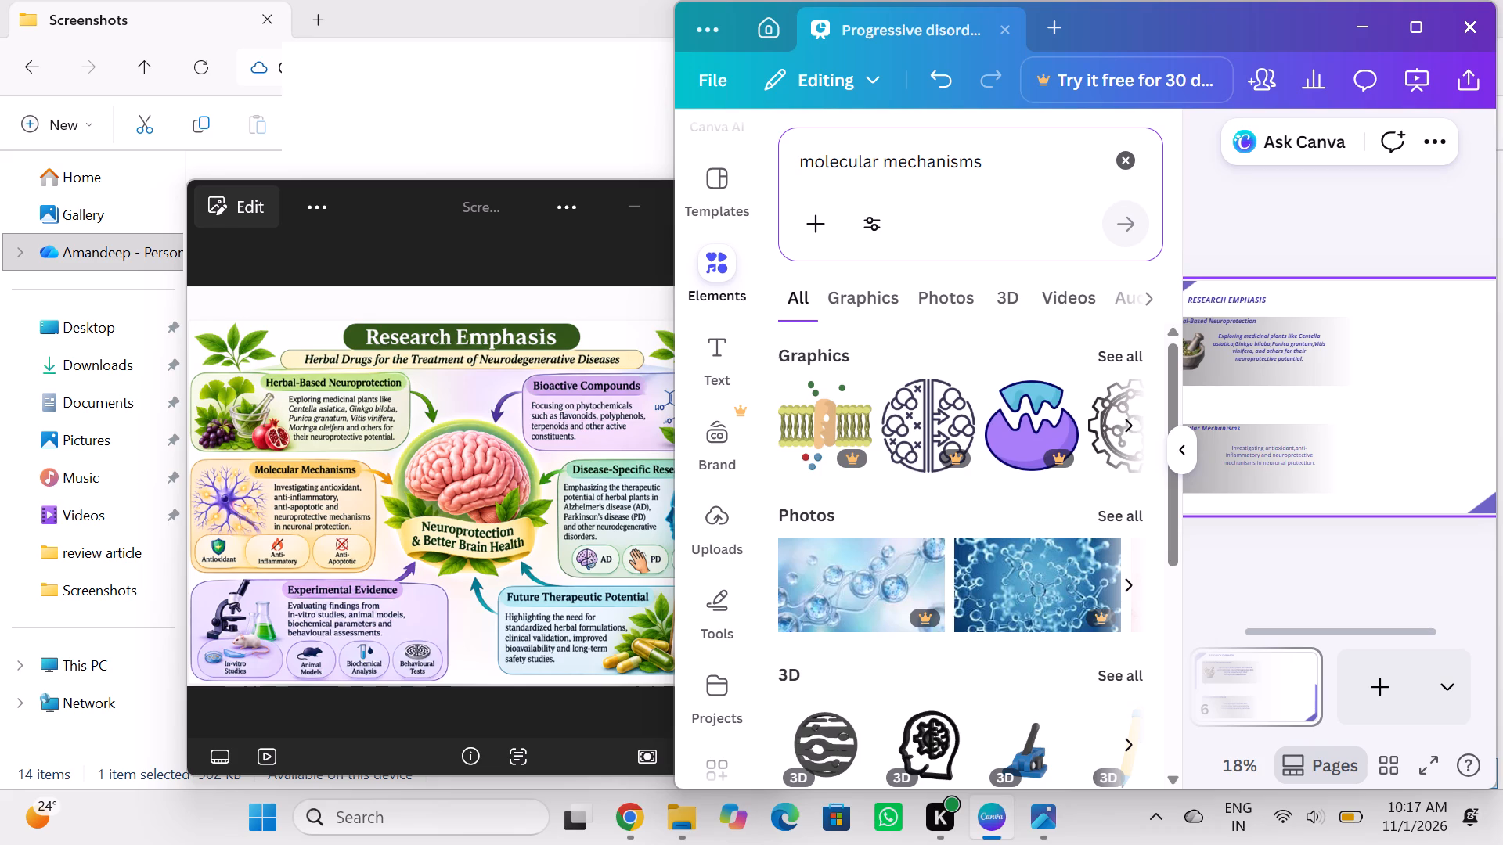
# Extend the elements search to "molecular mechanisms of neurodegenerative diseases".
pyautogui.click(1021, 164)
pyautogui.press('space')
pyautogui.write('of neurodegnerative')
pyautogui.press('space')
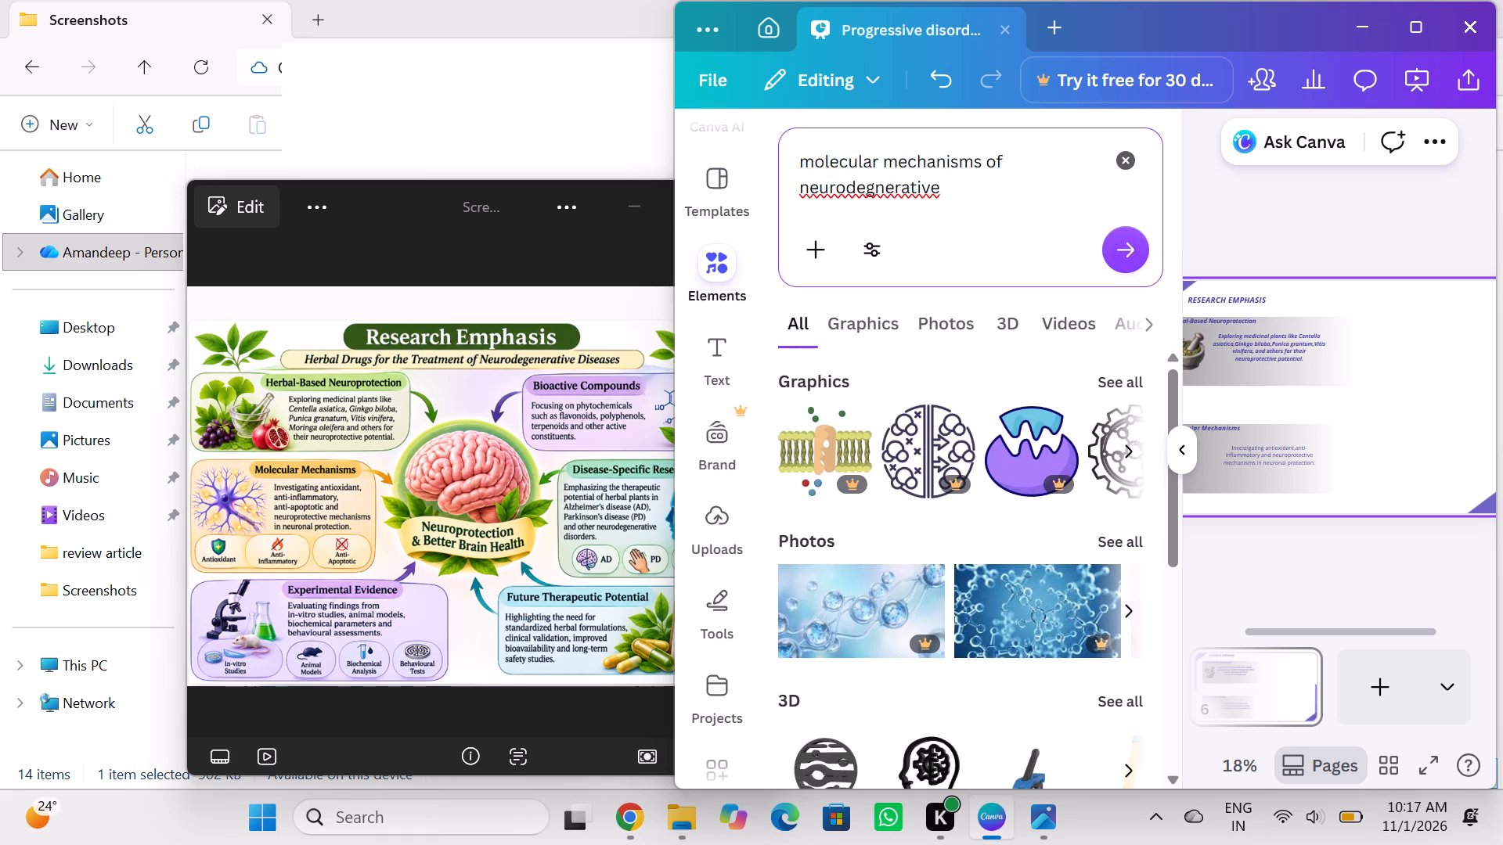
pyautogui.press('BackSpace')
pyautogui.press('BackSpace')
pyautogui.press('BackSpace')
pyautogui.press('BackSpace')
pyautogui.press('BackSpace')
pyautogui.press('BackSpace')
pyautogui.press('BackSpace')
pyautogui.press('BackSpace')
pyautogui.press('BackSpace')
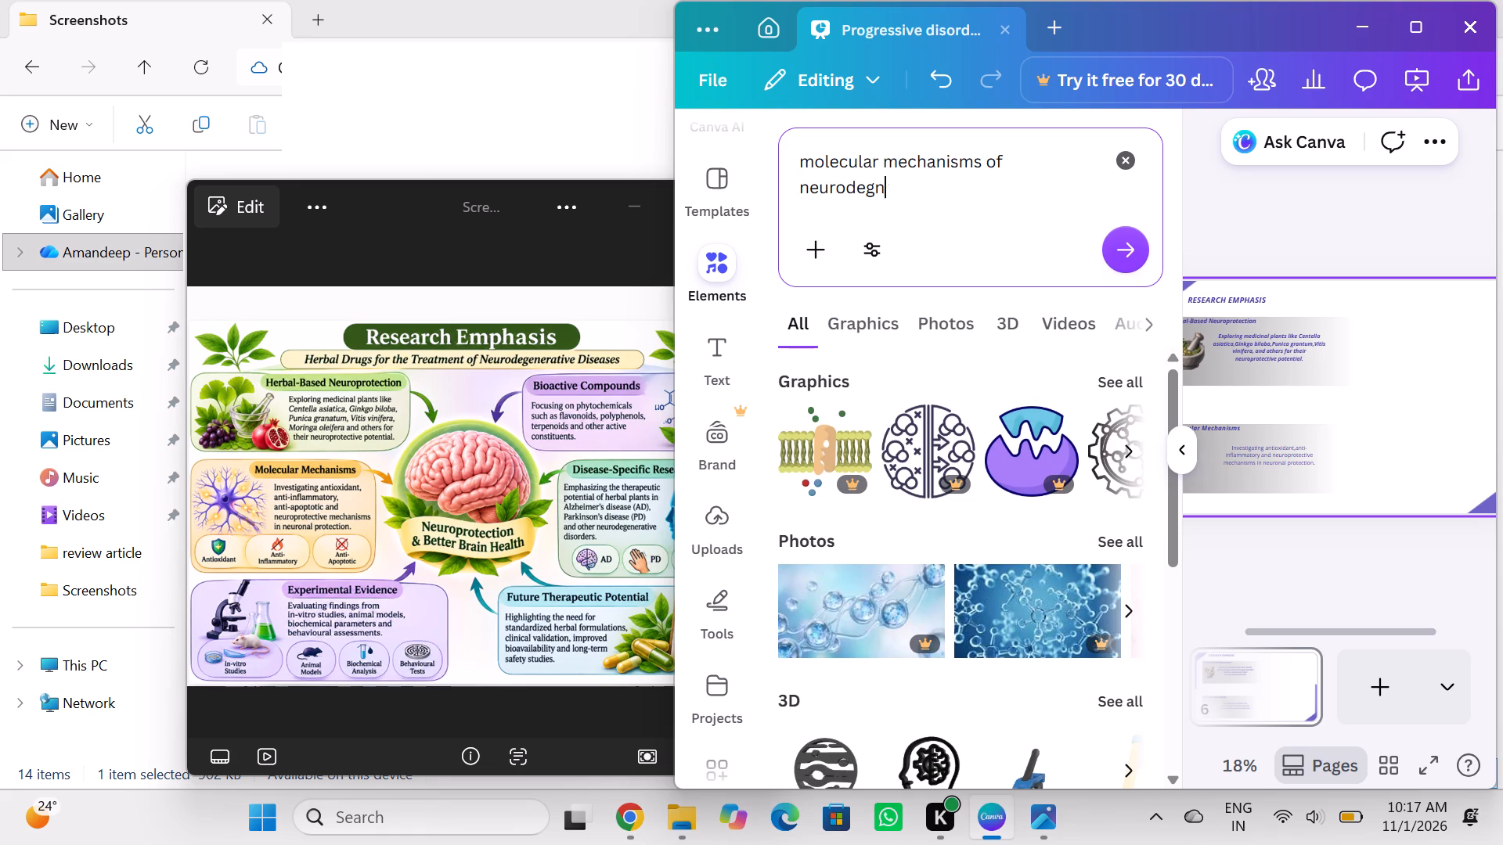
pyautogui.write('enerative')
pyautogui.press('space')
pyautogui.write('disaes')
pyautogui.press('BackSpace')
pyautogui.press('BackSpace')
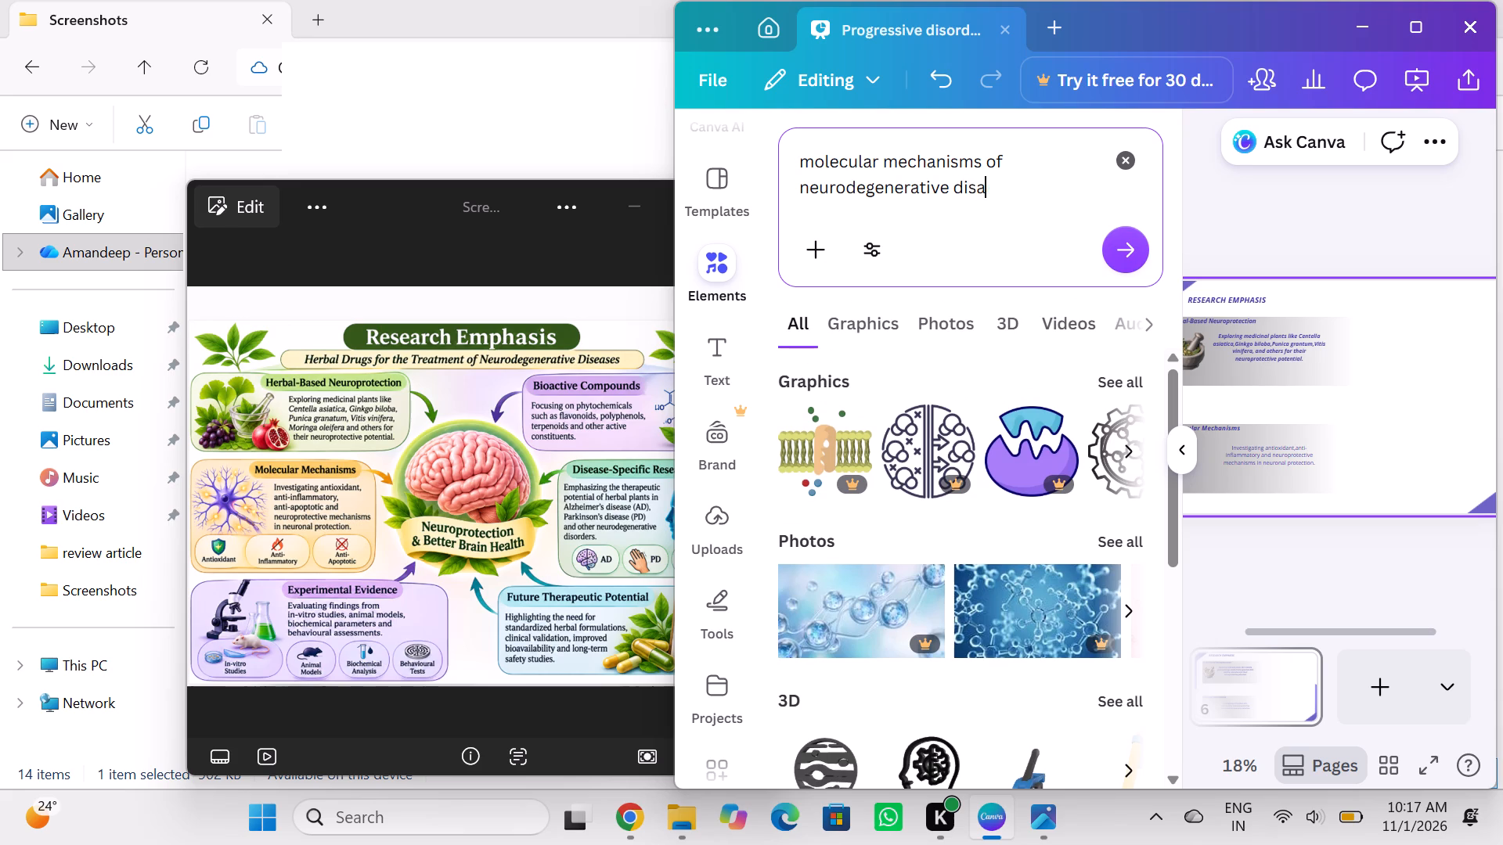
pyautogui.press('BackSpace')
pyautogui.write('eases')
pyautogui.click(1141, 253)
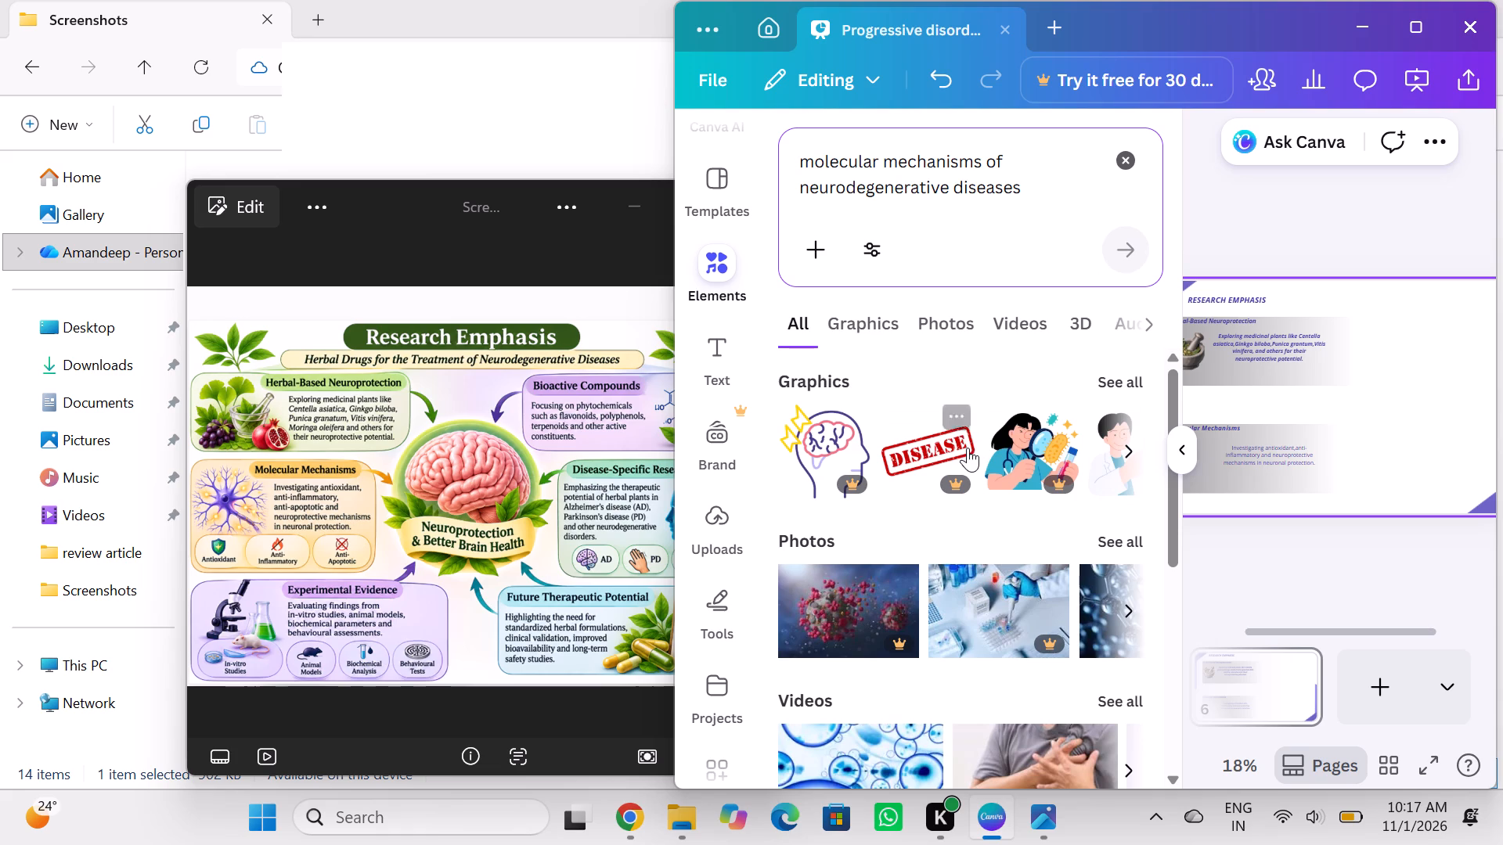
# Show all graphics for the molecular mechanisms query and browse them for an illustration suited to the "Molecular Mechanisms" box.
pyautogui.click(1137, 379)
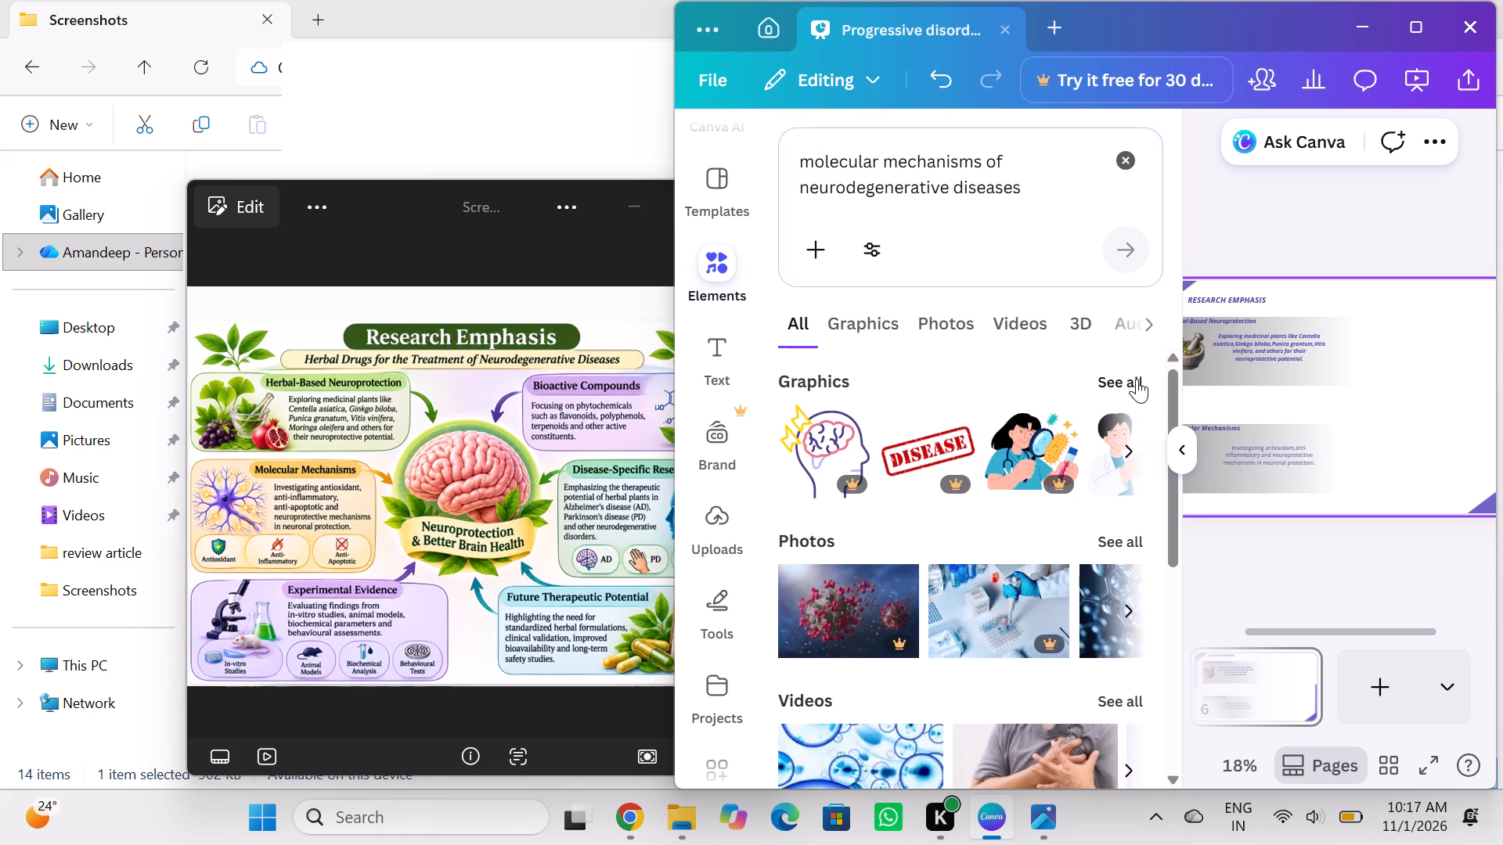
pyautogui.scroll(-1, 973, 694)
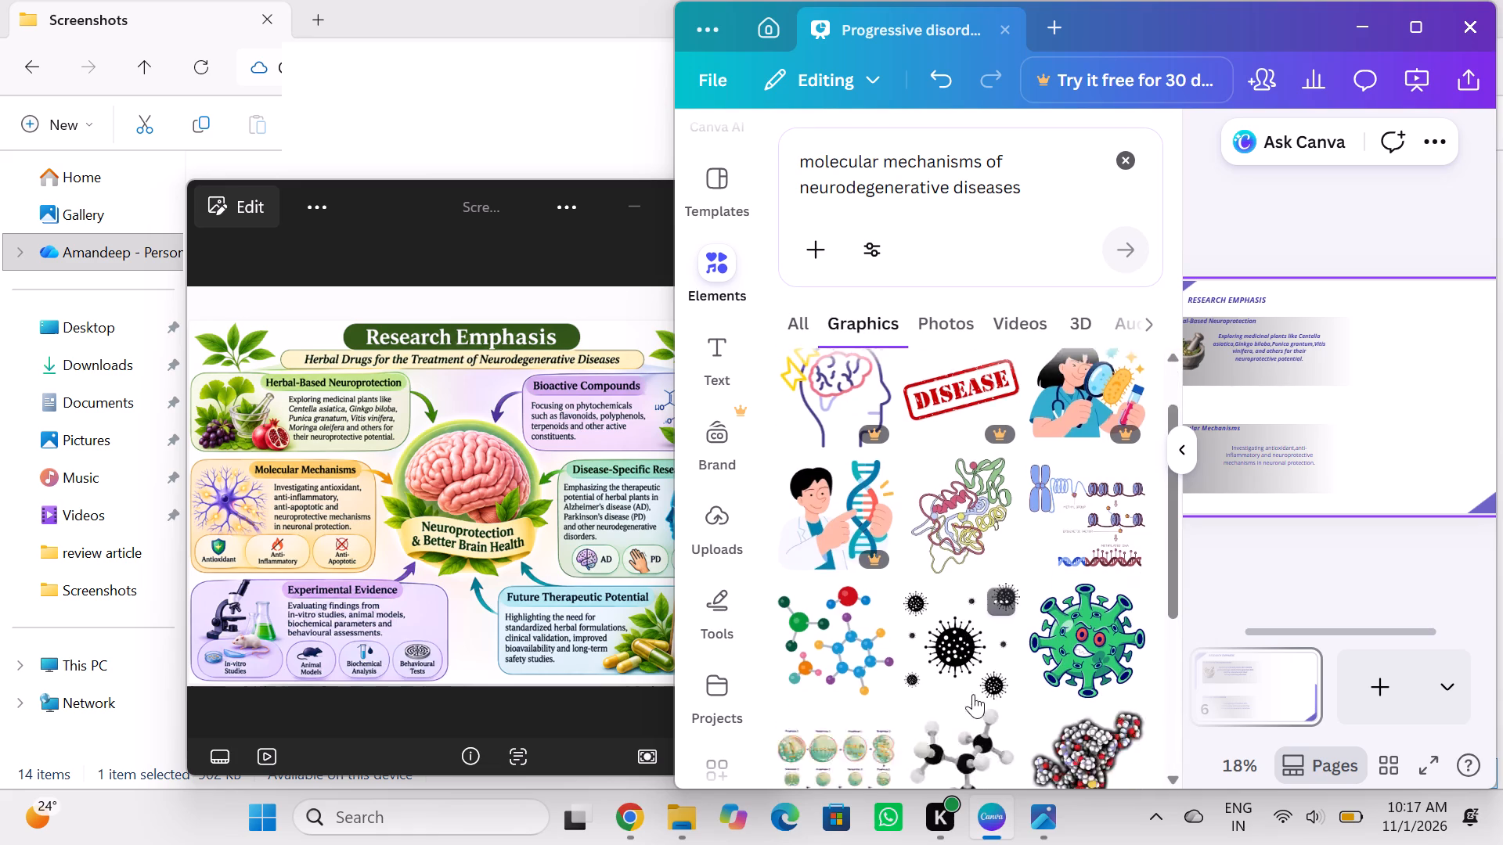
pyautogui.scroll(-5, 973, 694)
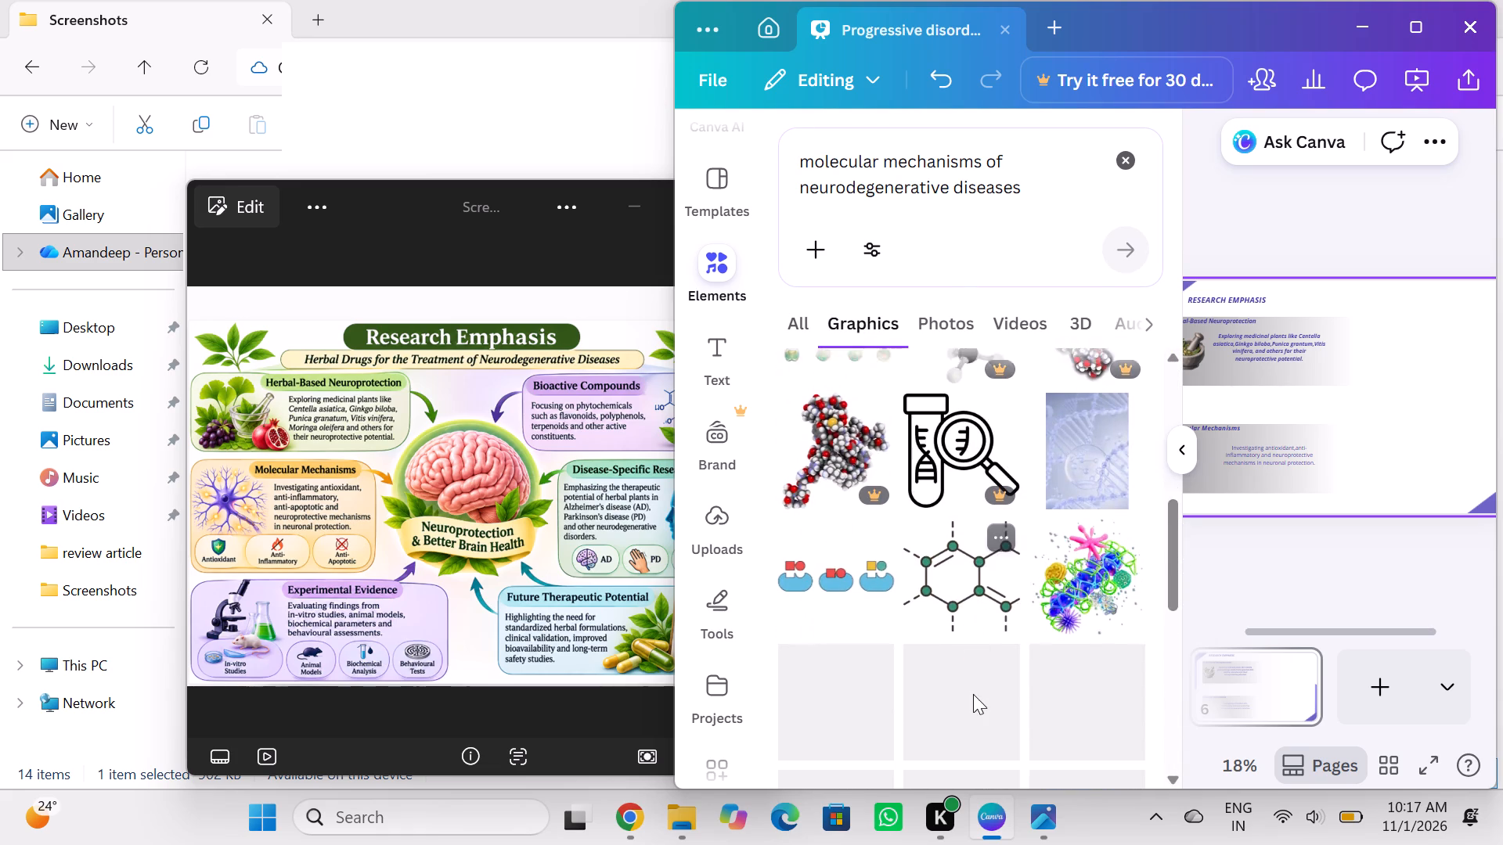
pyautogui.scroll(-1, 973, 694)
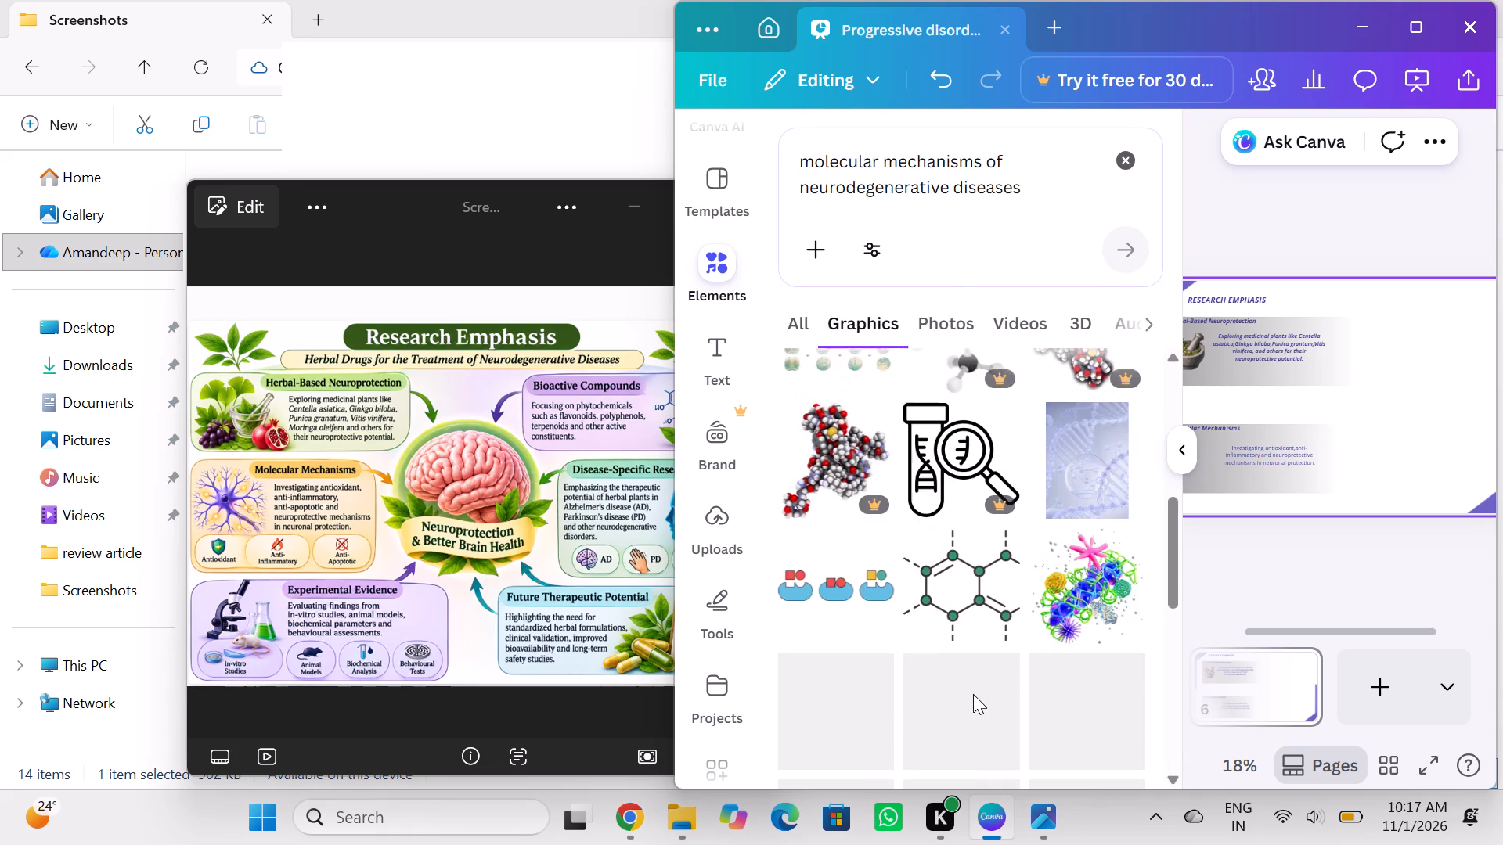
pyautogui.scroll(-1, 973, 694)
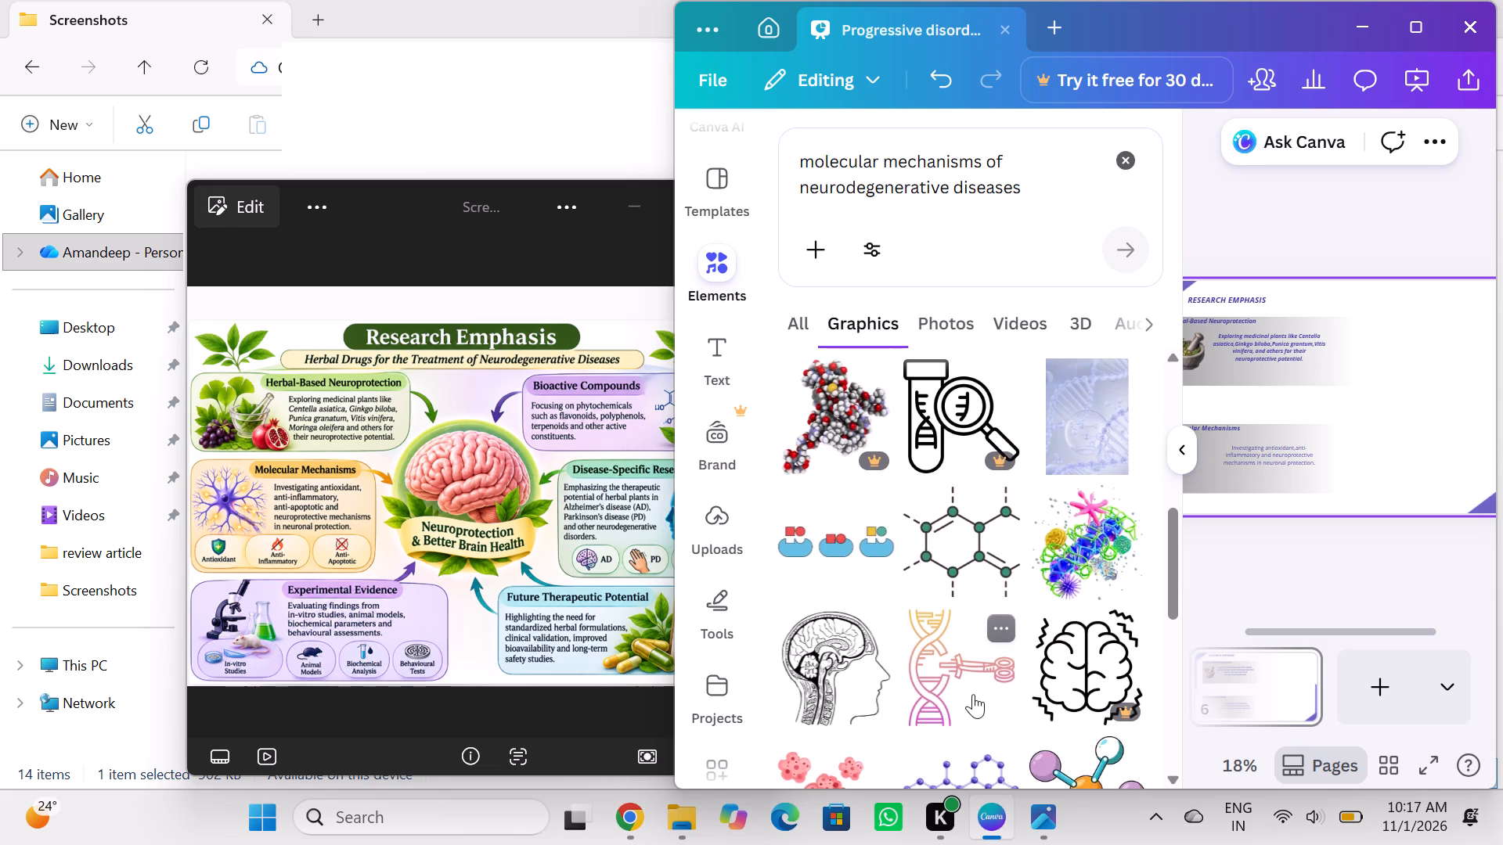
pyautogui.scroll(-3, 973, 694)
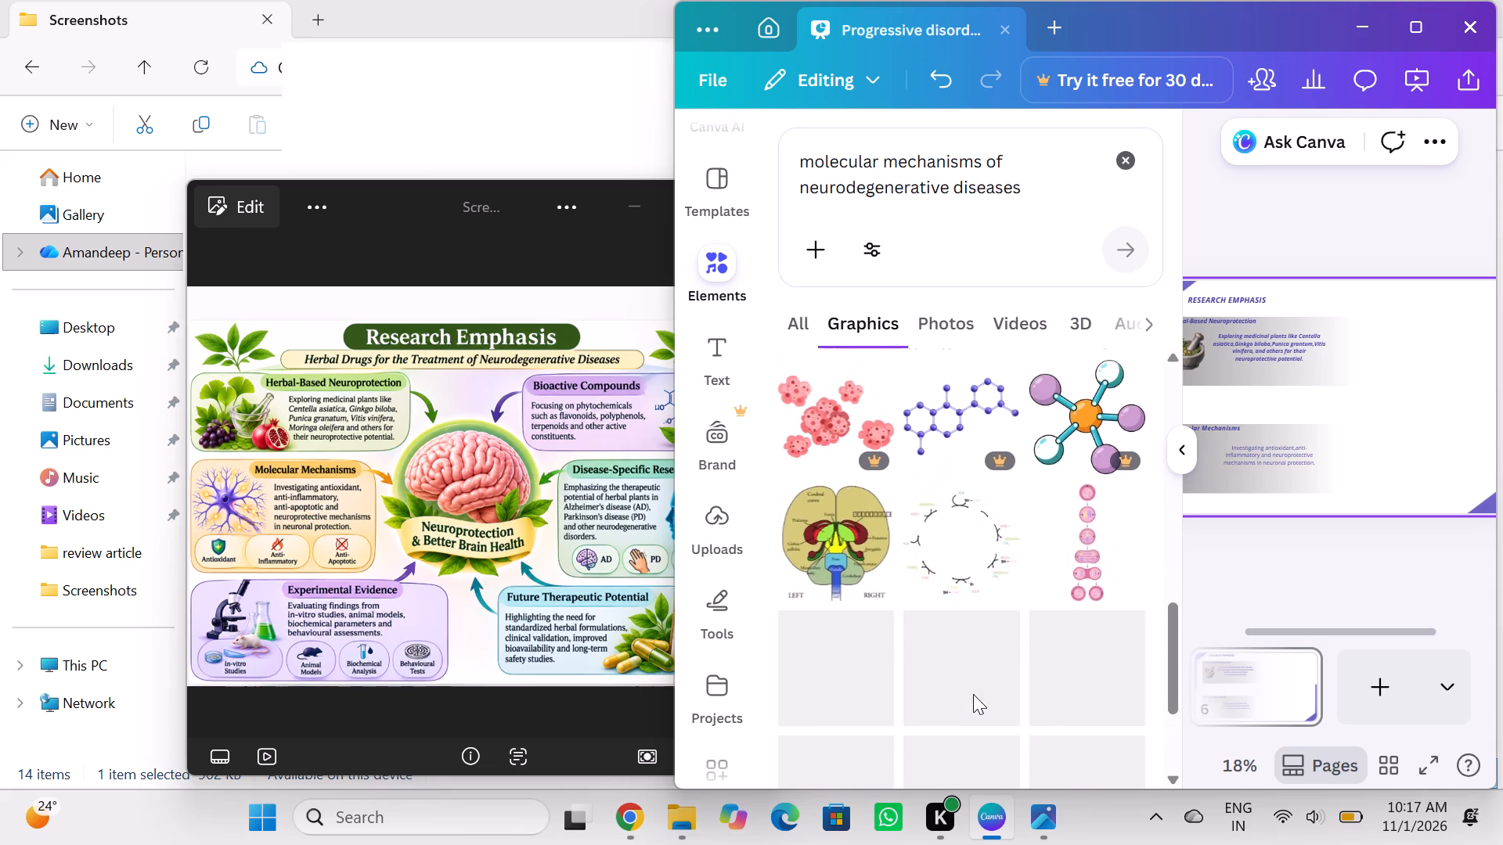
pyautogui.scroll(-1, 973, 694)
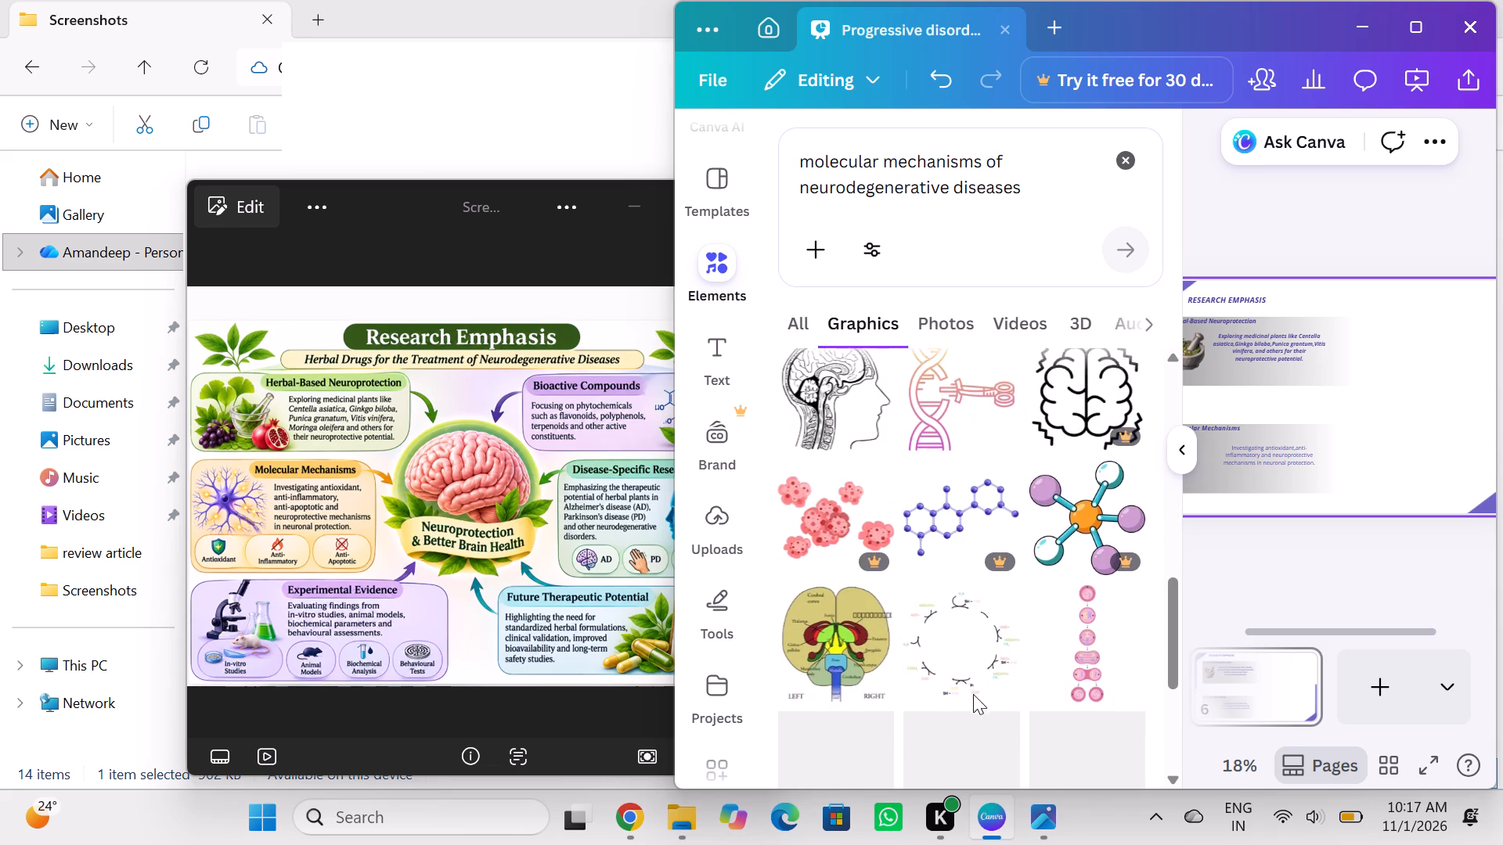
pyautogui.scroll(-1, 973, 694)
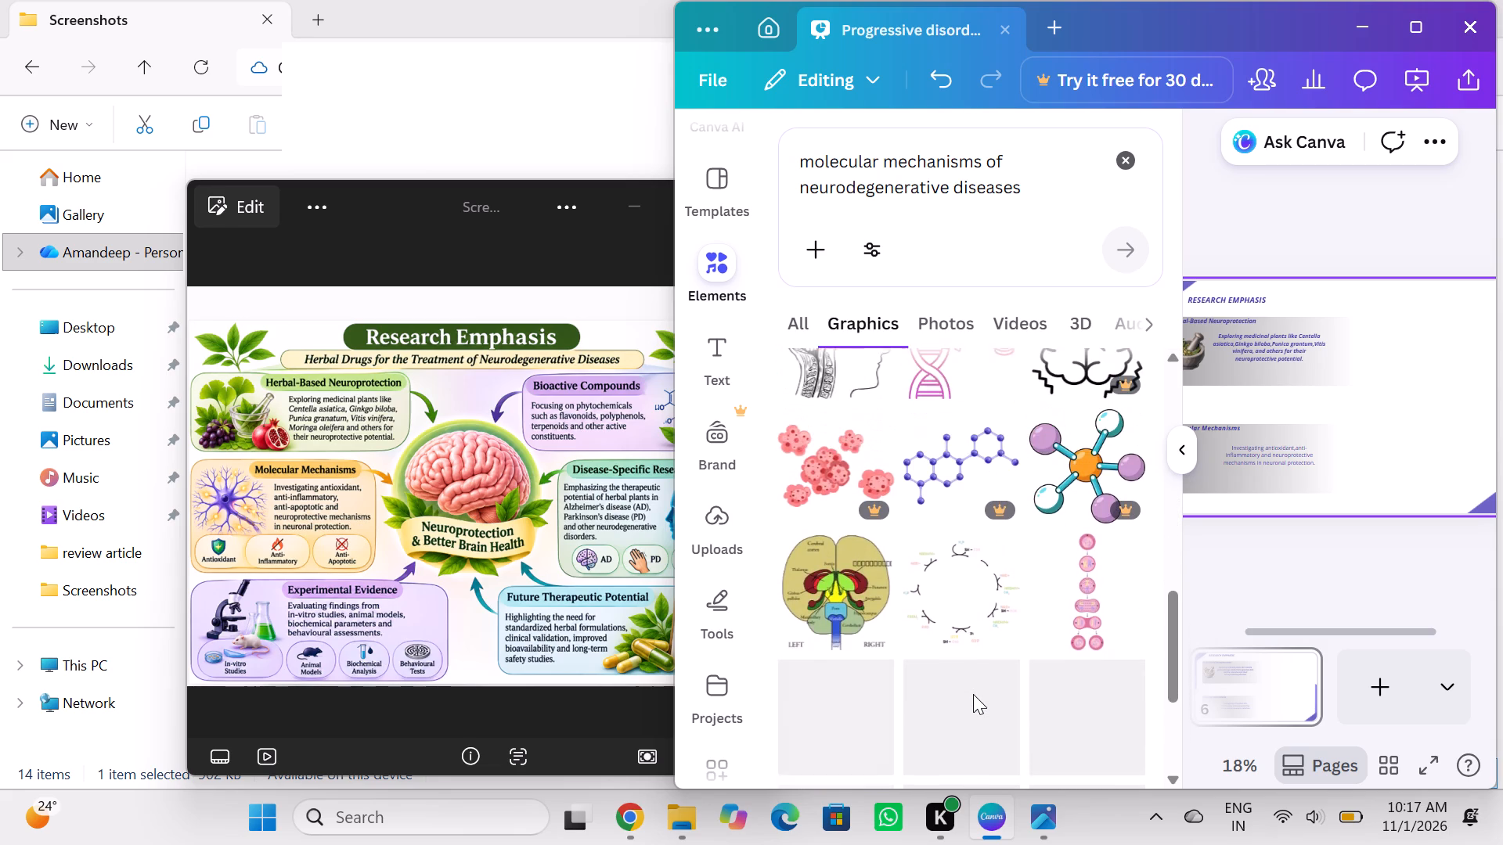
pyautogui.scroll(-1, 973, 694)
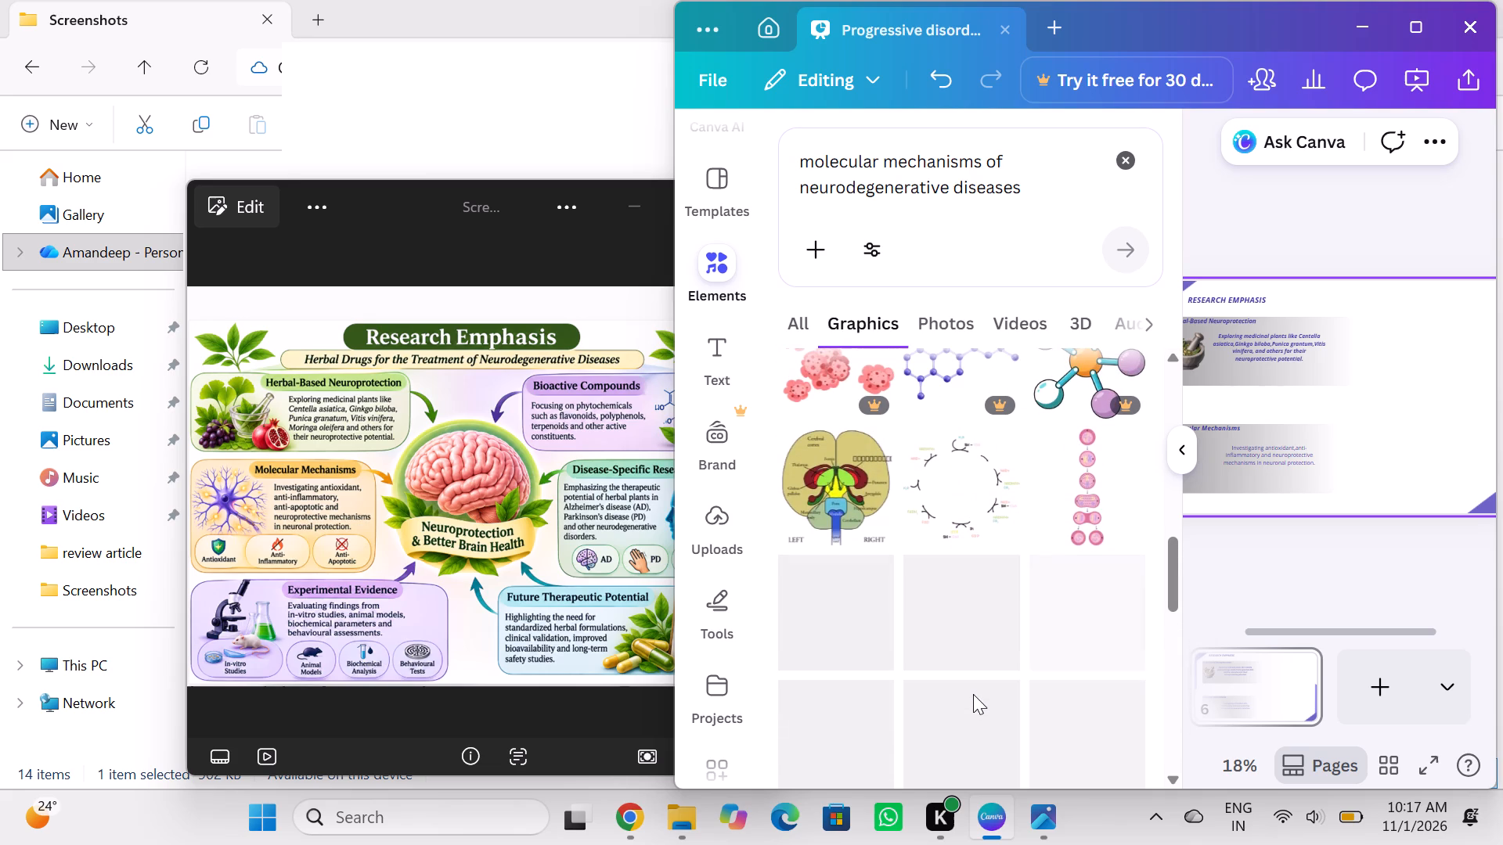
pyautogui.scroll(-3, 973, 694)
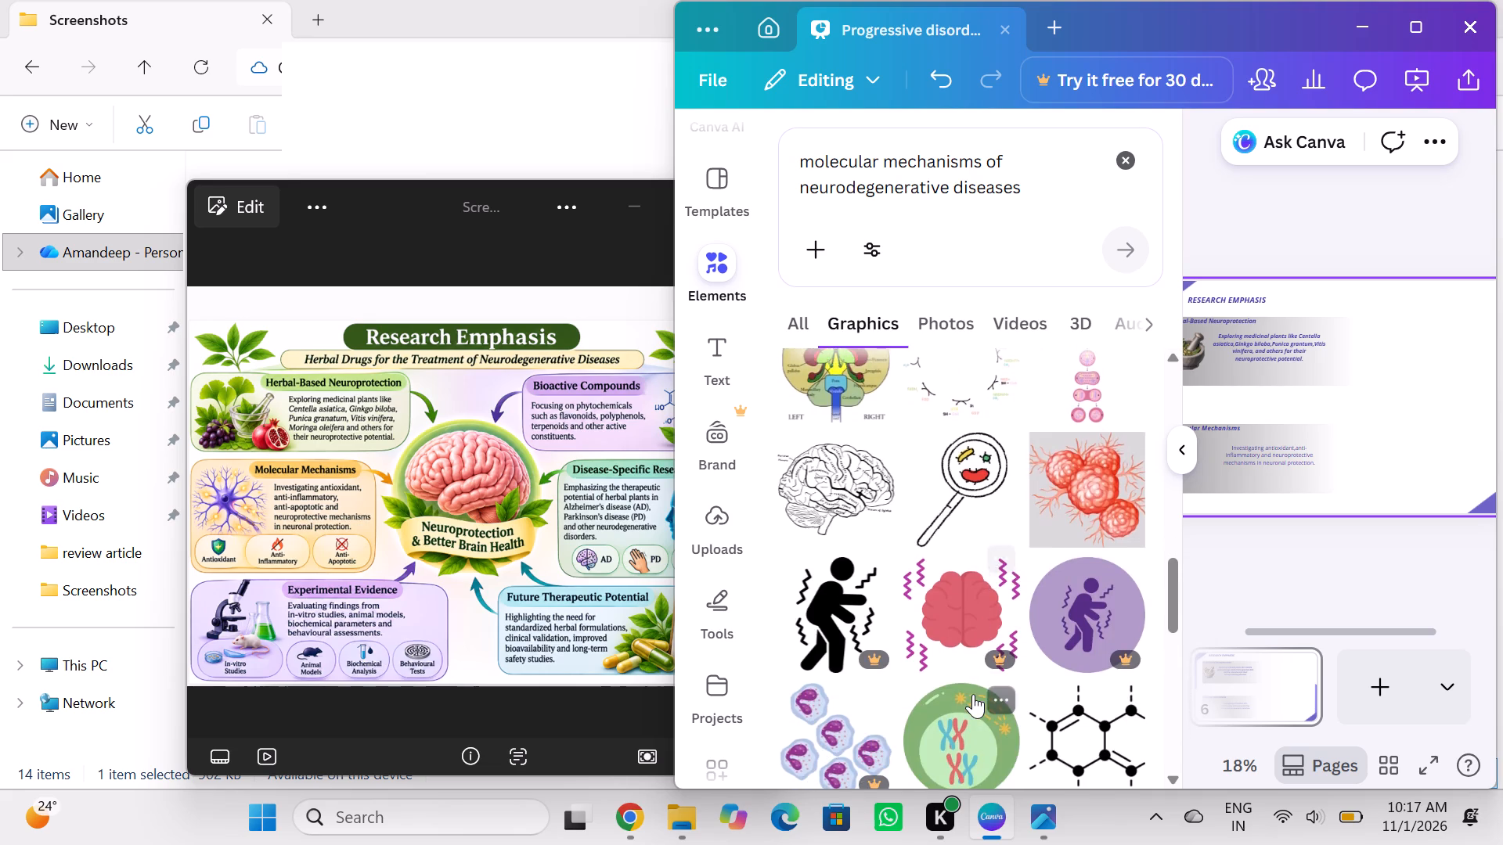
pyautogui.scroll(-2, 973, 694)
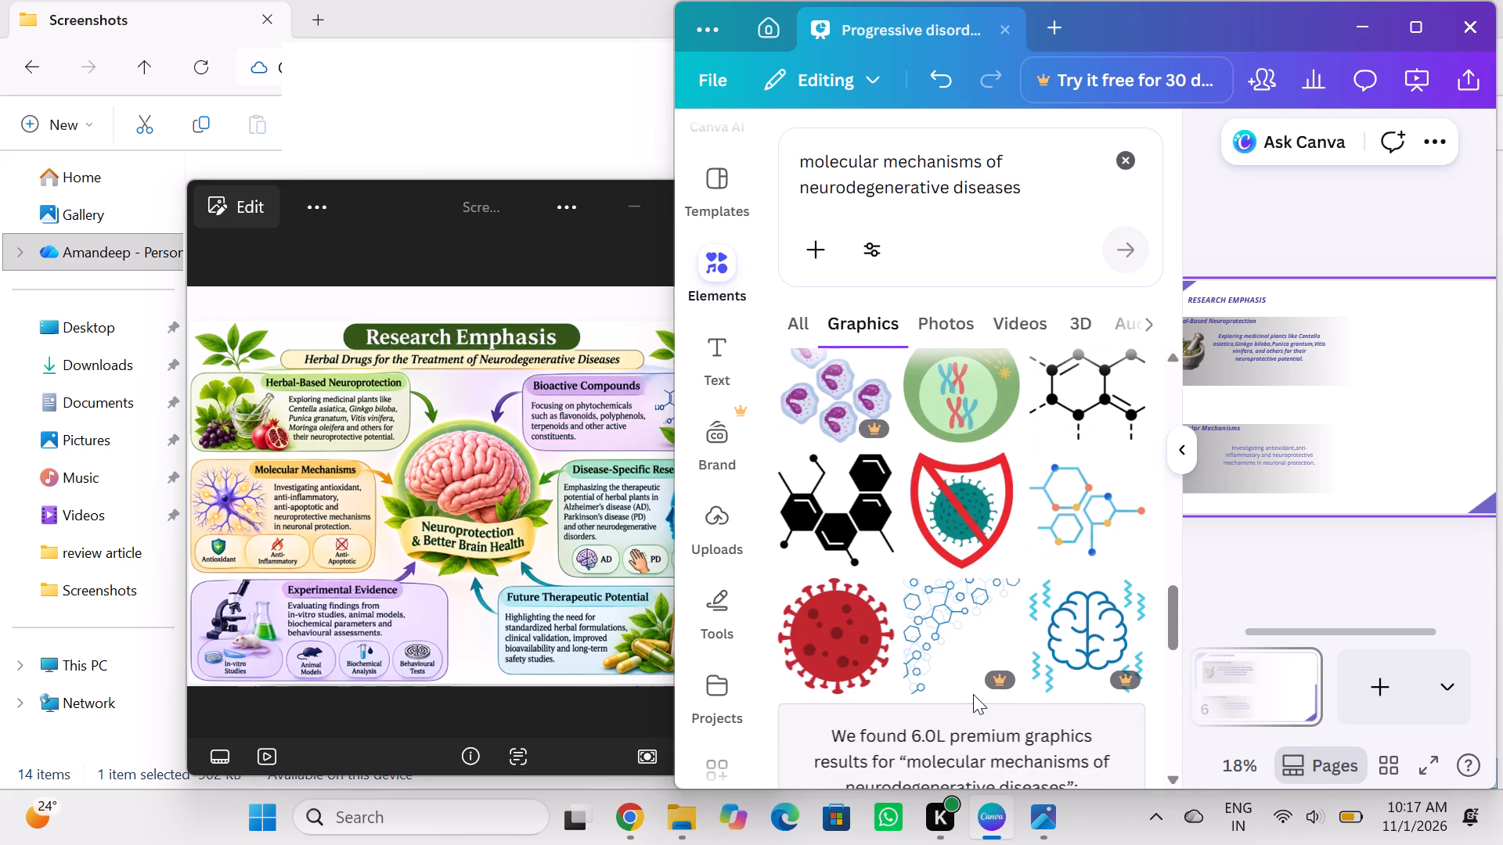
pyautogui.click(820, 238)
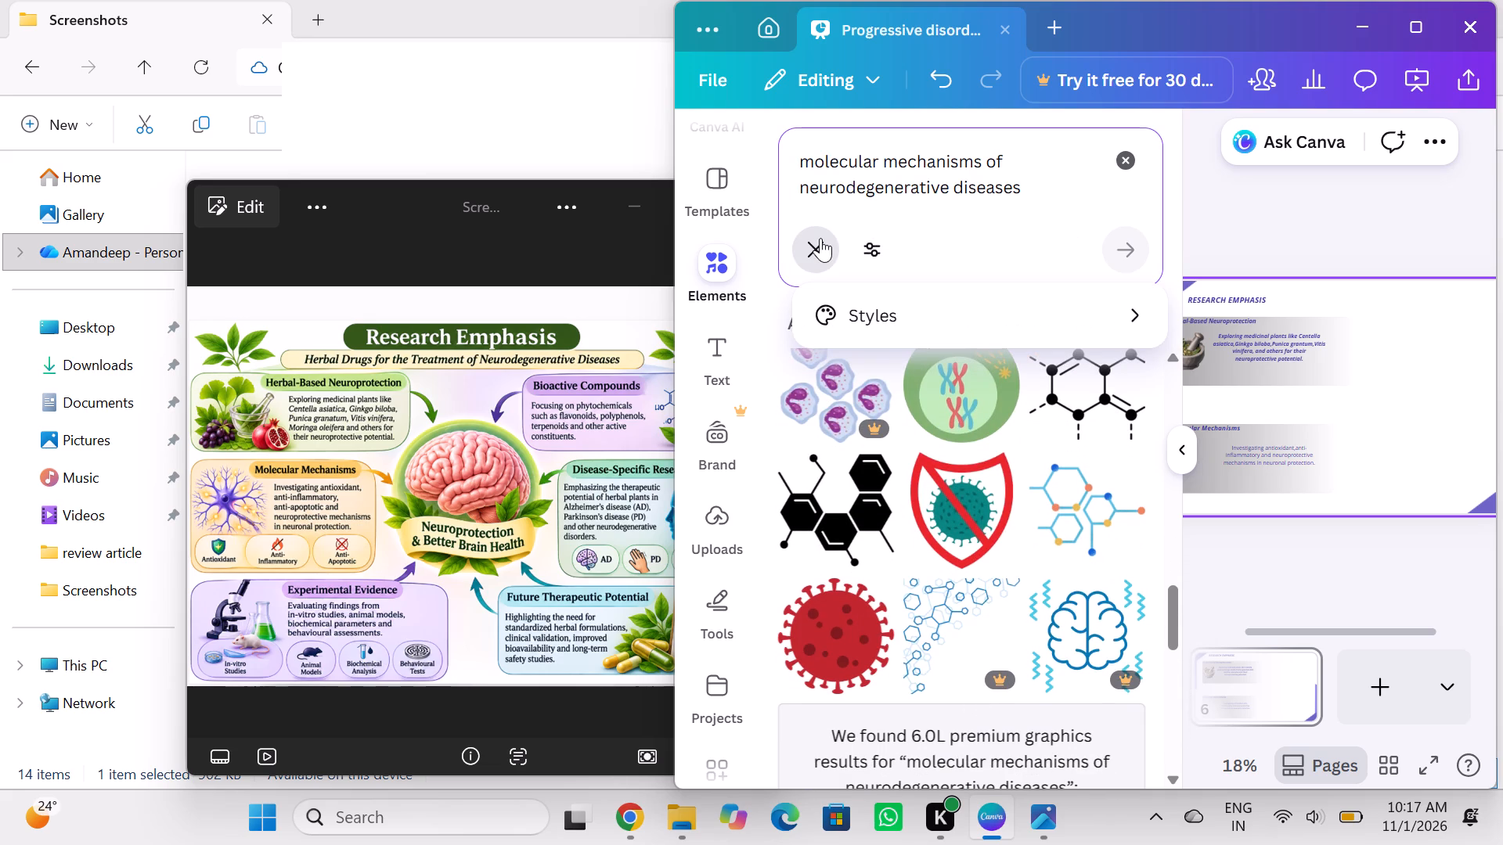
pyautogui.click(888, 228)
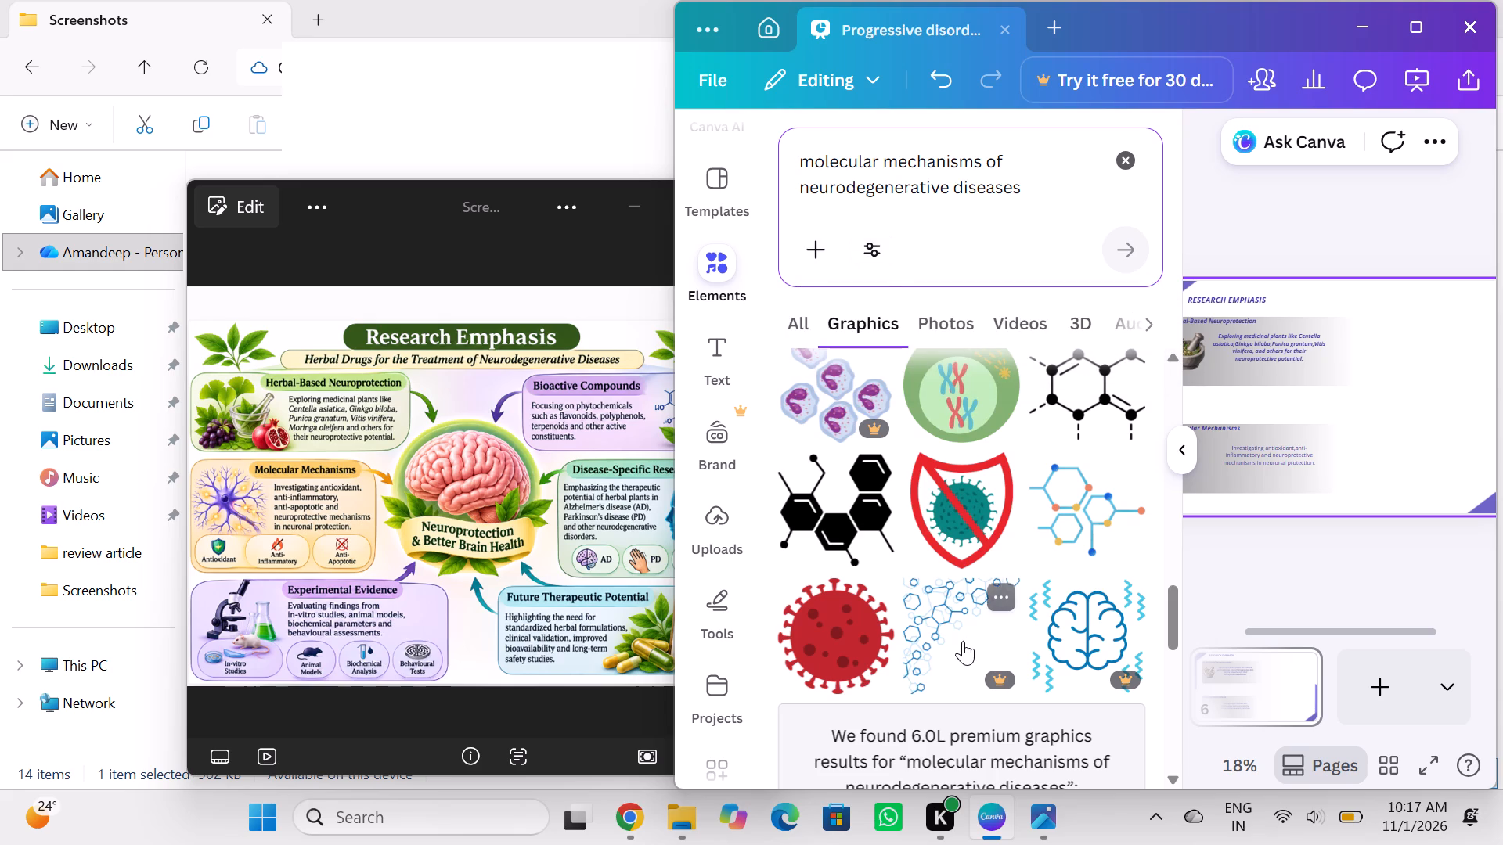
pyautogui.scroll(1, 963, 641)
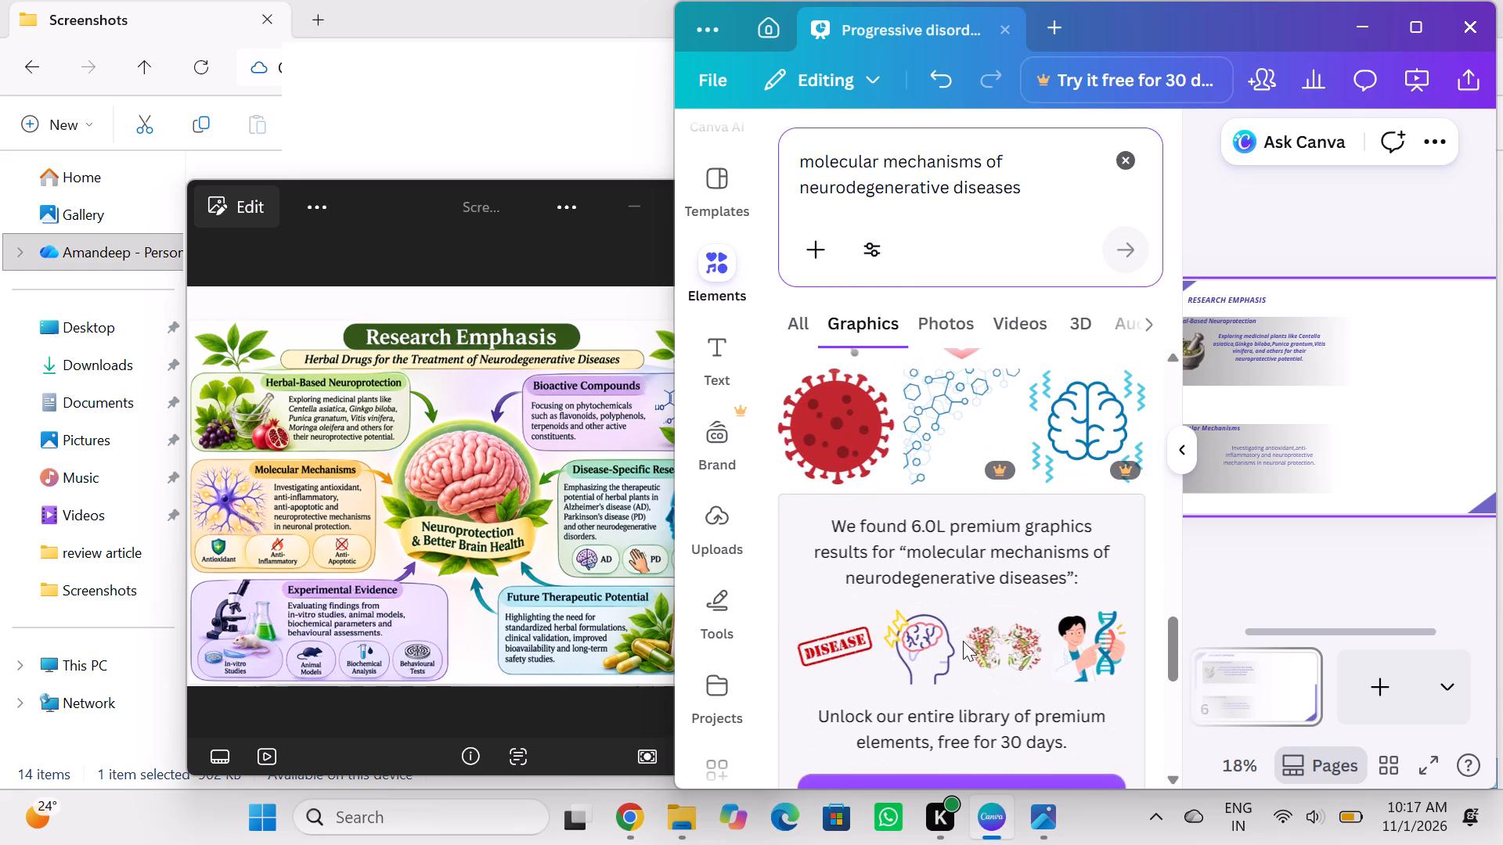
pyautogui.scroll(2, 963, 641)
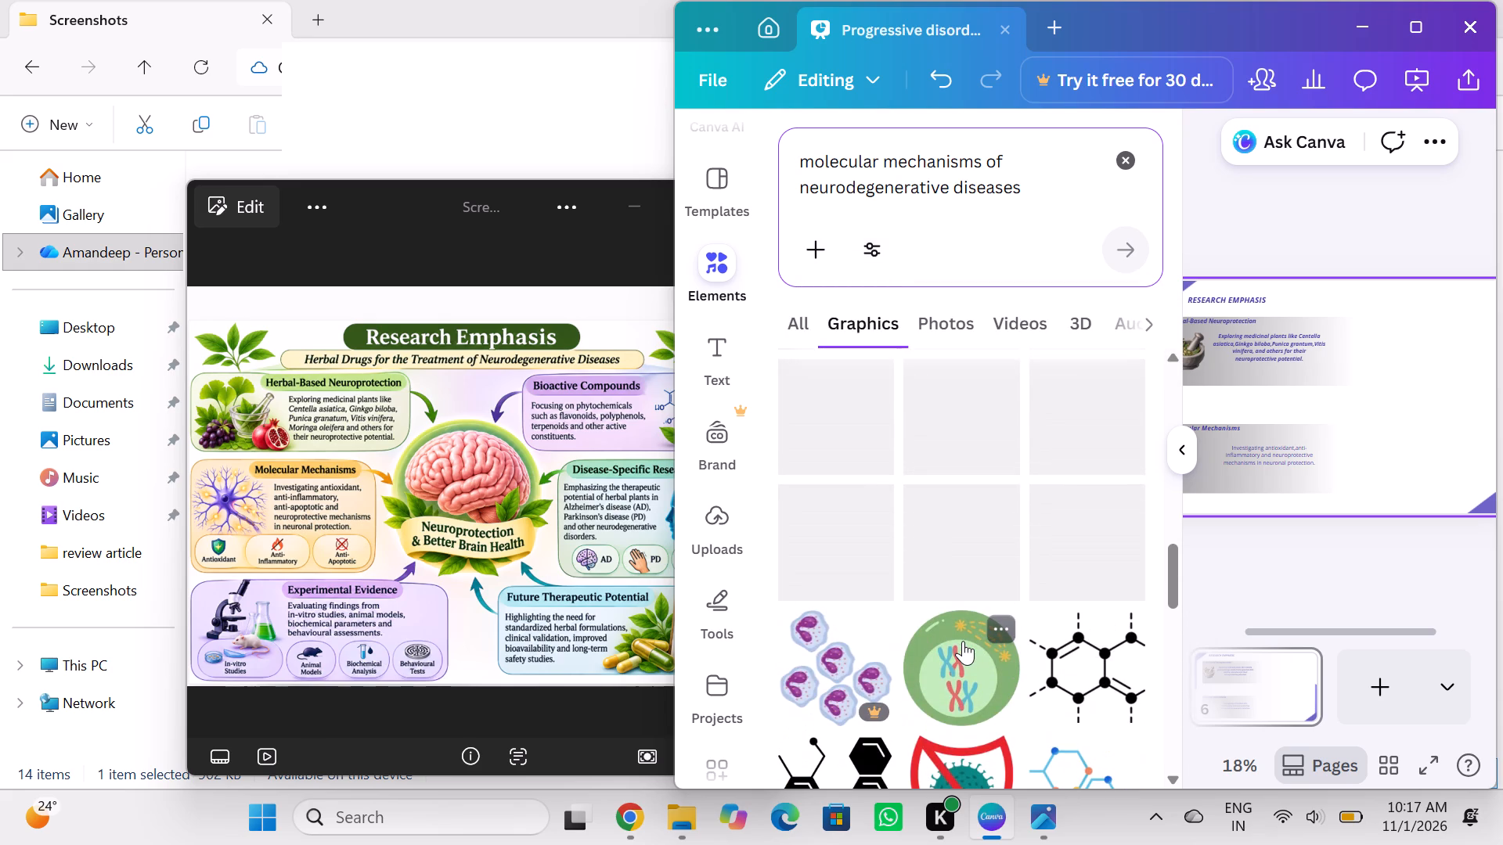
pyautogui.scroll(6, 963, 641)
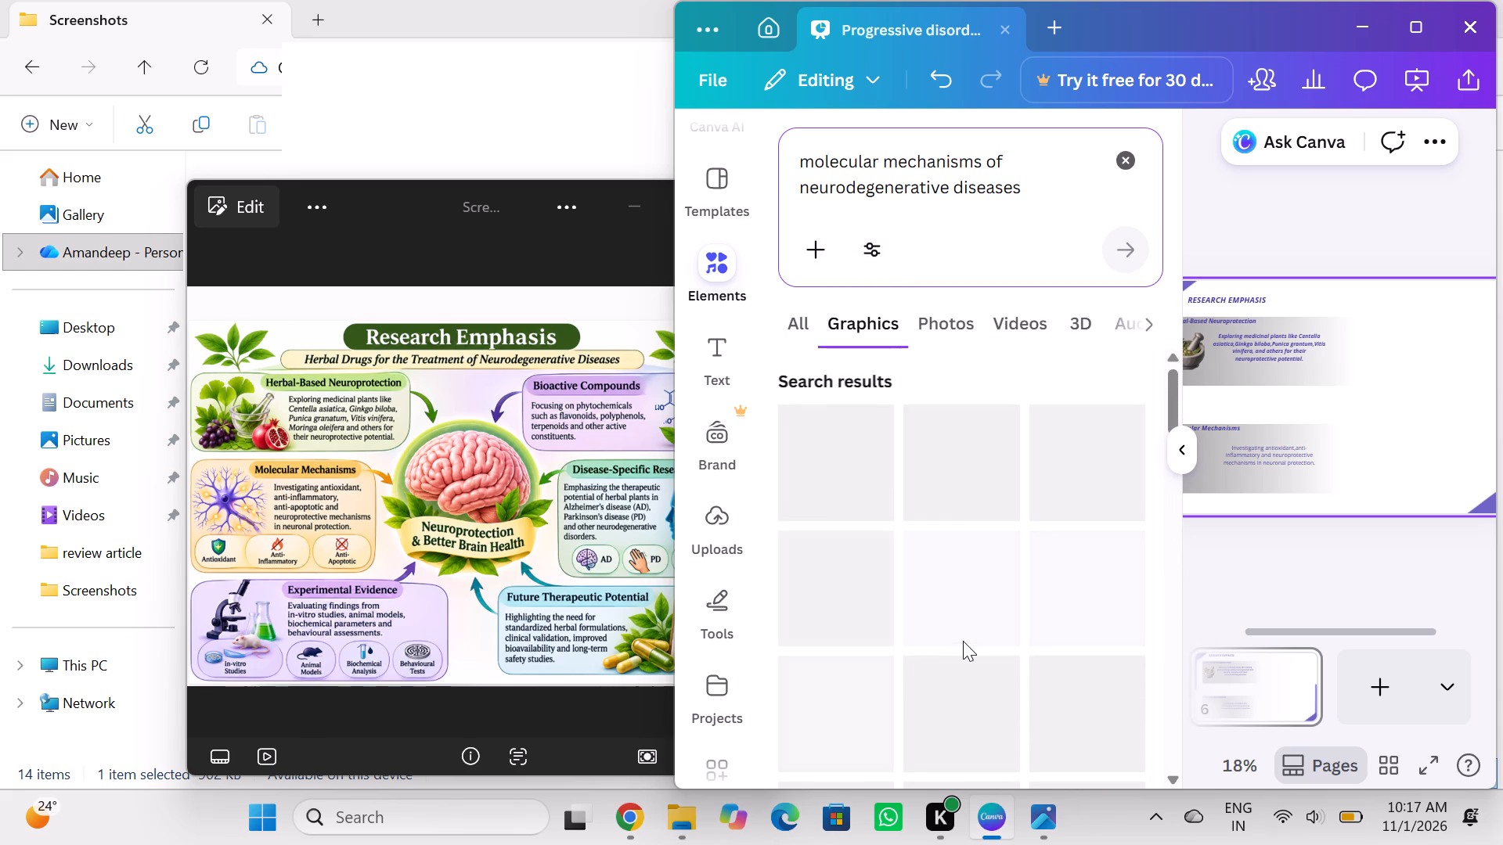
pyautogui.scroll(2, 963, 641)
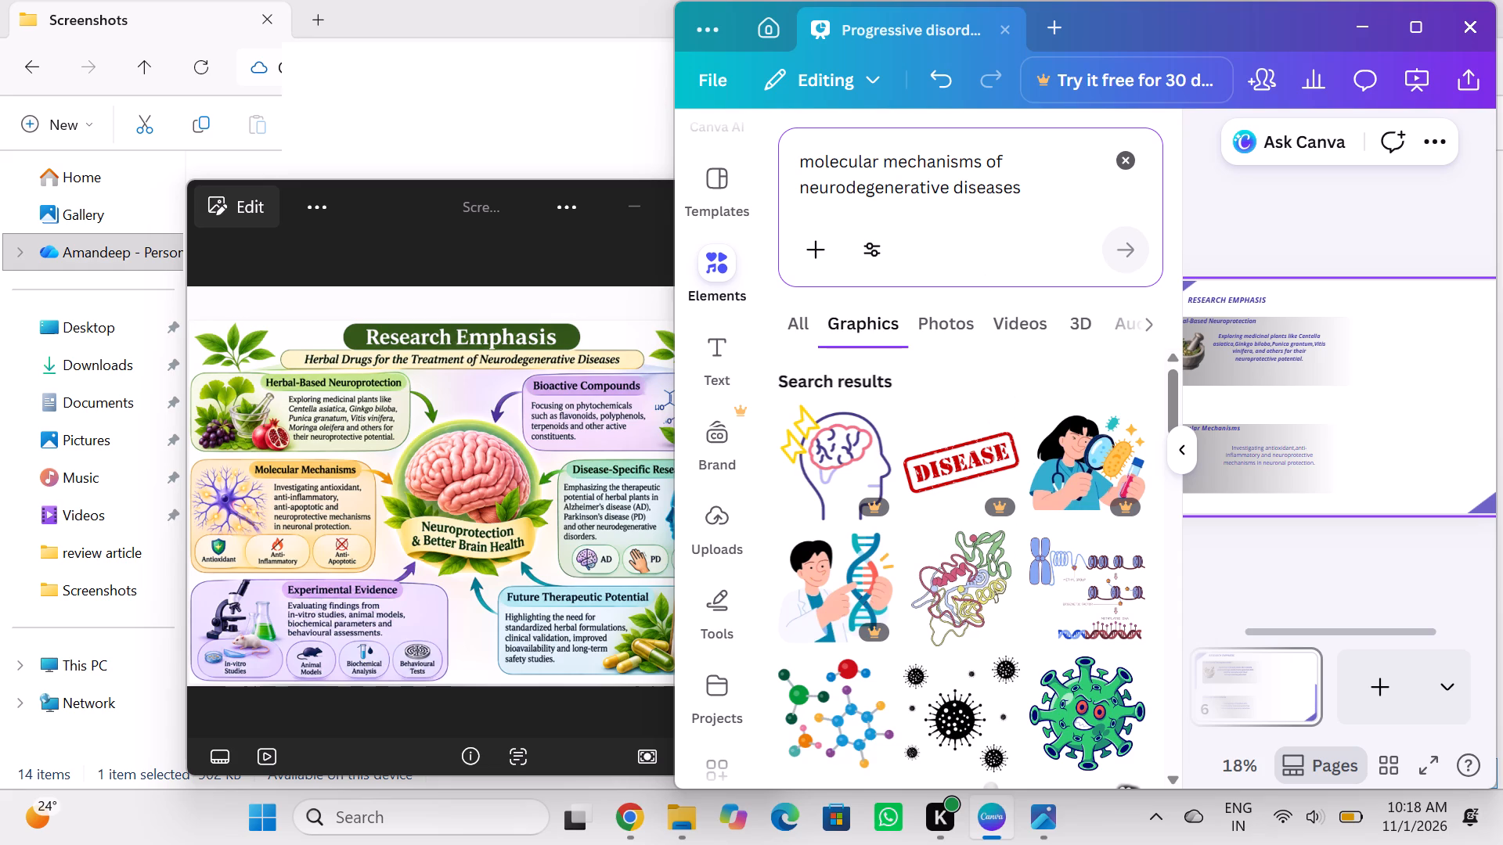
# Shorten the elements search to "neurodegenerative diseases" by removing "molecular mechanisms of".
pyautogui.click(1018, 167)
pyautogui.press('BackSpace')
pyautogui.press('BackSpace')
pyautogui.press('BackSpace')
pyautogui.press('BackSpace')
pyautogui.press('BackSpace')
pyautogui.press('BackSpace')
pyautogui.press('BackSpace')
pyautogui.press('BackSpace')
pyautogui.press('BackSpace')
pyautogui.press('BackSpace')
pyautogui.press('BackSpace')
pyautogui.press('BackSpace')
pyautogui.press('BackSpace')
pyautogui.press('BackSpace')
pyautogui.press('BackSpace')
pyautogui.press('BackSpace')
pyautogui.press('BackSpace')
pyautogui.press('BackSpace')
pyautogui.press('BackSpace')
pyautogui.press('BackSpace')
pyautogui.press('BackSpace')
pyautogui.press('BackSpace')
pyautogui.press('BackSpace')
pyautogui.press('BackSpace')
pyautogui.press('BackSpace')
pyautogui.press('BackSpace')
pyautogui.press('BackSpace')
pyautogui.press('BackSpace')
pyautogui.press('BackSpace')
pyautogui.press('BackSpace')
pyautogui.press('BackSpace')
pyautogui.press('BackSpace')
pyautogui.press('BackSpace')
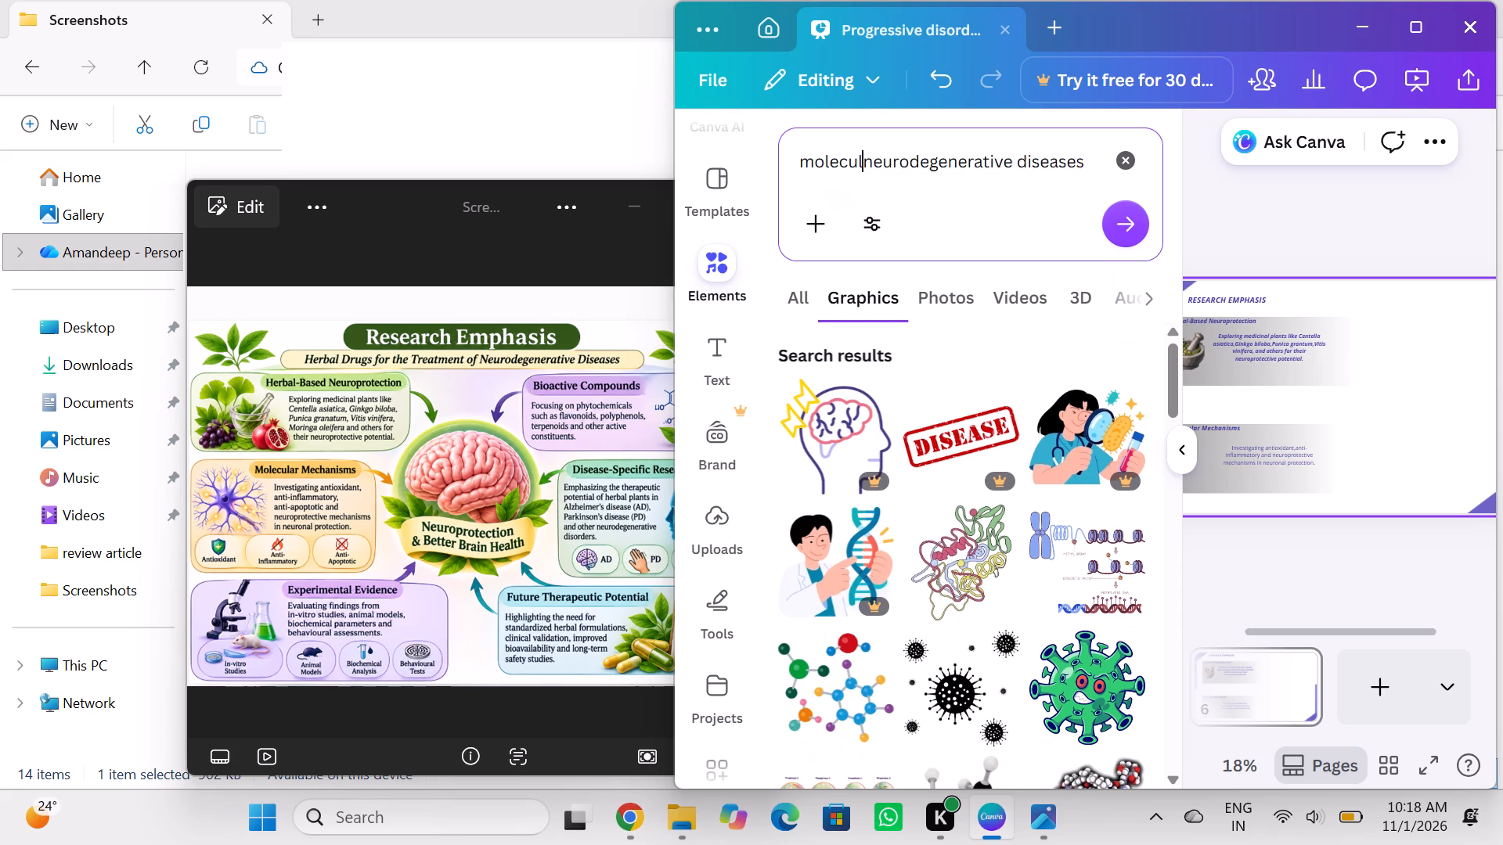
pyautogui.click(1140, 230)
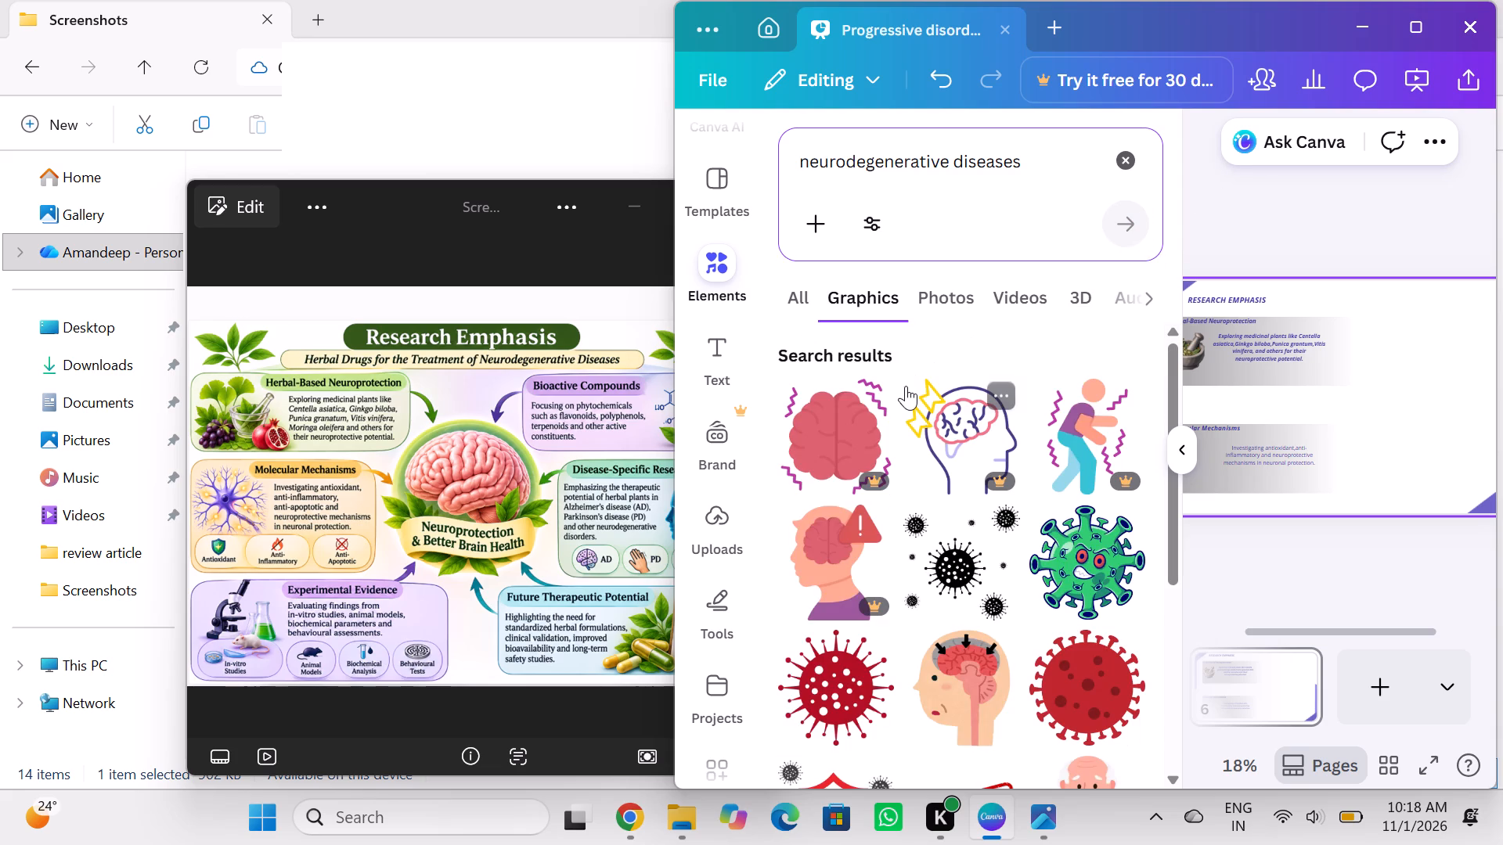
# Browse the neurodegenerative diseases graphics for a neuron illustration like the one in the reference's Molecular Mechanisms section.
pyautogui.scroll(-4, 906, 386)
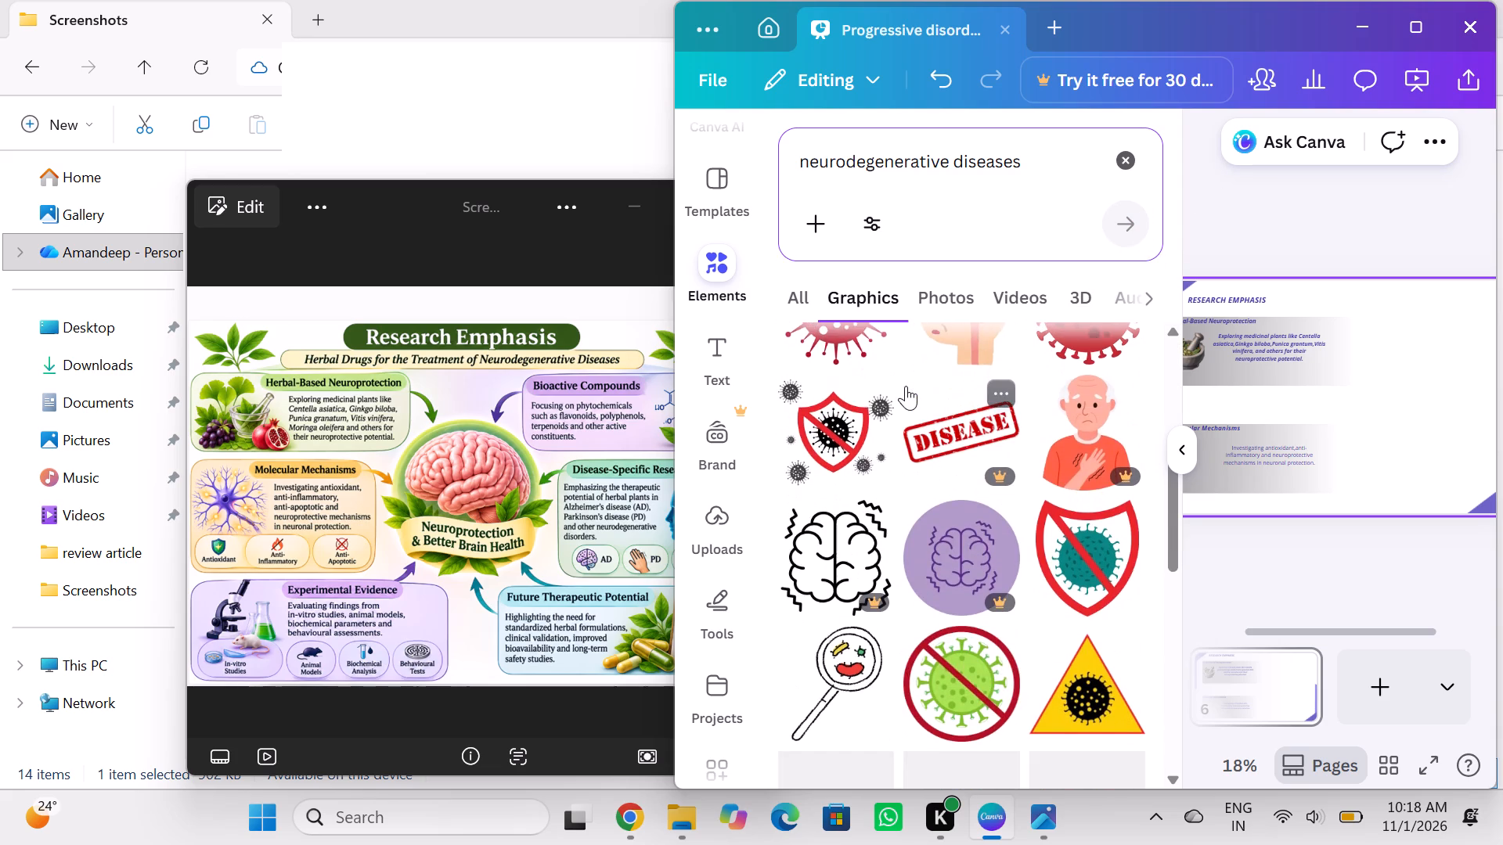
pyautogui.scroll(-2, 906, 386)
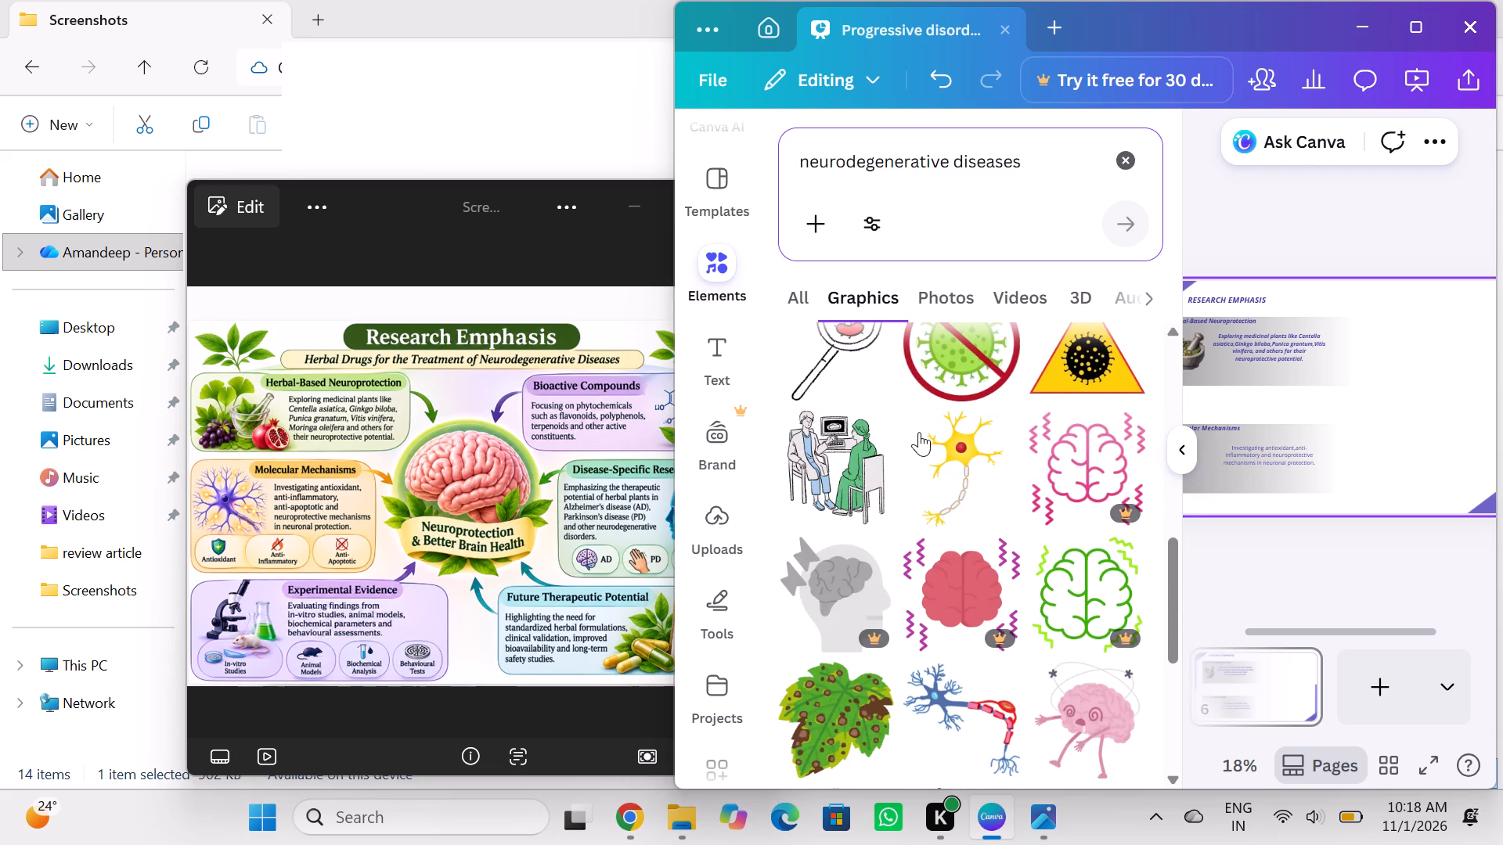
pyautogui.scroll(-2, 921, 487)
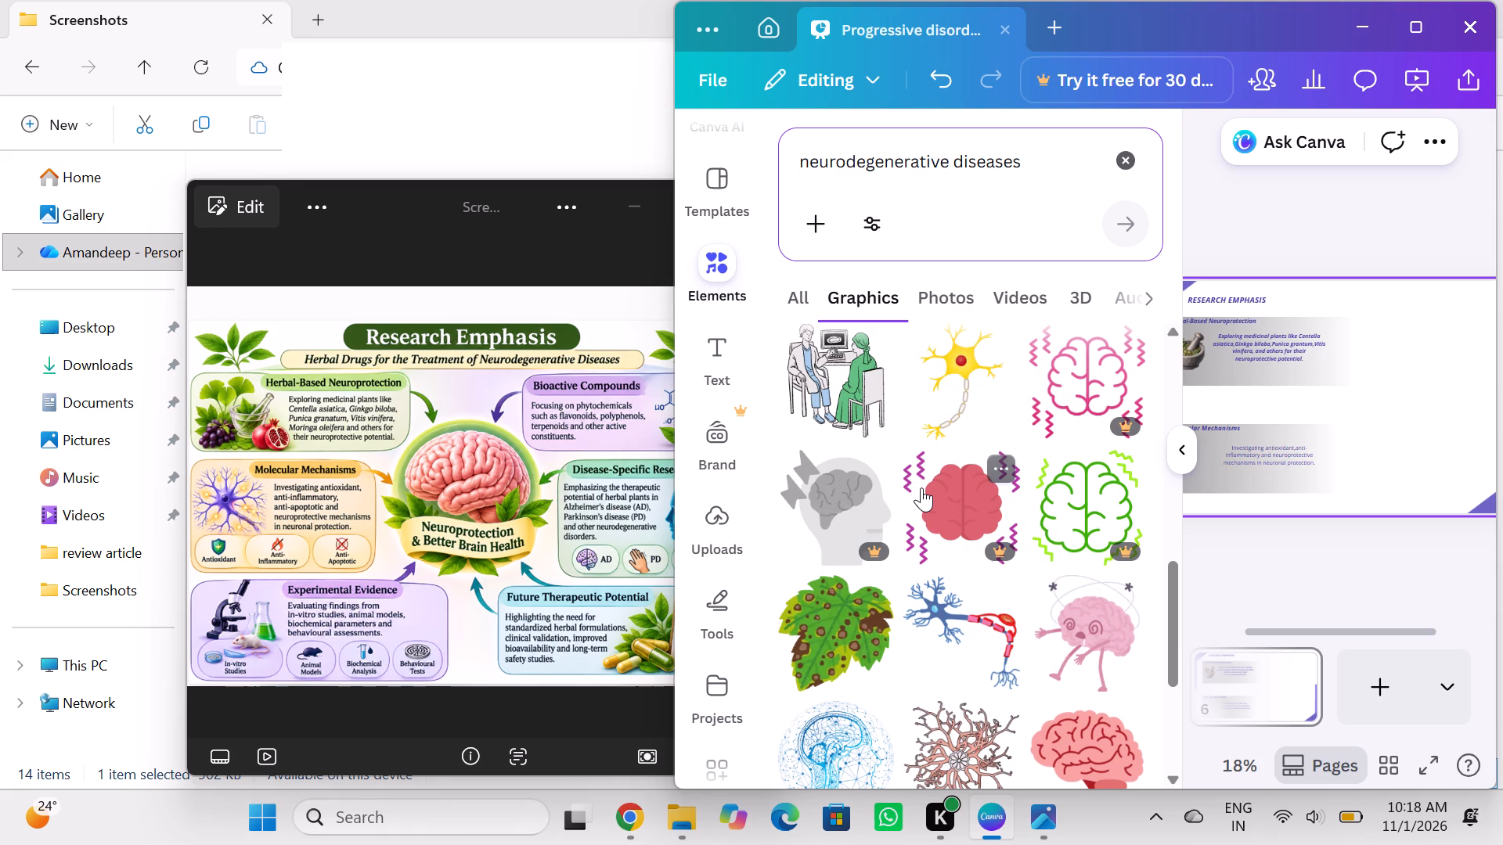
pyautogui.scroll(-2, 921, 487)
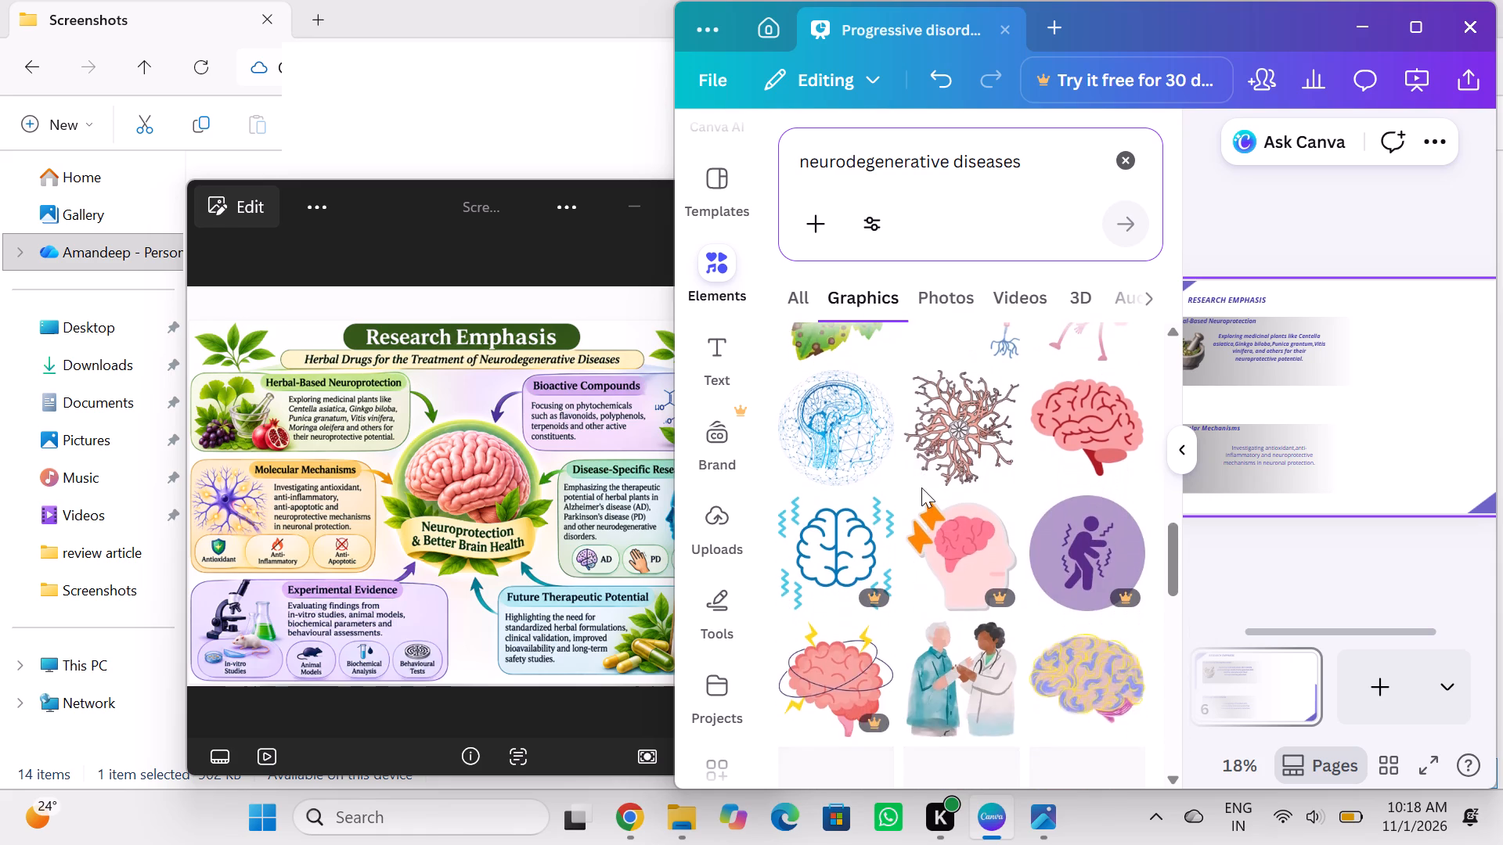
pyautogui.scroll(-1, 921, 487)
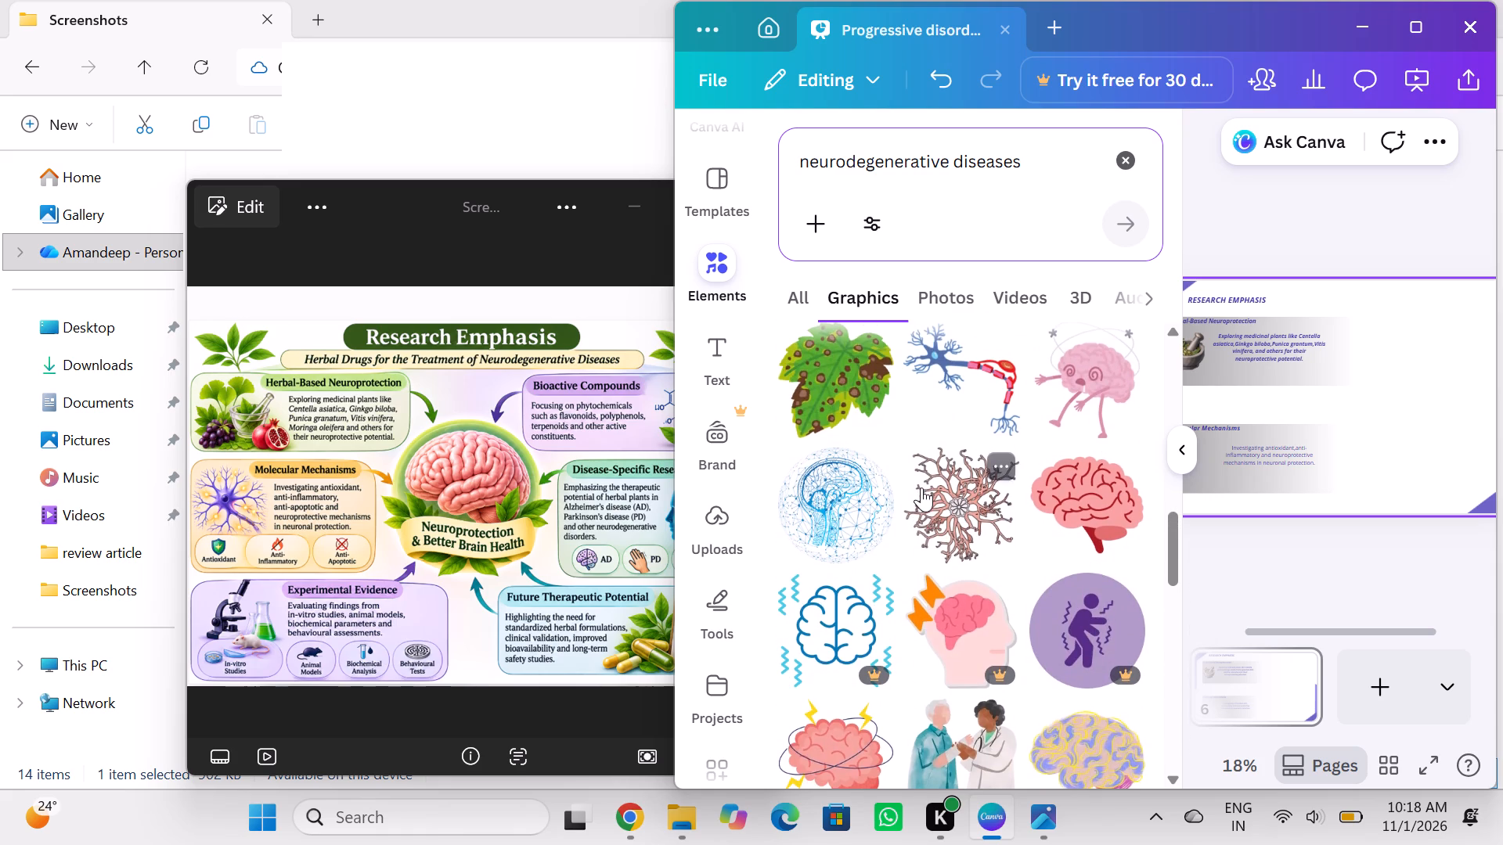
pyautogui.scroll(-1, 921, 487)
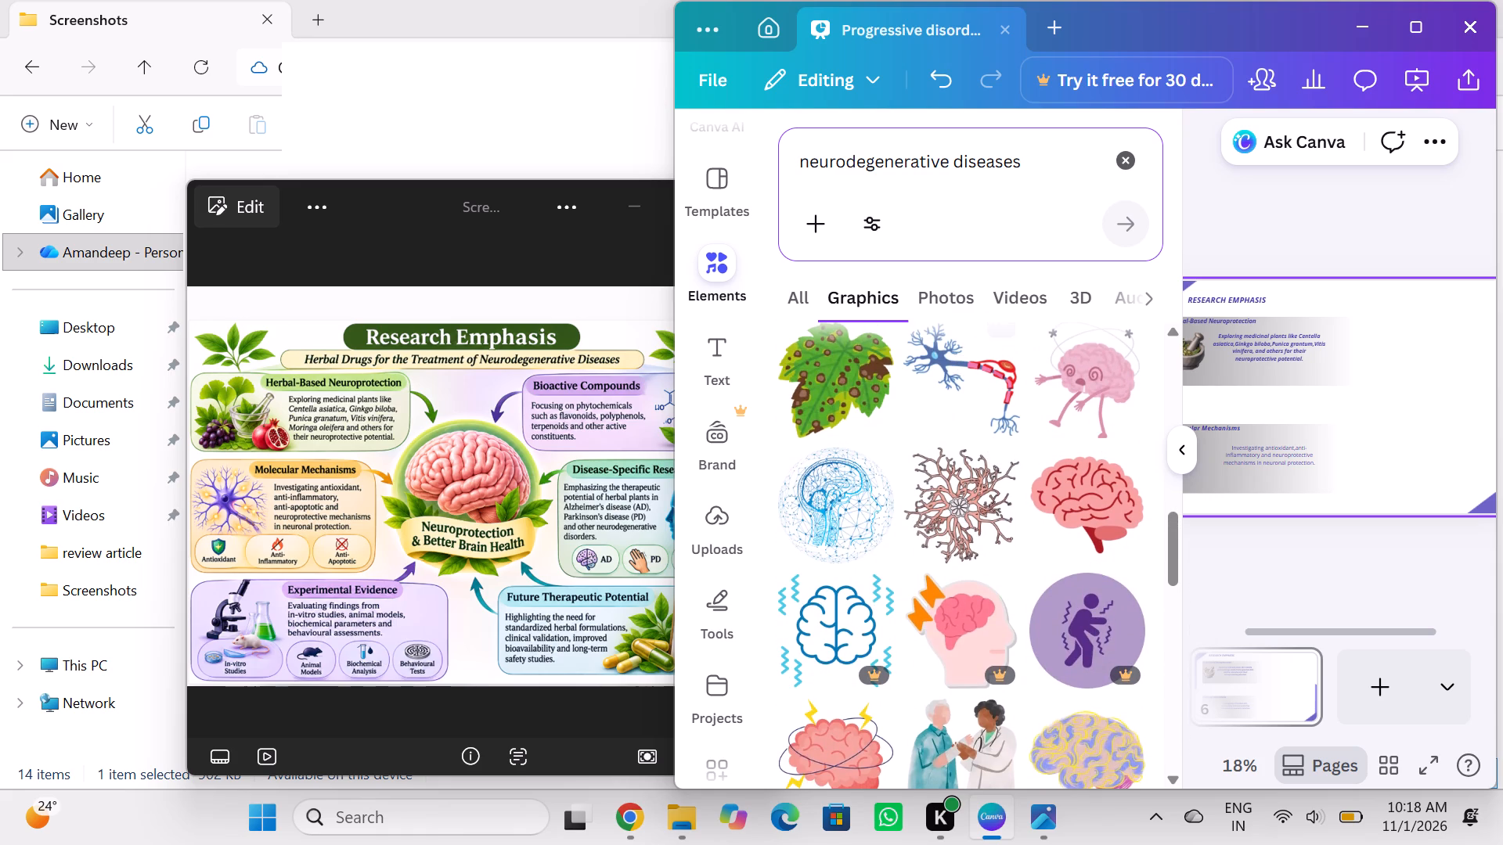
# Replace the elements search query with "neurons" and run the search.
pyautogui.click(1038, 167)
pyautogui.press('BackSpace')
pyautogui.press('BackSpace')
pyautogui.press('BackSpace')
pyautogui.press('BackSpace')
pyautogui.press('BackSpace')
pyautogui.press('BackSpace')
pyautogui.press('BackSpace')
pyautogui.press('BackSpace')
pyautogui.press('BackSpace')
pyautogui.press('BackSpace')
pyautogui.press('BackSpace')
pyautogui.press('BackSpace')
pyautogui.press('BackSpace')
pyautogui.press('BackSpace')
pyautogui.press('BackSpace')
pyautogui.press('BackSpace')
pyautogui.press('BackSpace')
pyautogui.press('BackSpace')
pyautogui.press('BackSpace')
pyautogui.press('BackSpace')
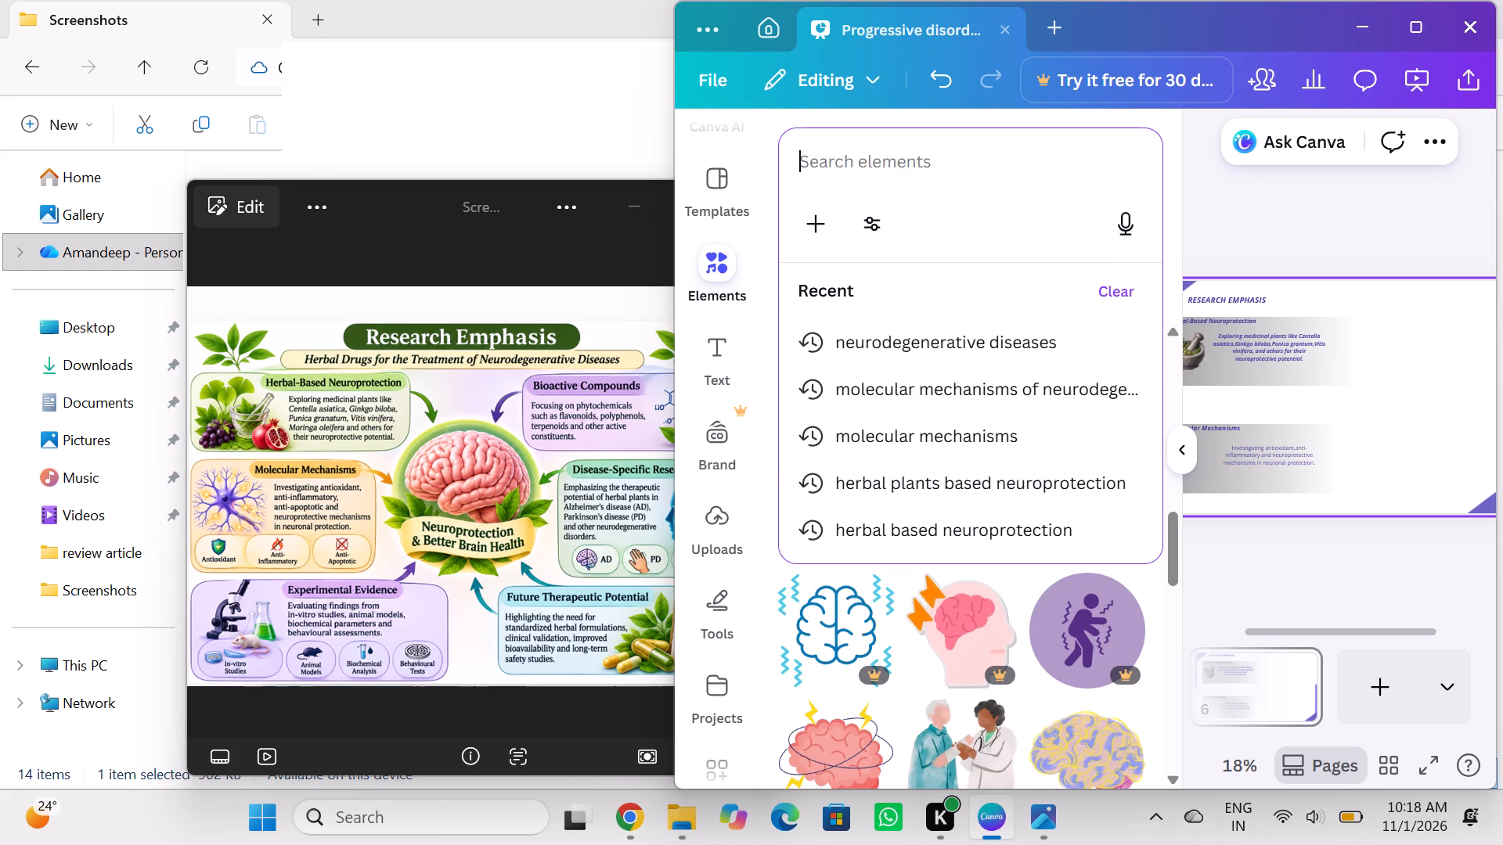
pyautogui.write('neurons')
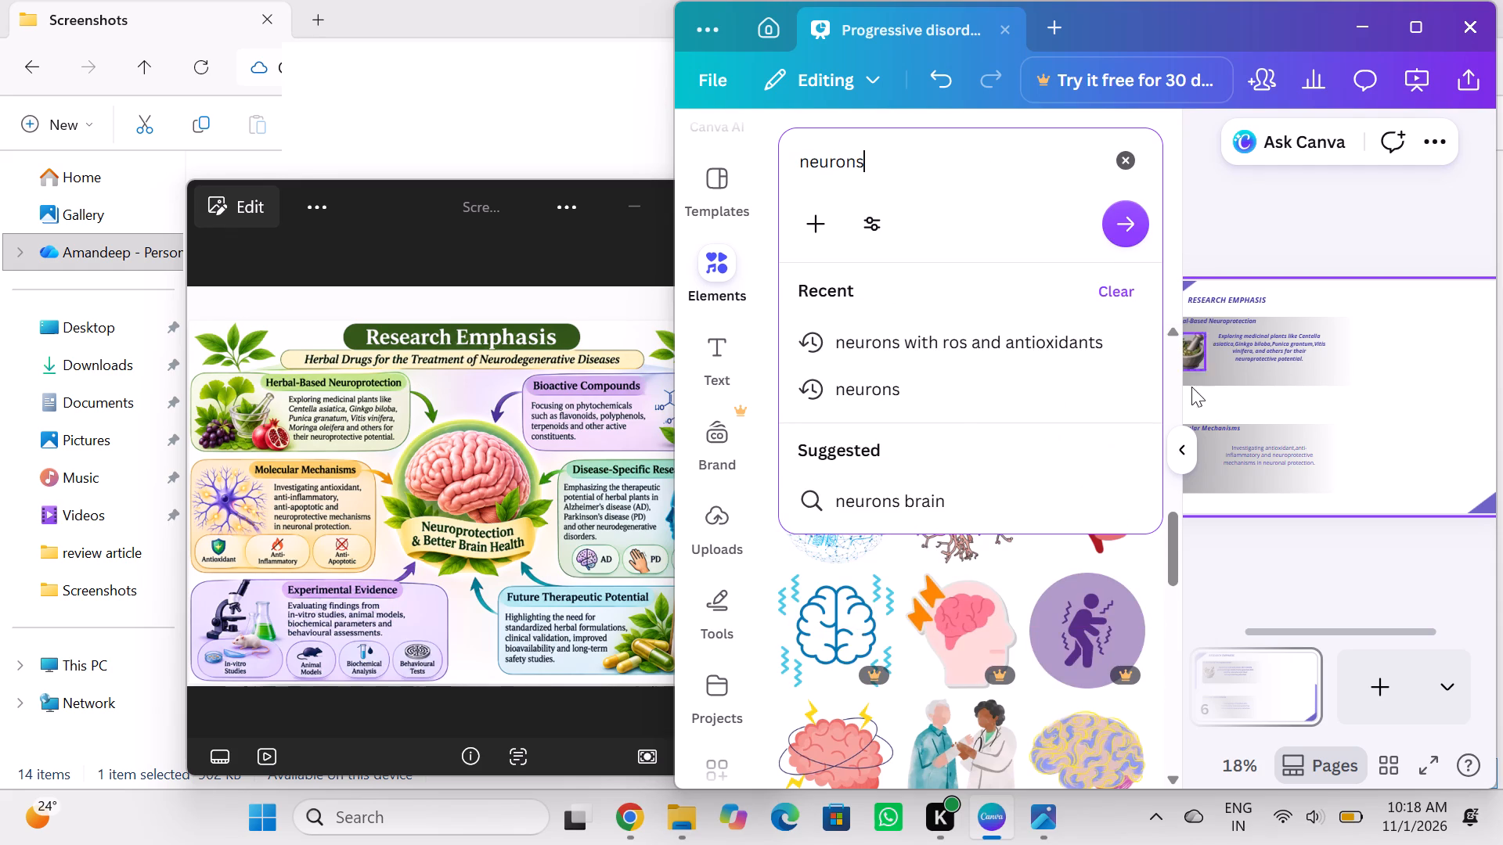
pyautogui.click(1123, 224)
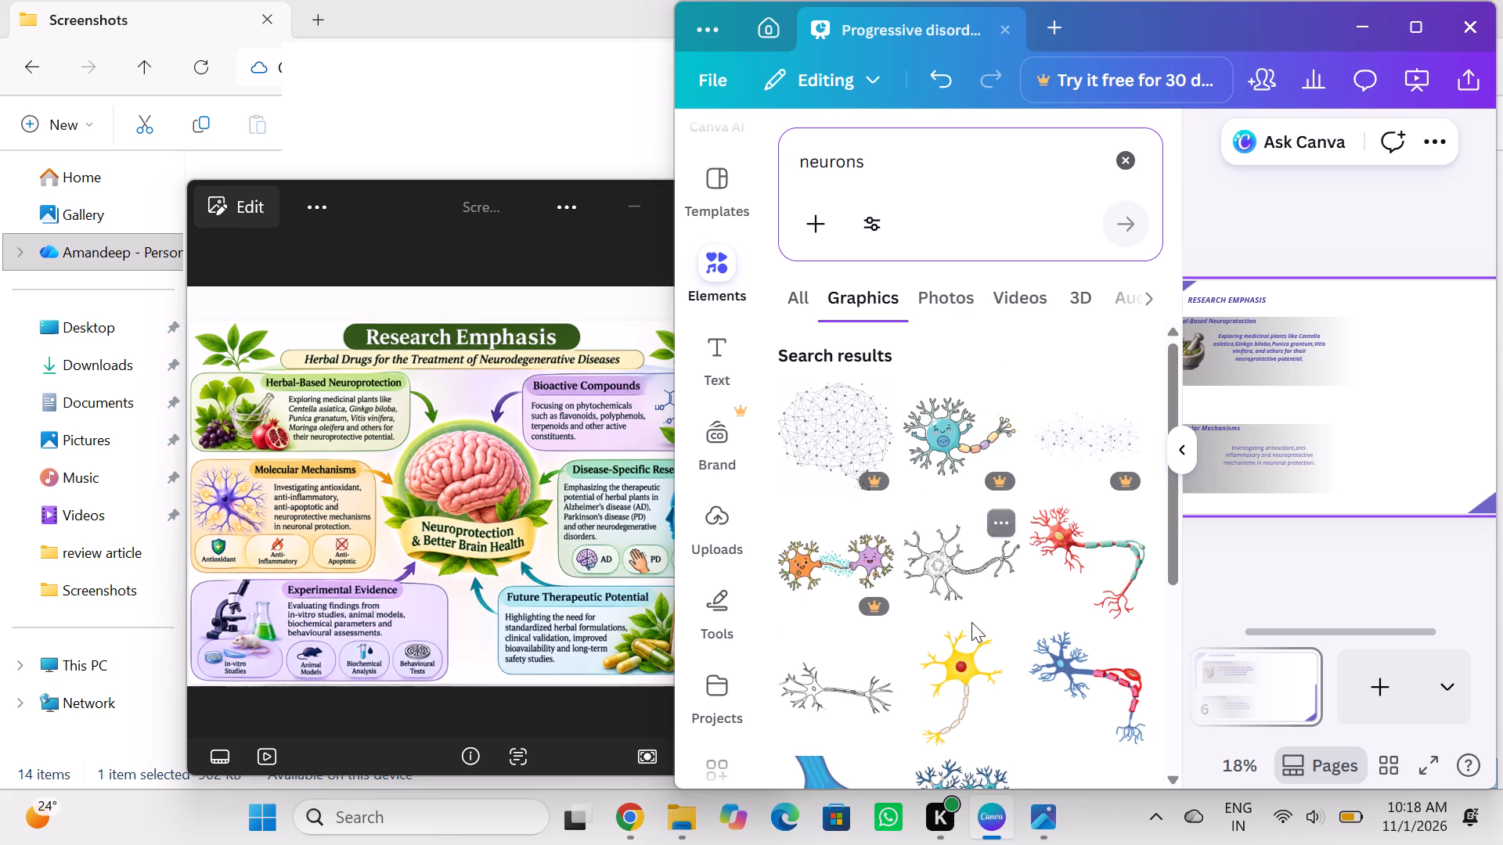
# Find the teal multi-cell neuron network illustration among the neurons graphics and add it to the Research Emphasis slide.
pyautogui.scroll(-1, 964, 629)
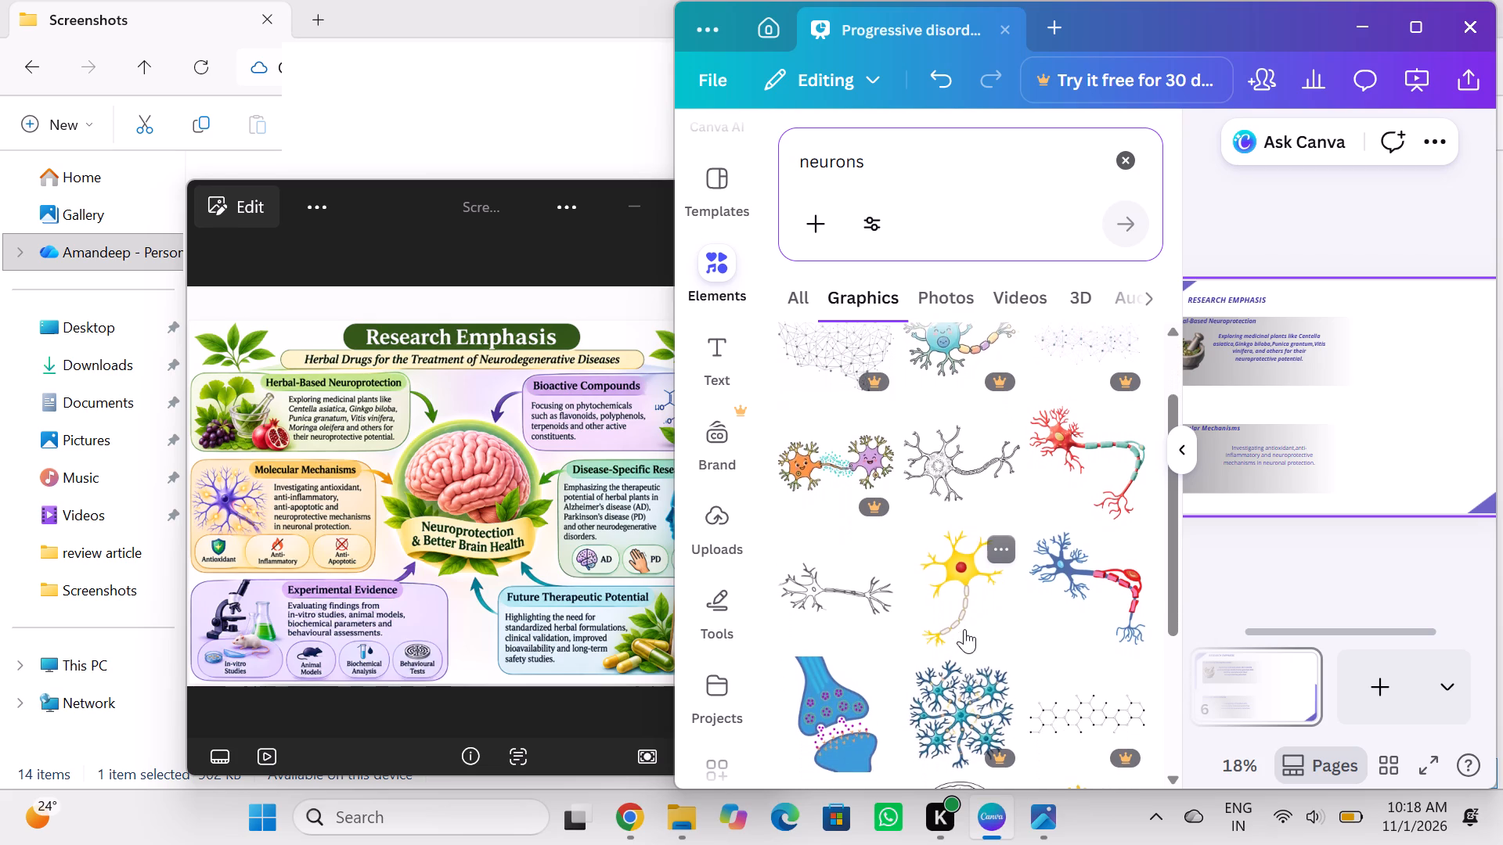
pyautogui.scroll(-3, 964, 629)
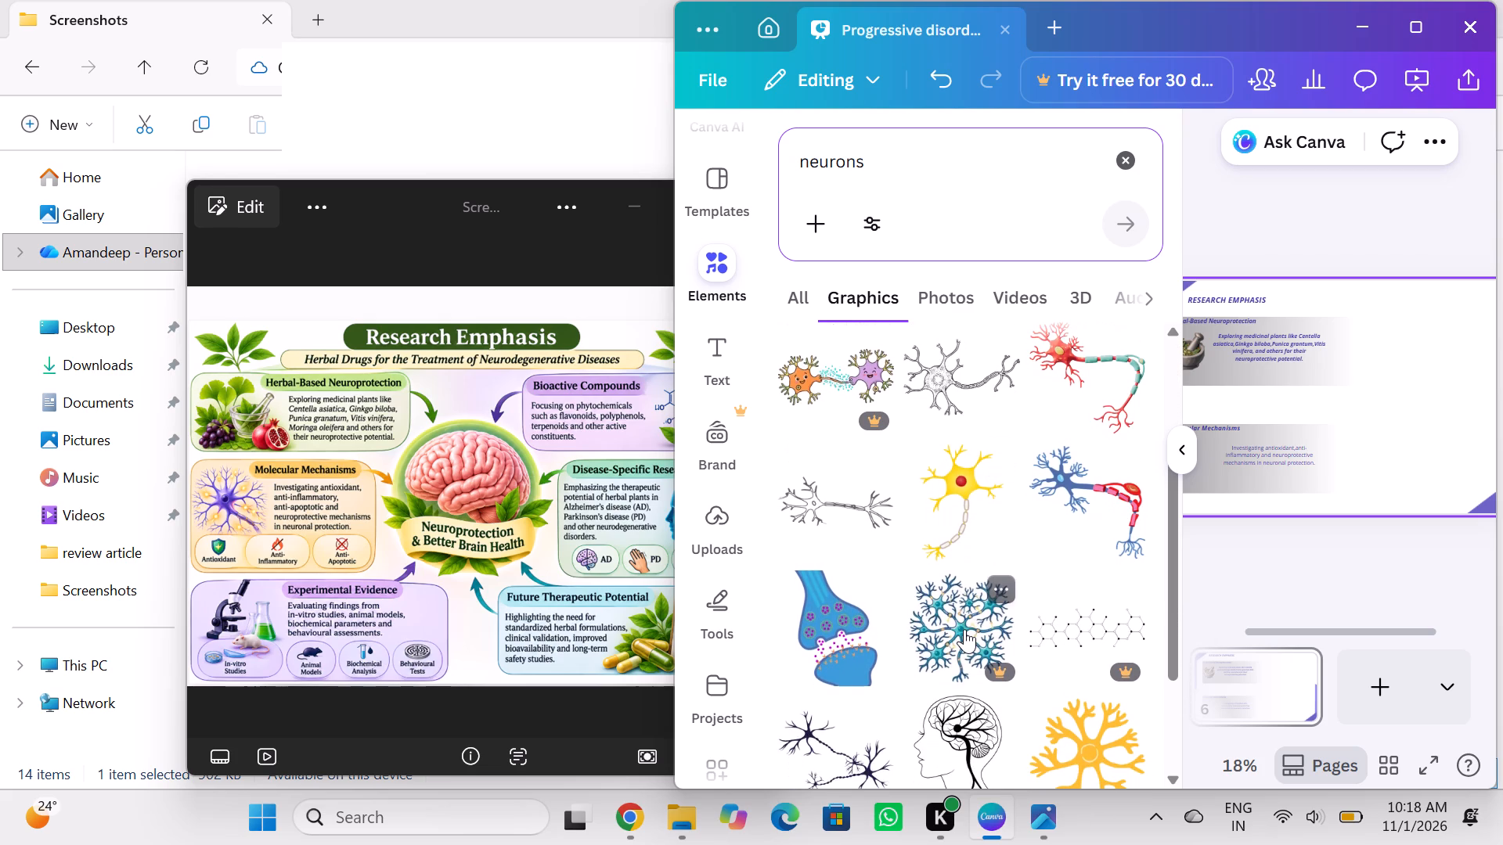
pyautogui.scroll(-5, 964, 629)
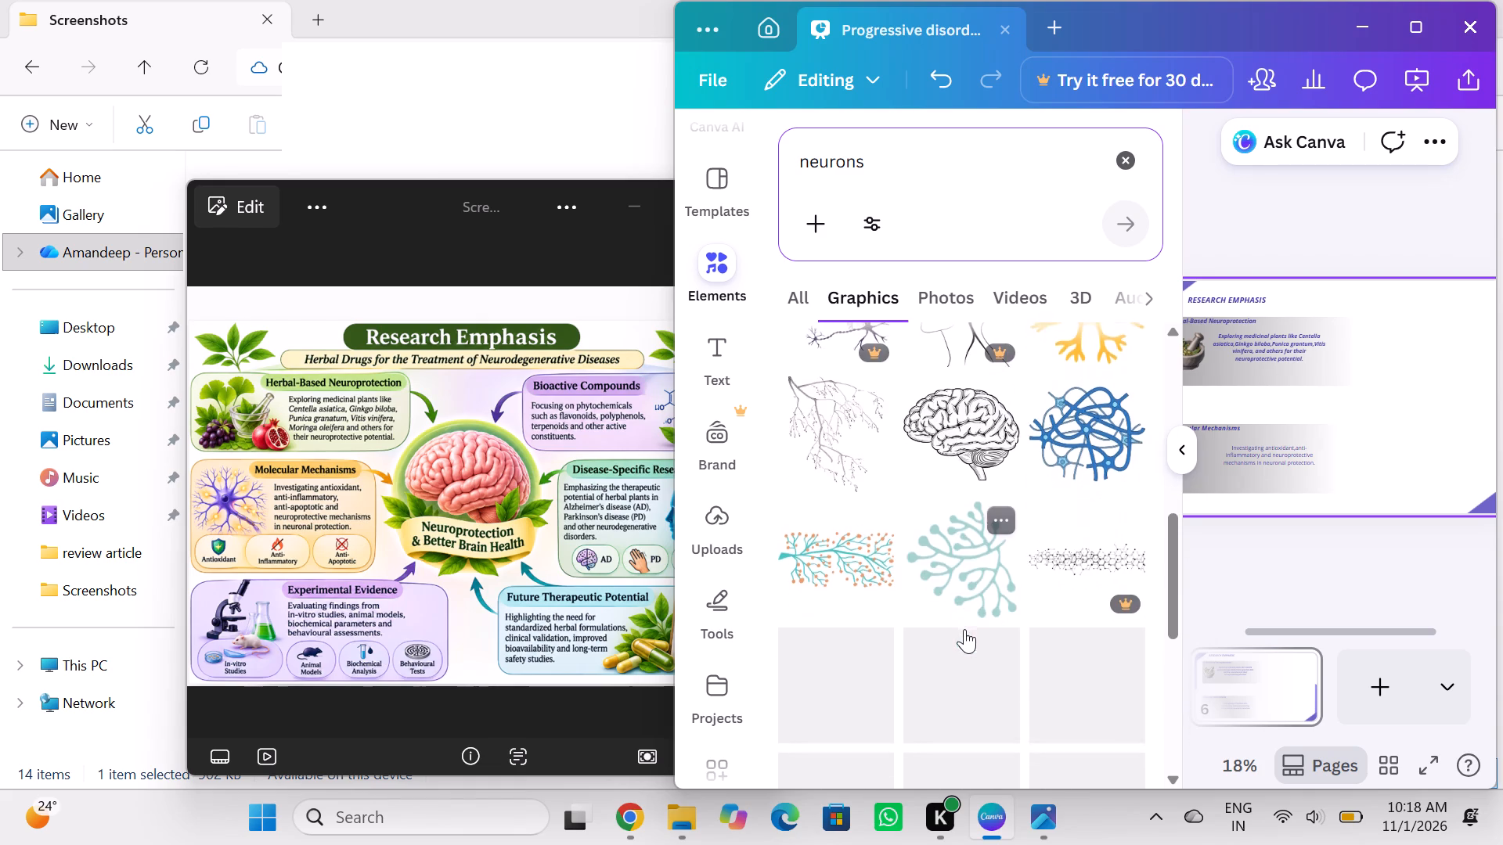
pyautogui.scroll(-1, 964, 629)
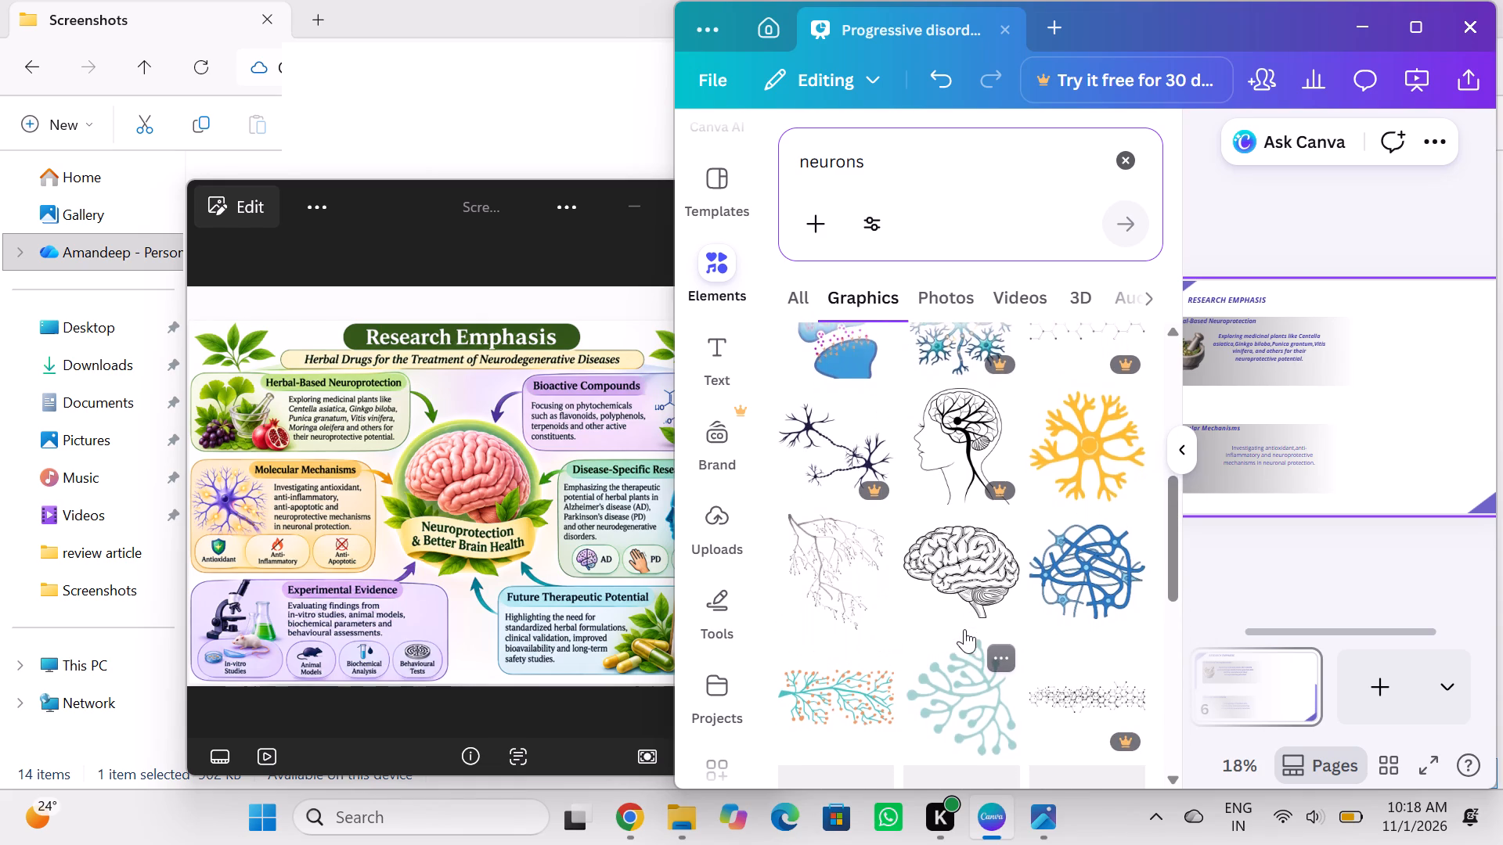
pyautogui.scroll(-1, 964, 629)
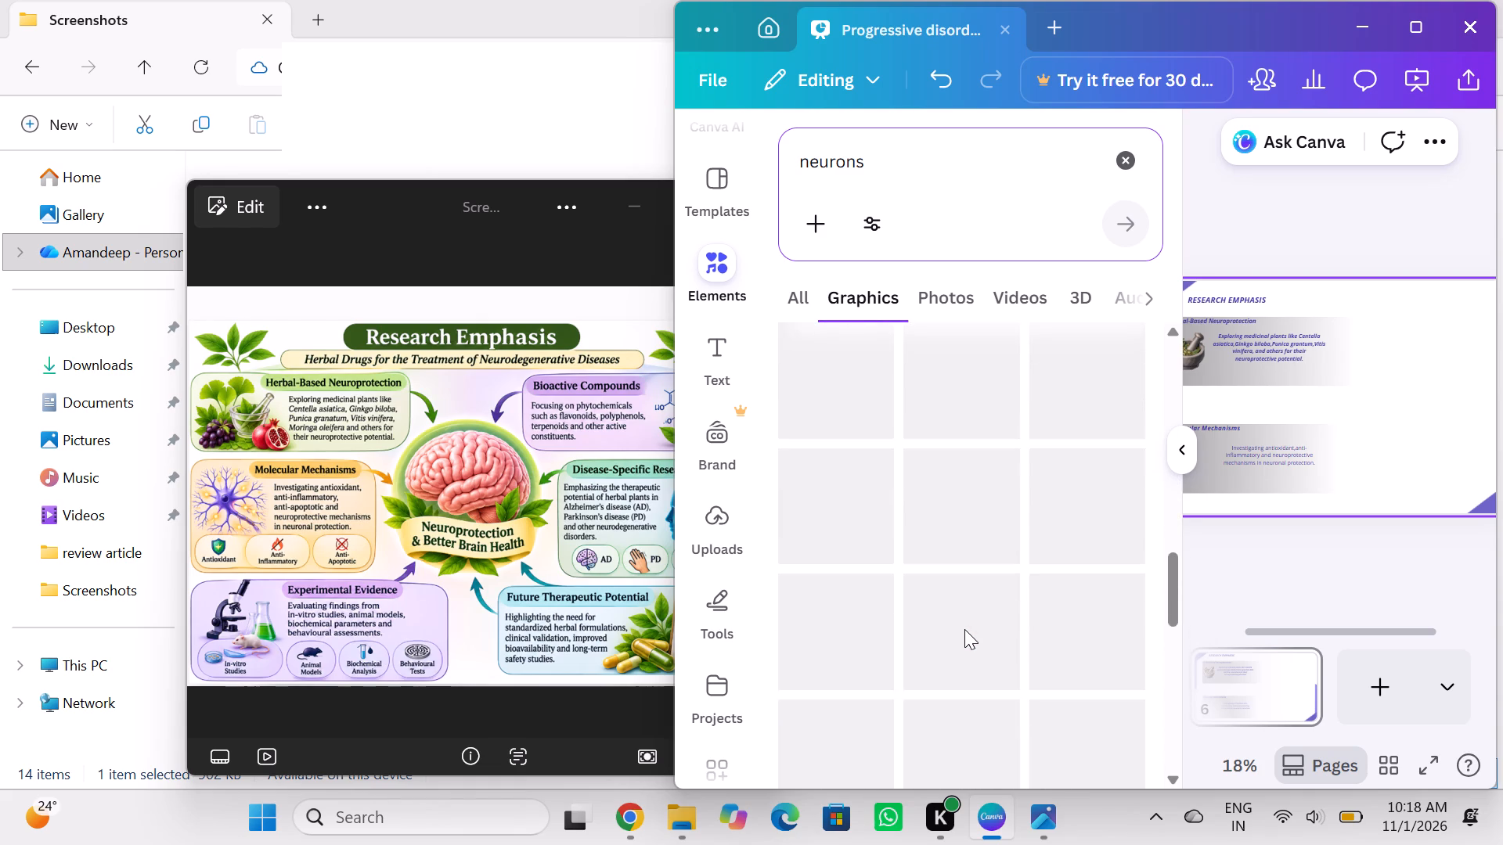
pyautogui.scroll(-1, 964, 629)
pyautogui.scroll(3, 961, 637)
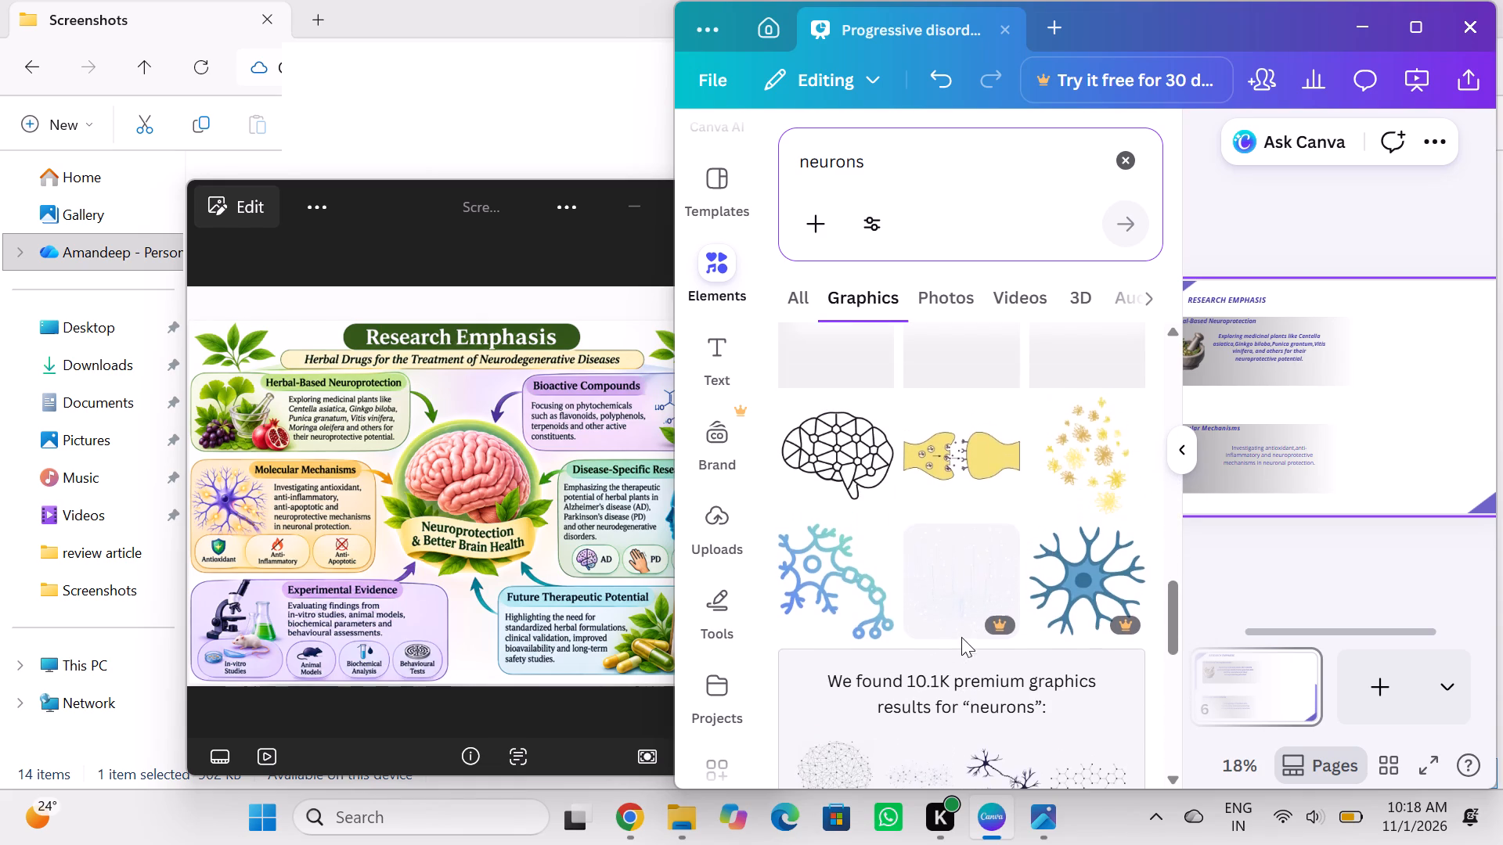
pyautogui.scroll(11, 961, 637)
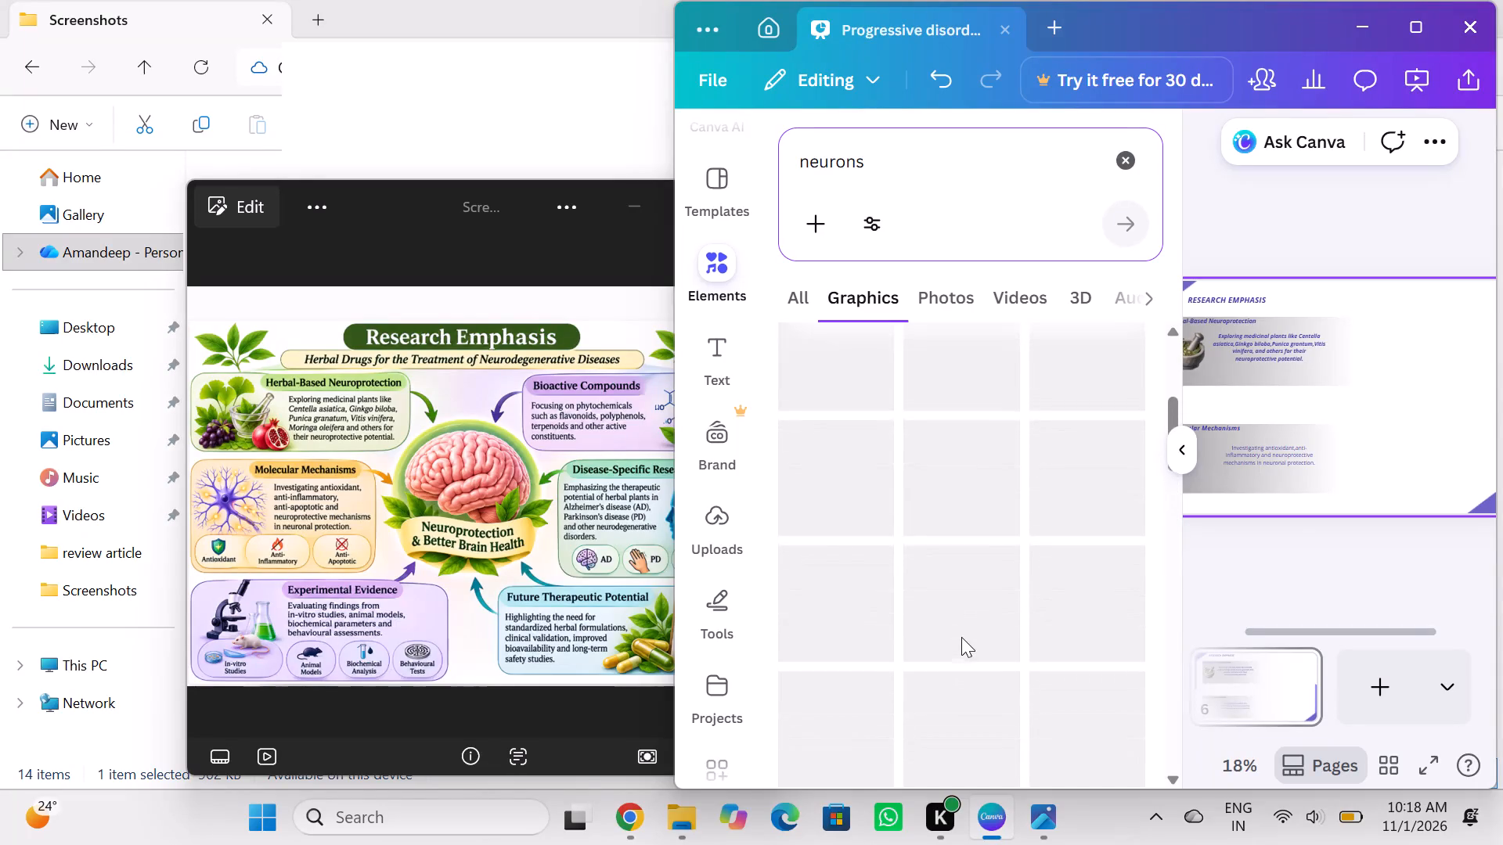
pyautogui.scroll(8, 961, 637)
pyautogui.scroll(-1, 961, 637)
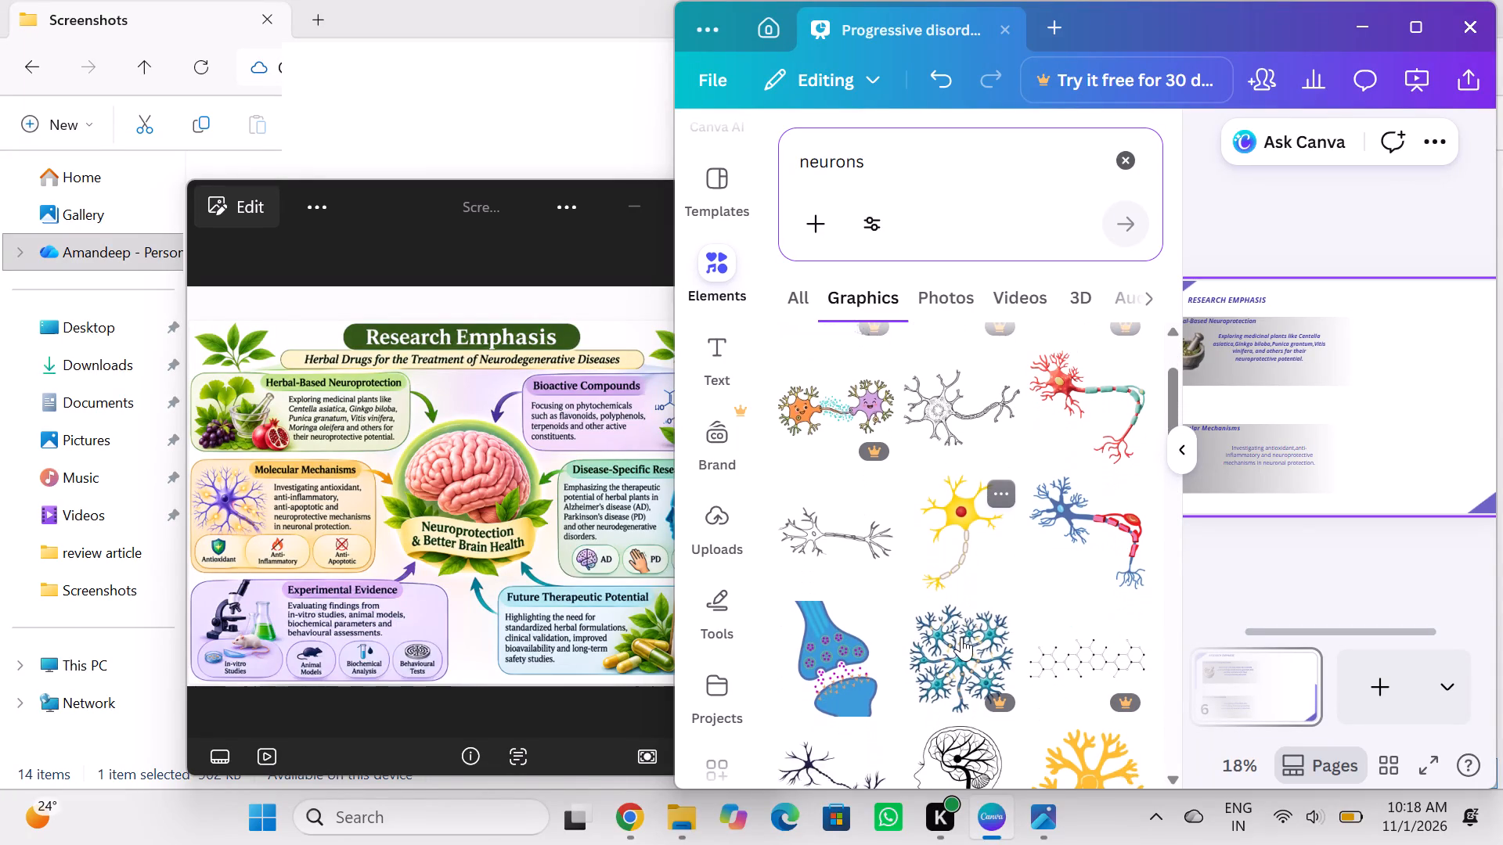
pyautogui.scroll(-1, 961, 637)
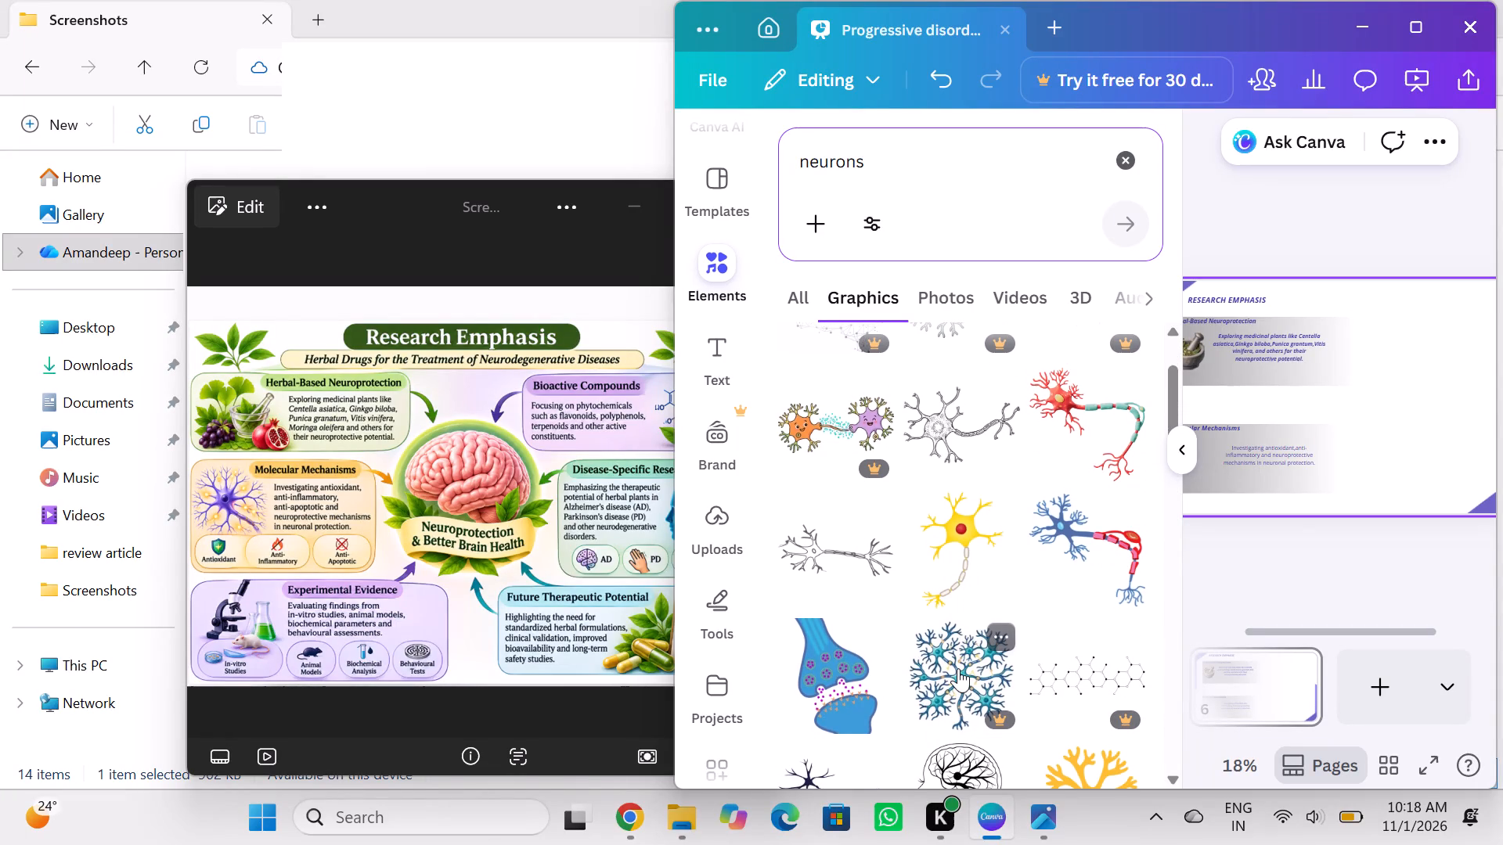
pyautogui.click(958, 668)
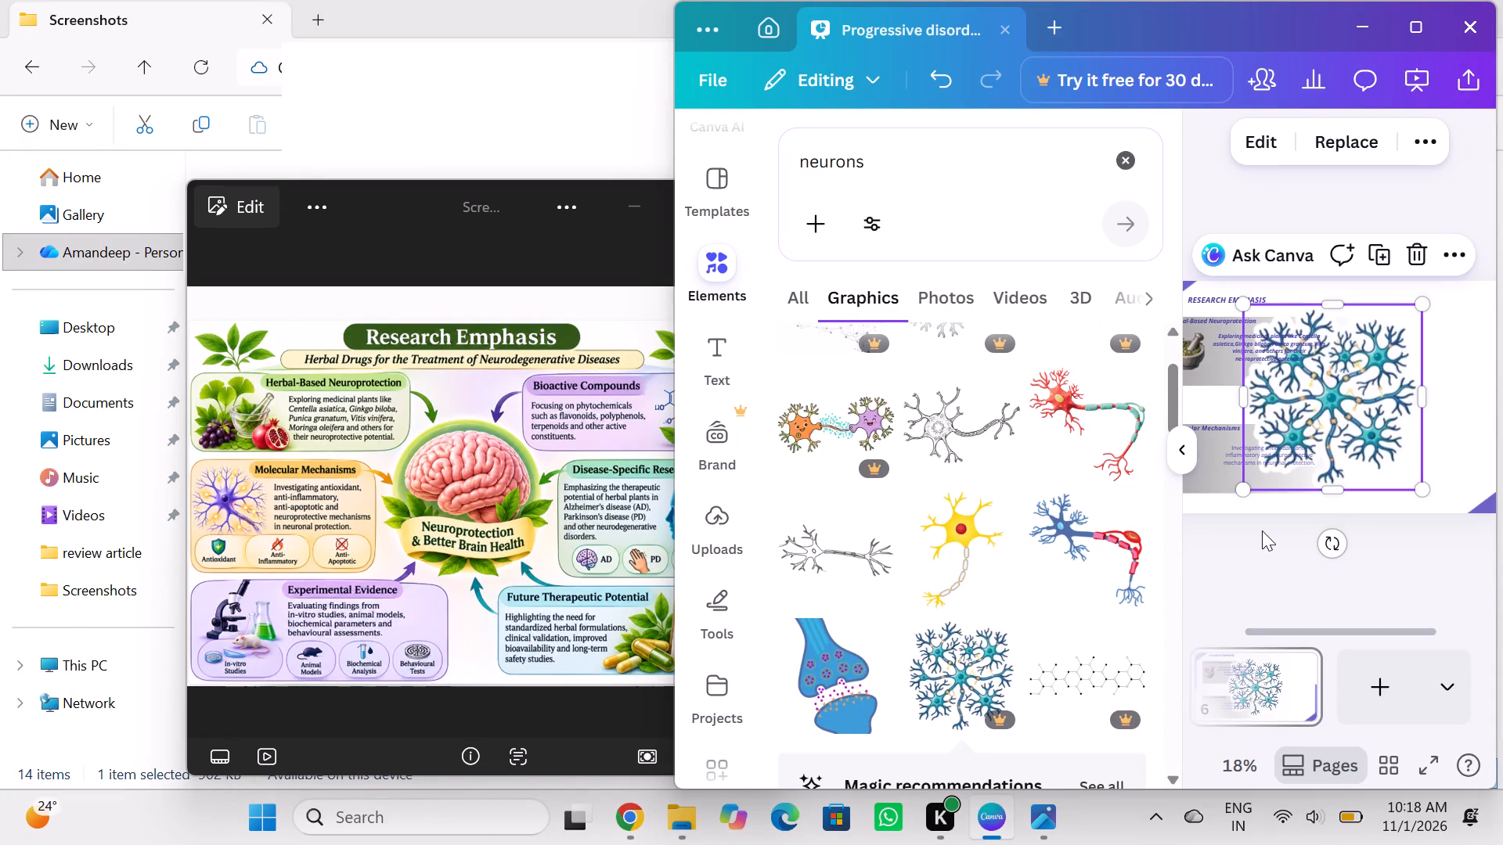
# Shrink the neuron graphic to about the height of the Molecular Mechanisms box and place it at the box's left end, beside the description.
pyautogui.click(1184, 454)
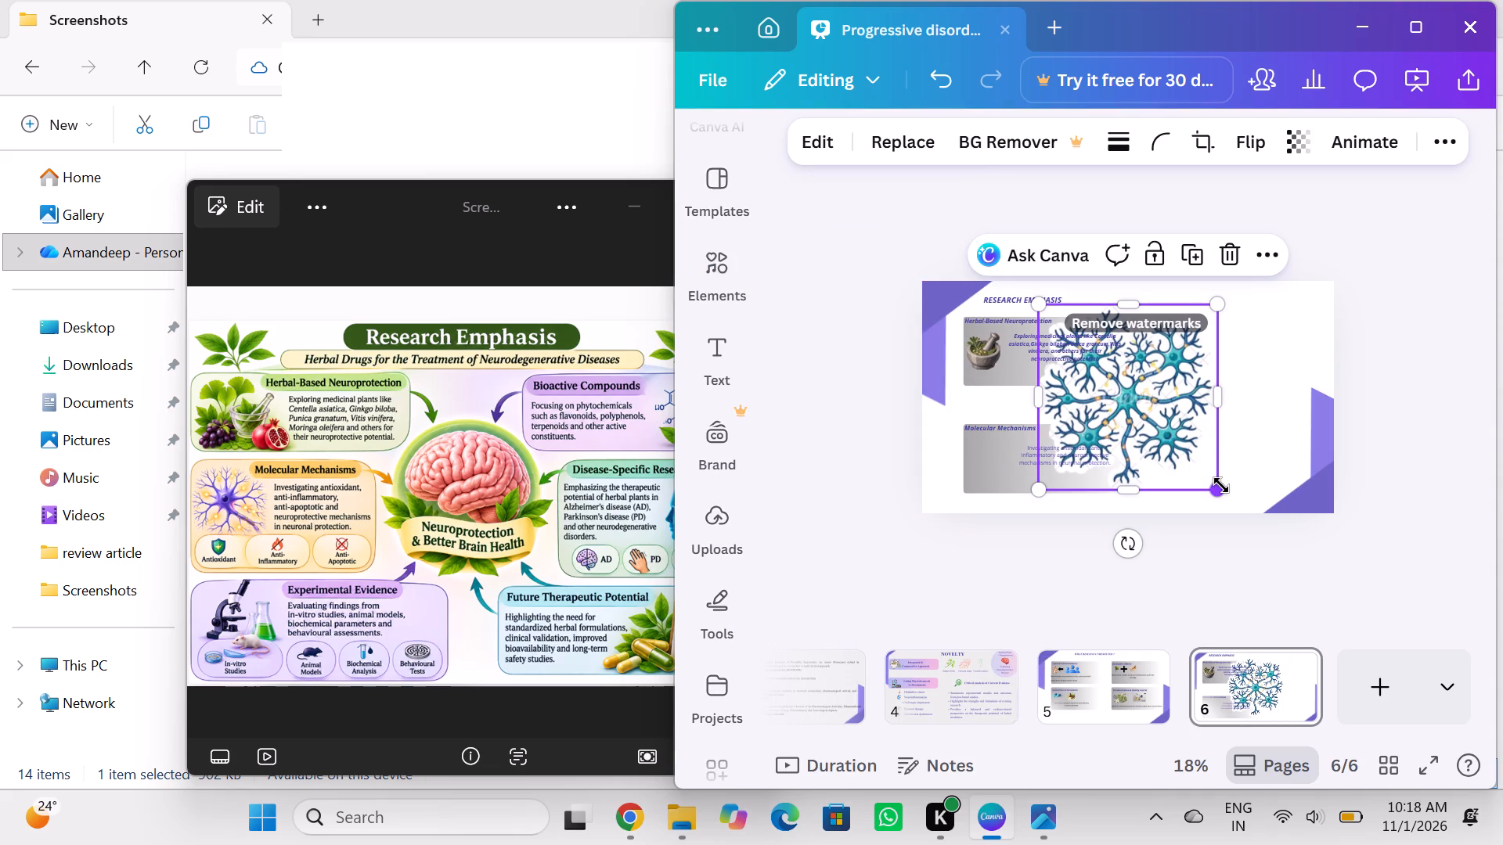
pyautogui.moveTo(1221, 485); pyautogui.dragTo(1082, 379)
pyautogui.moveTo(1090, 402); pyautogui.dragTo(1025, 499)
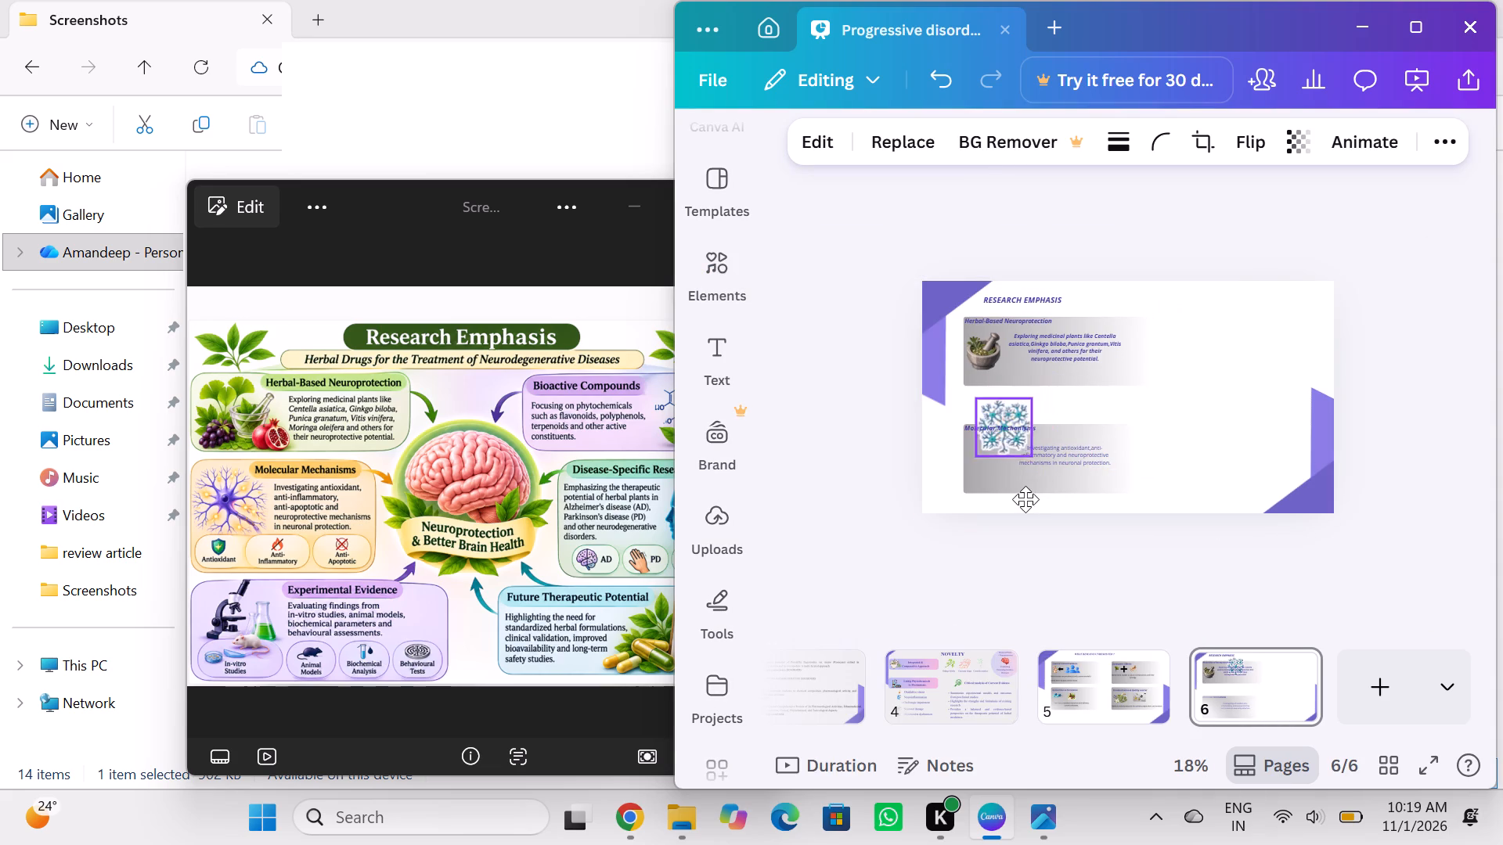
pyautogui.moveTo(1025, 499); pyautogui.dragTo(1018, 528)
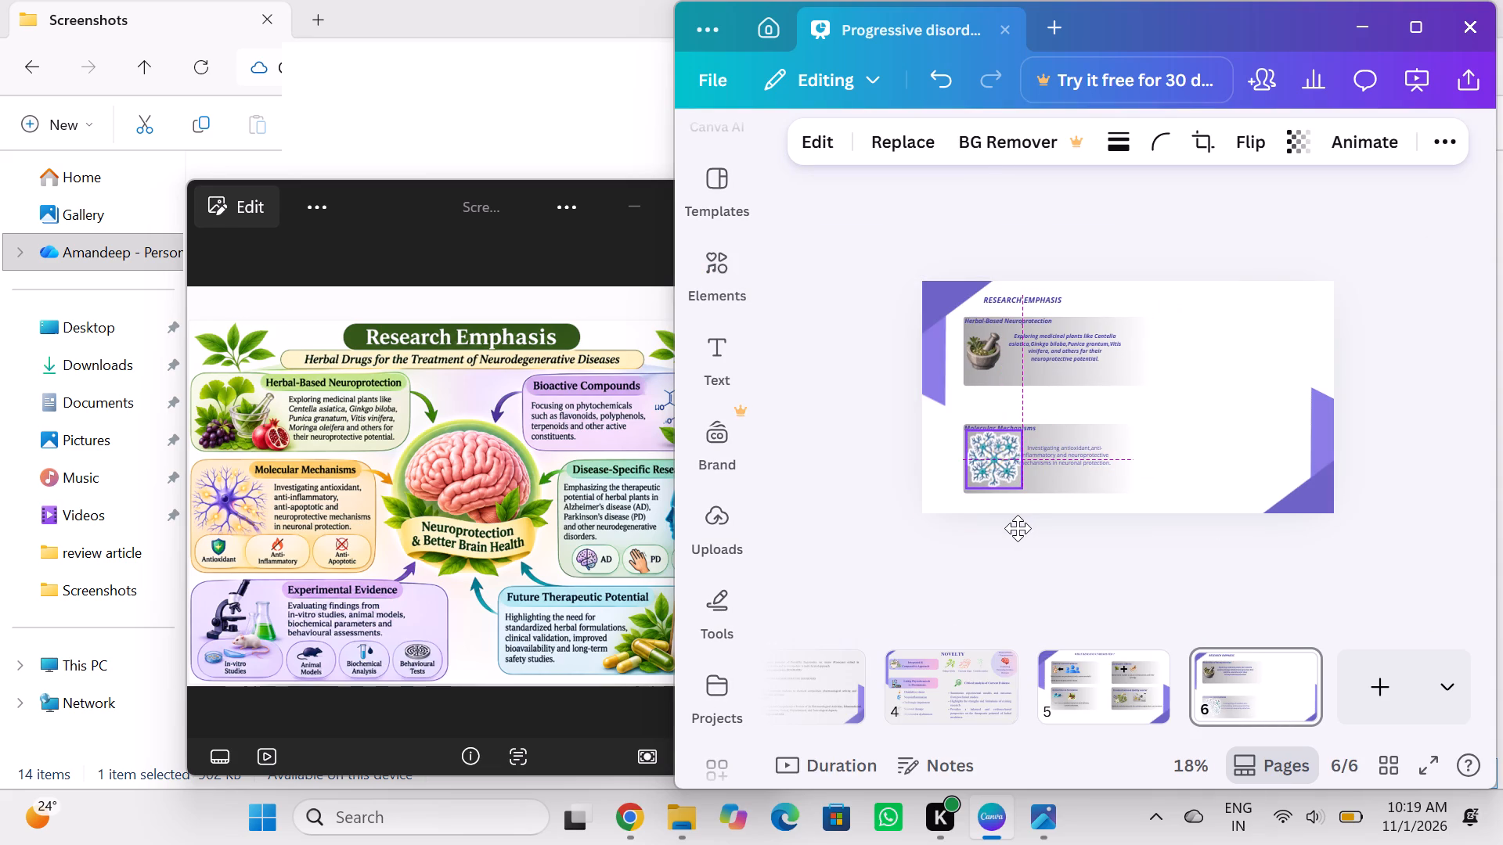
pyautogui.moveTo(1018, 528); pyautogui.dragTo(1016, 528)
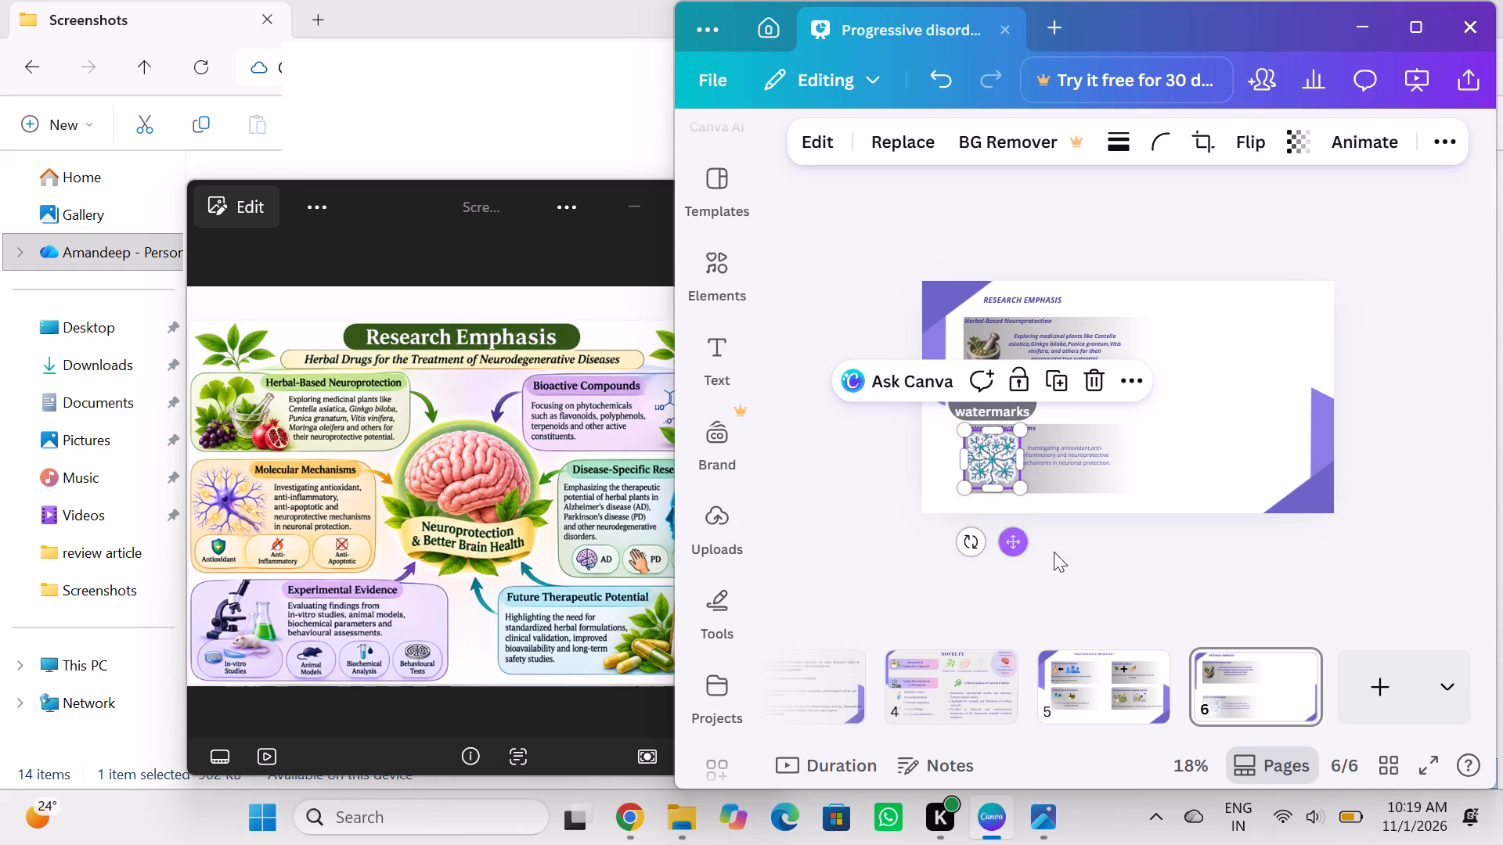
pyautogui.click(1087, 563)
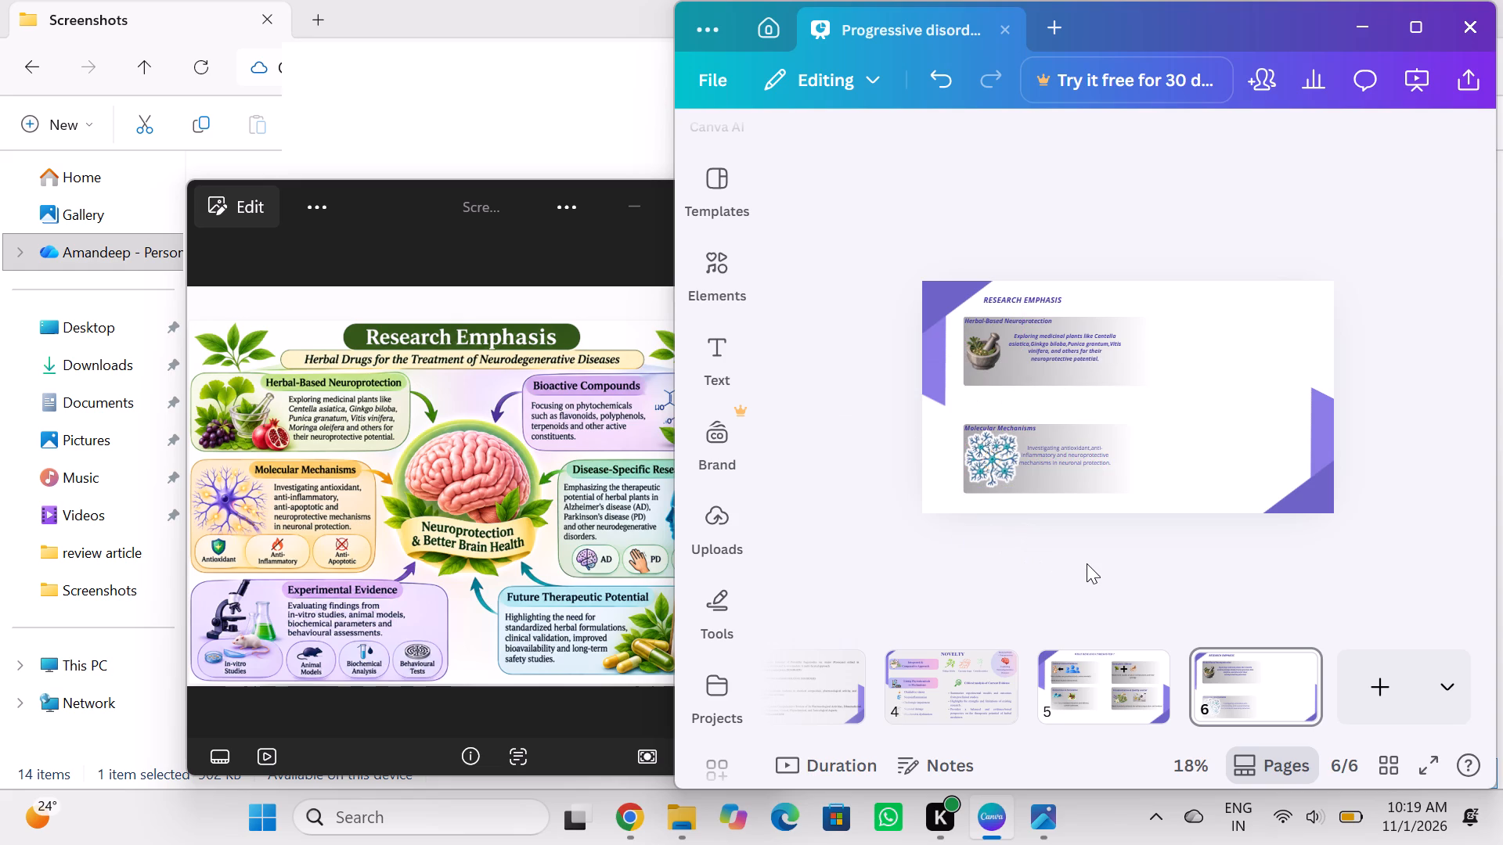
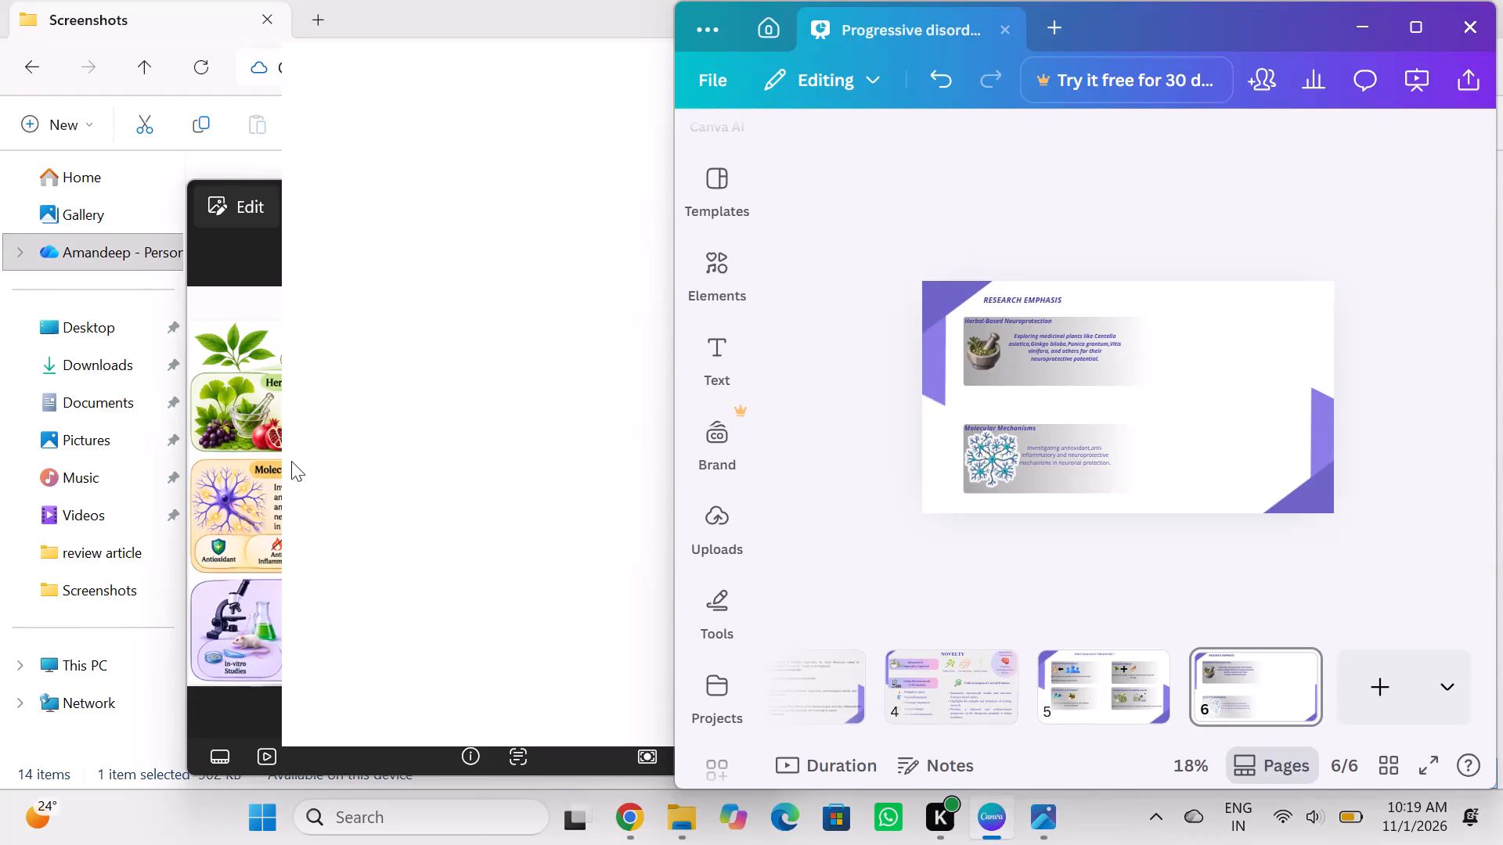
# Switch to the Photos window and display the Research Emphasis reference infographic.
pyautogui.click(237, 606)
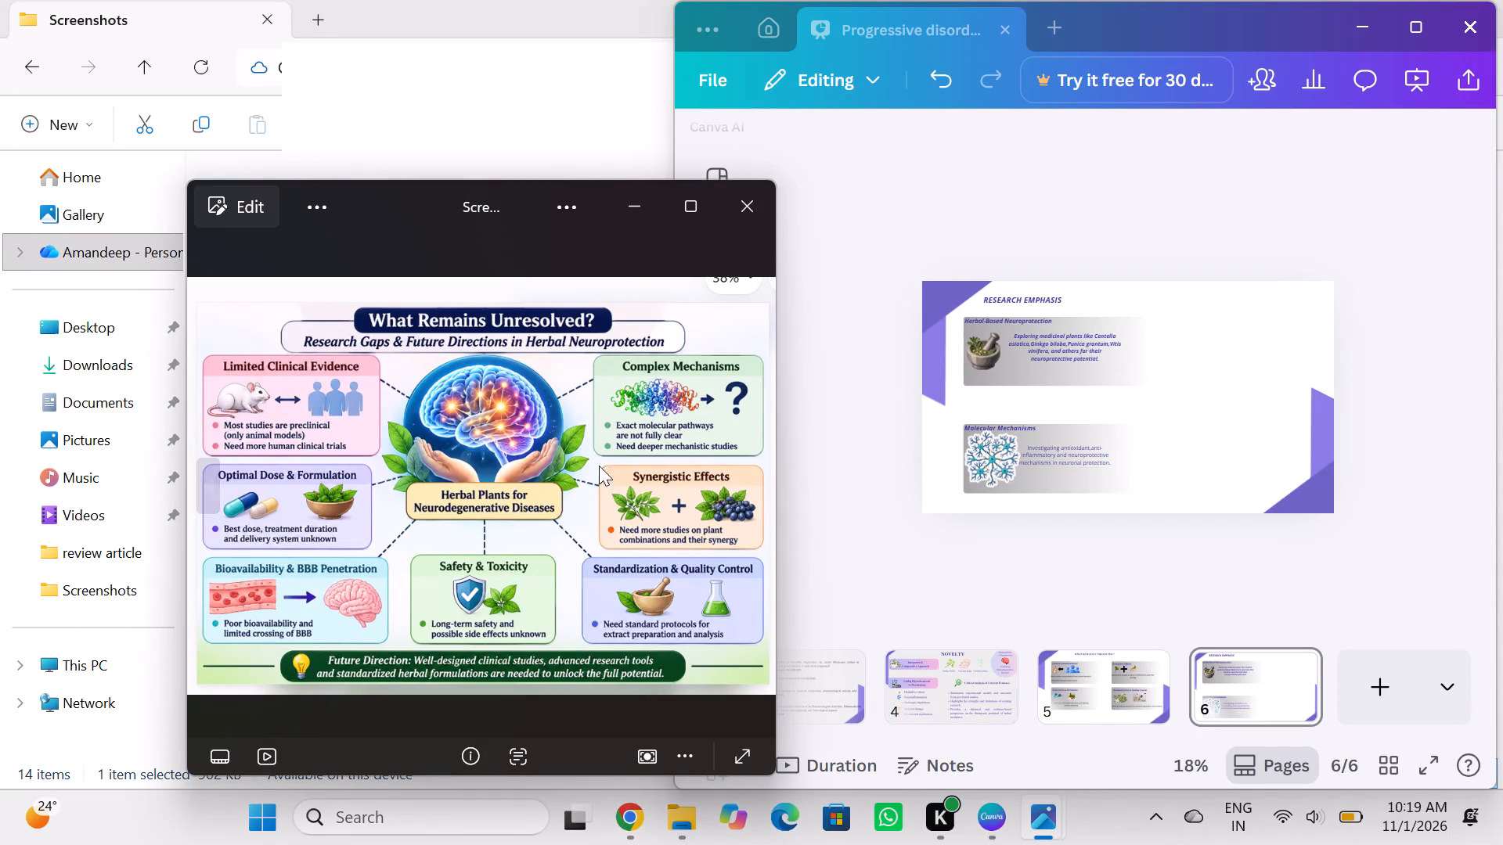
pyautogui.click(759, 501)
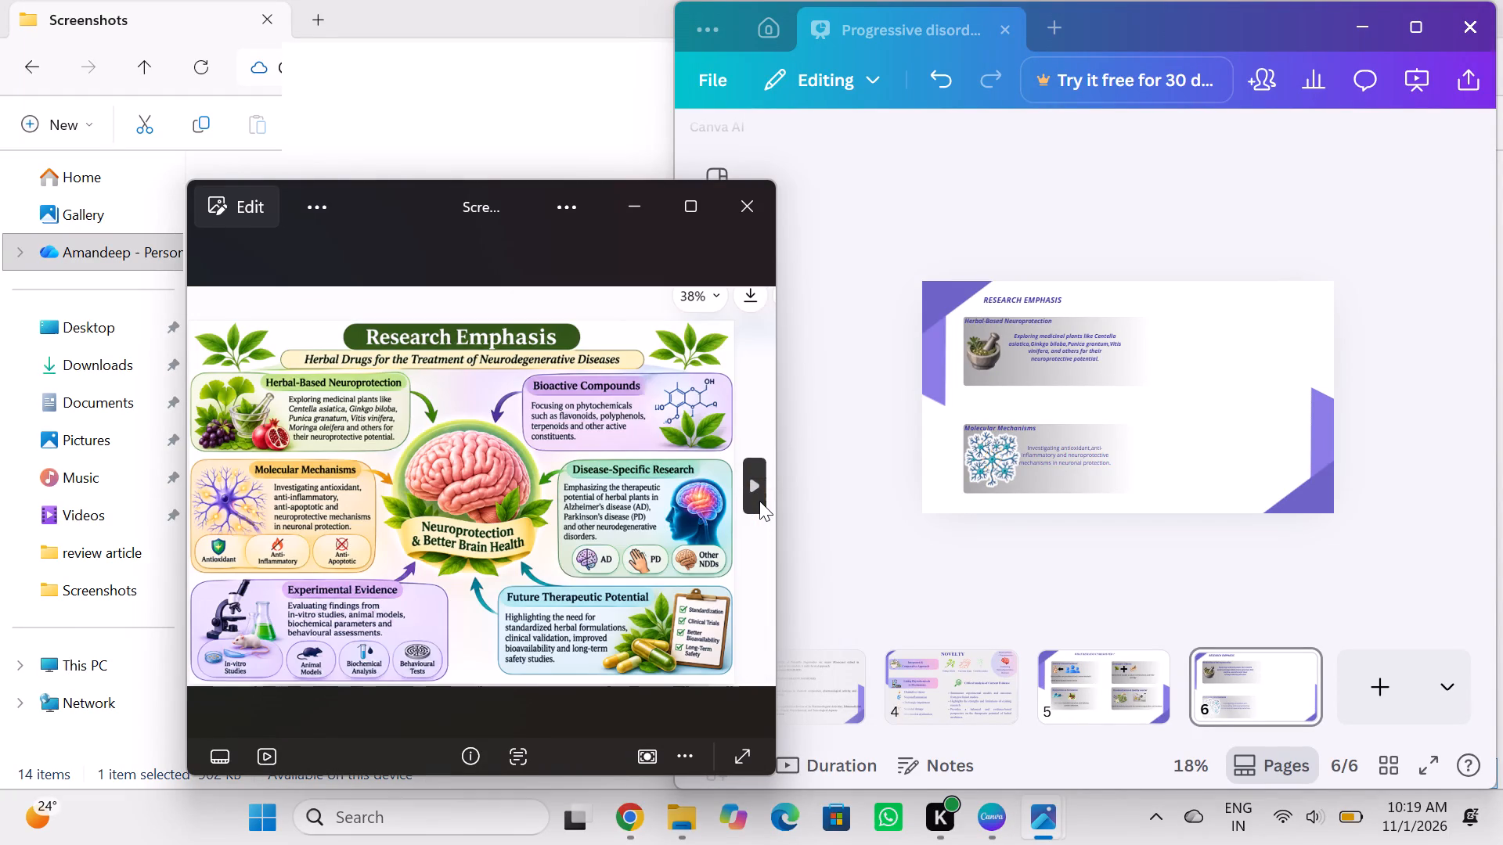
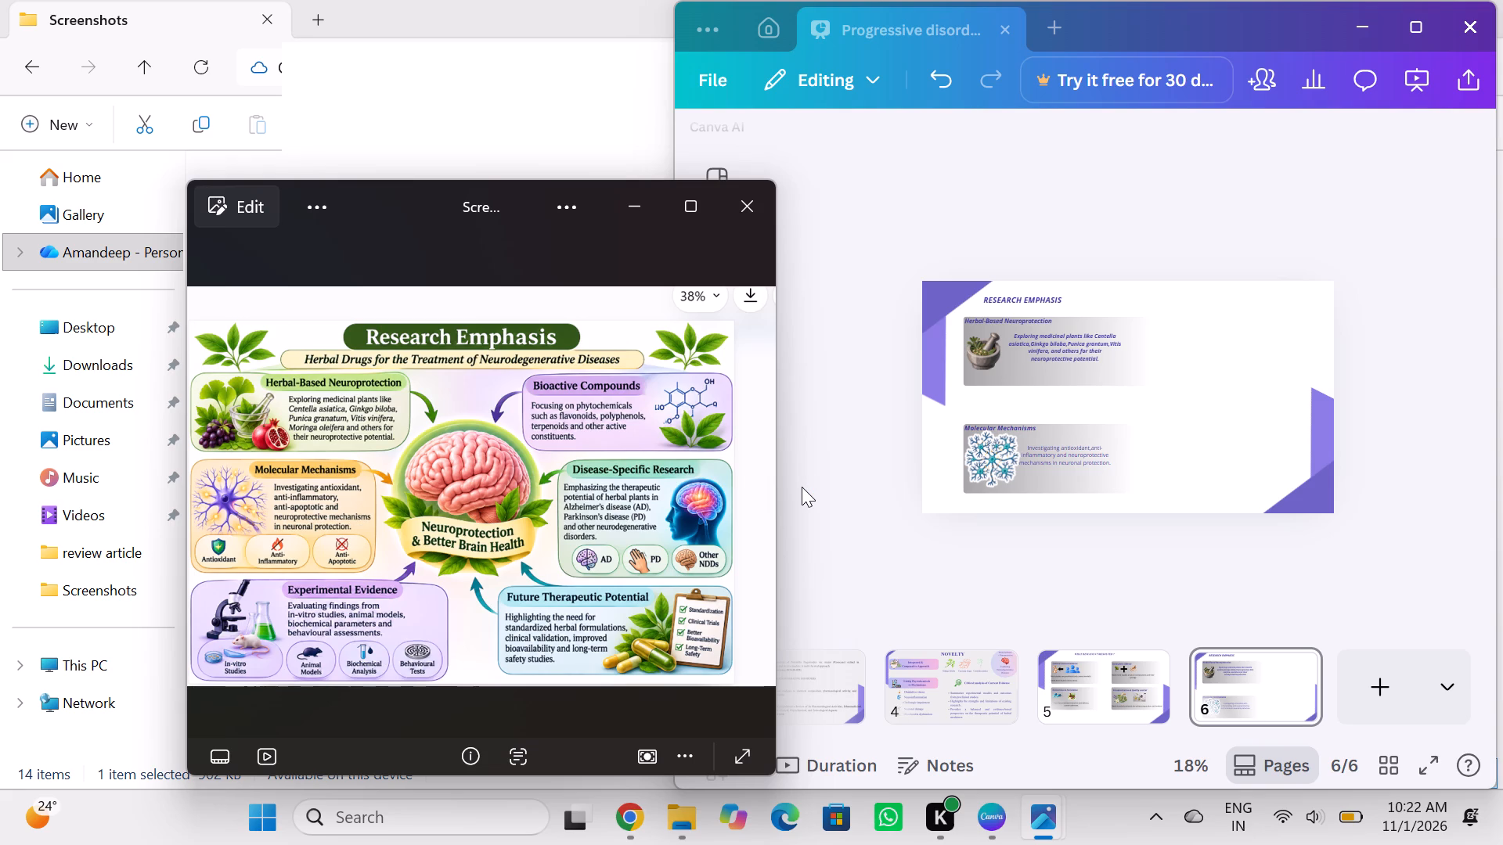
# Switch to Canva and add a rounded square on slide 6 beside the Herbal-Based Neuroprotection box, widening it into a rectangle.
pyautogui.click(827, 305)
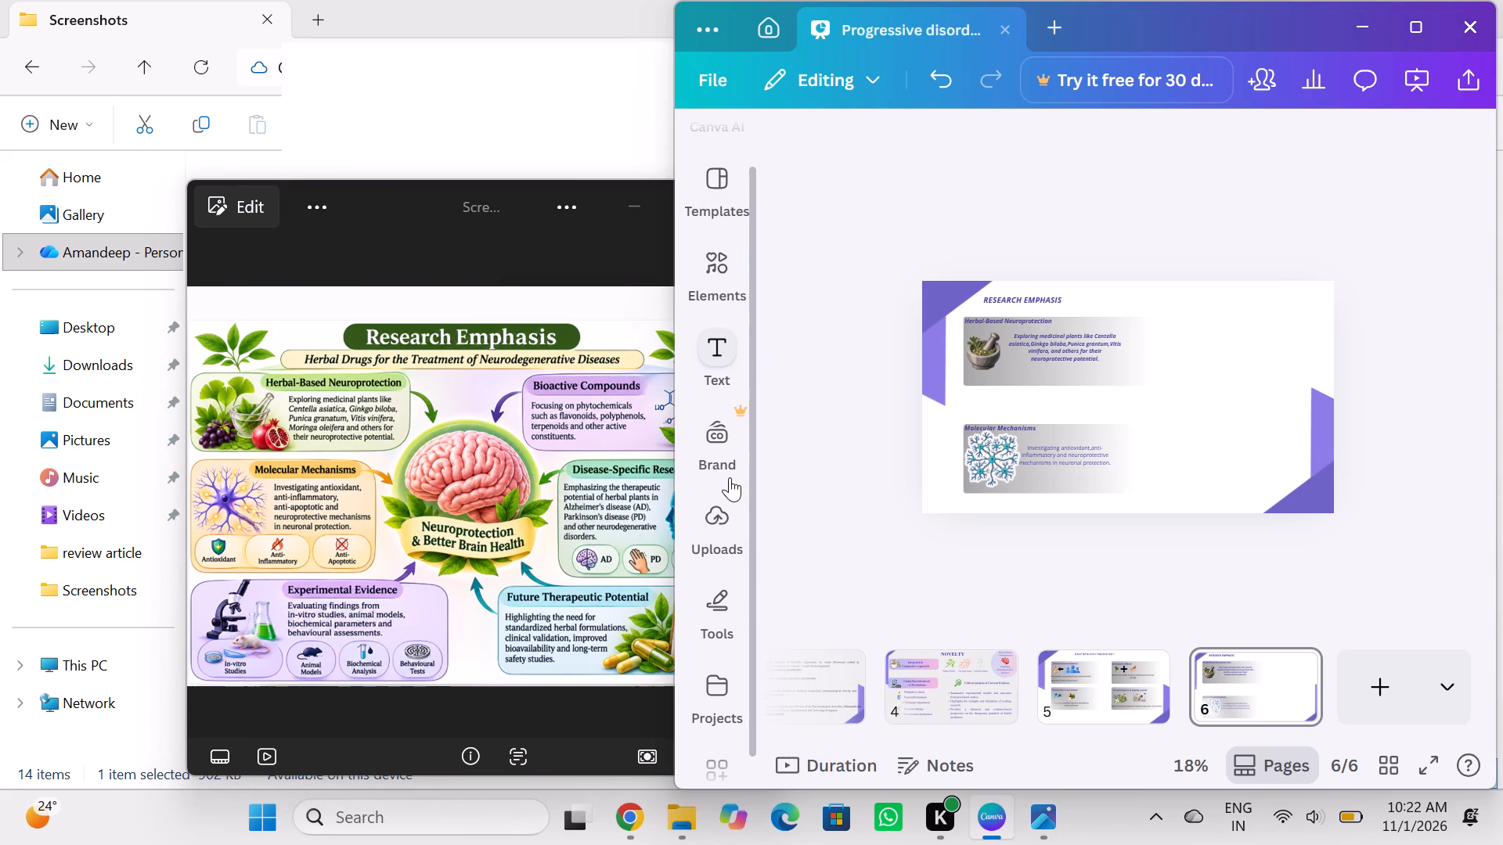
pyautogui.click(721, 622)
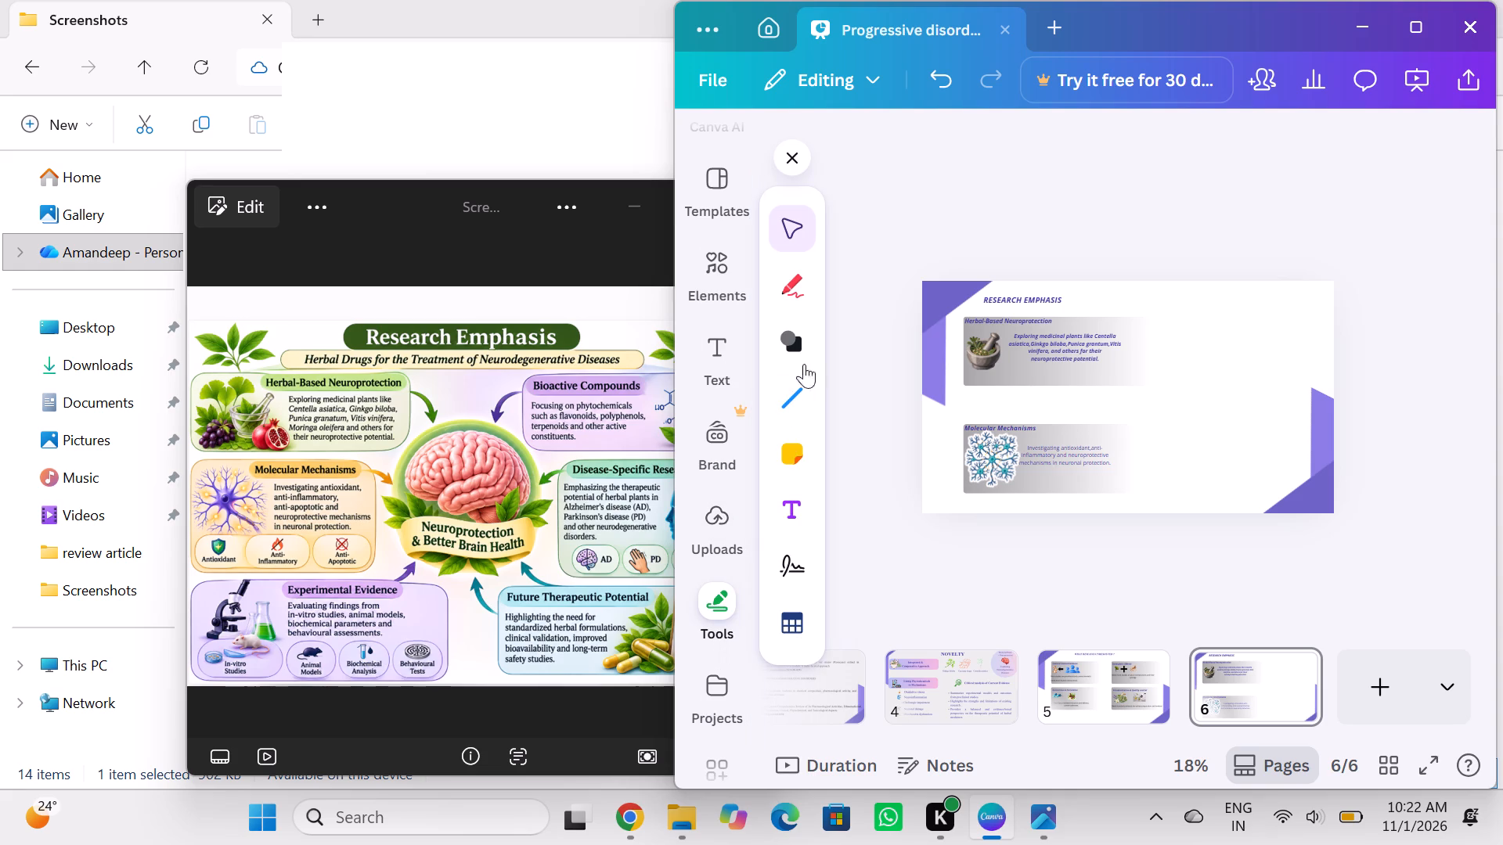
pyautogui.click(792, 332)
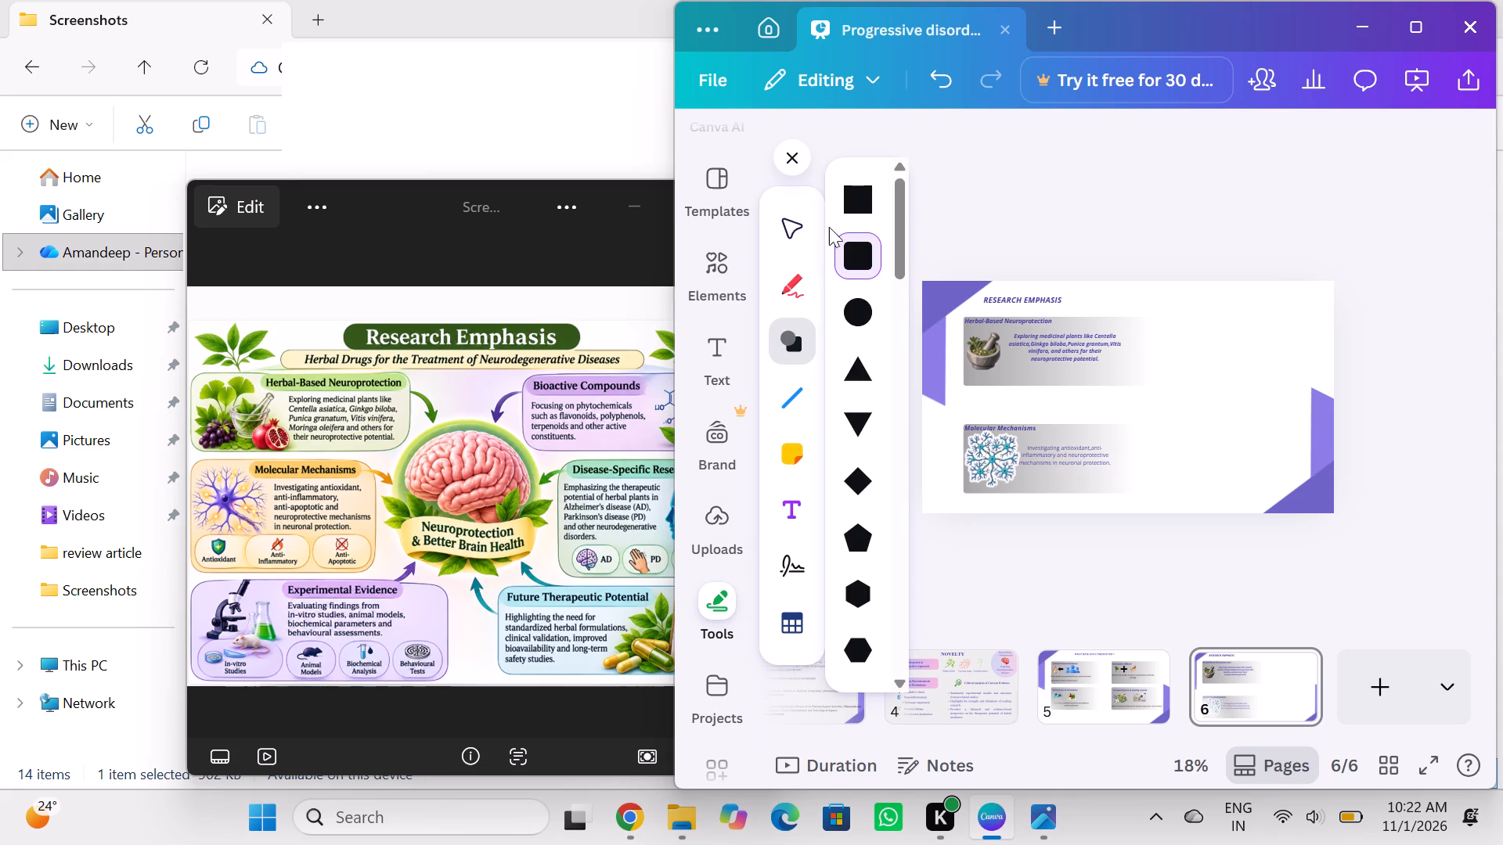
pyautogui.click(863, 249)
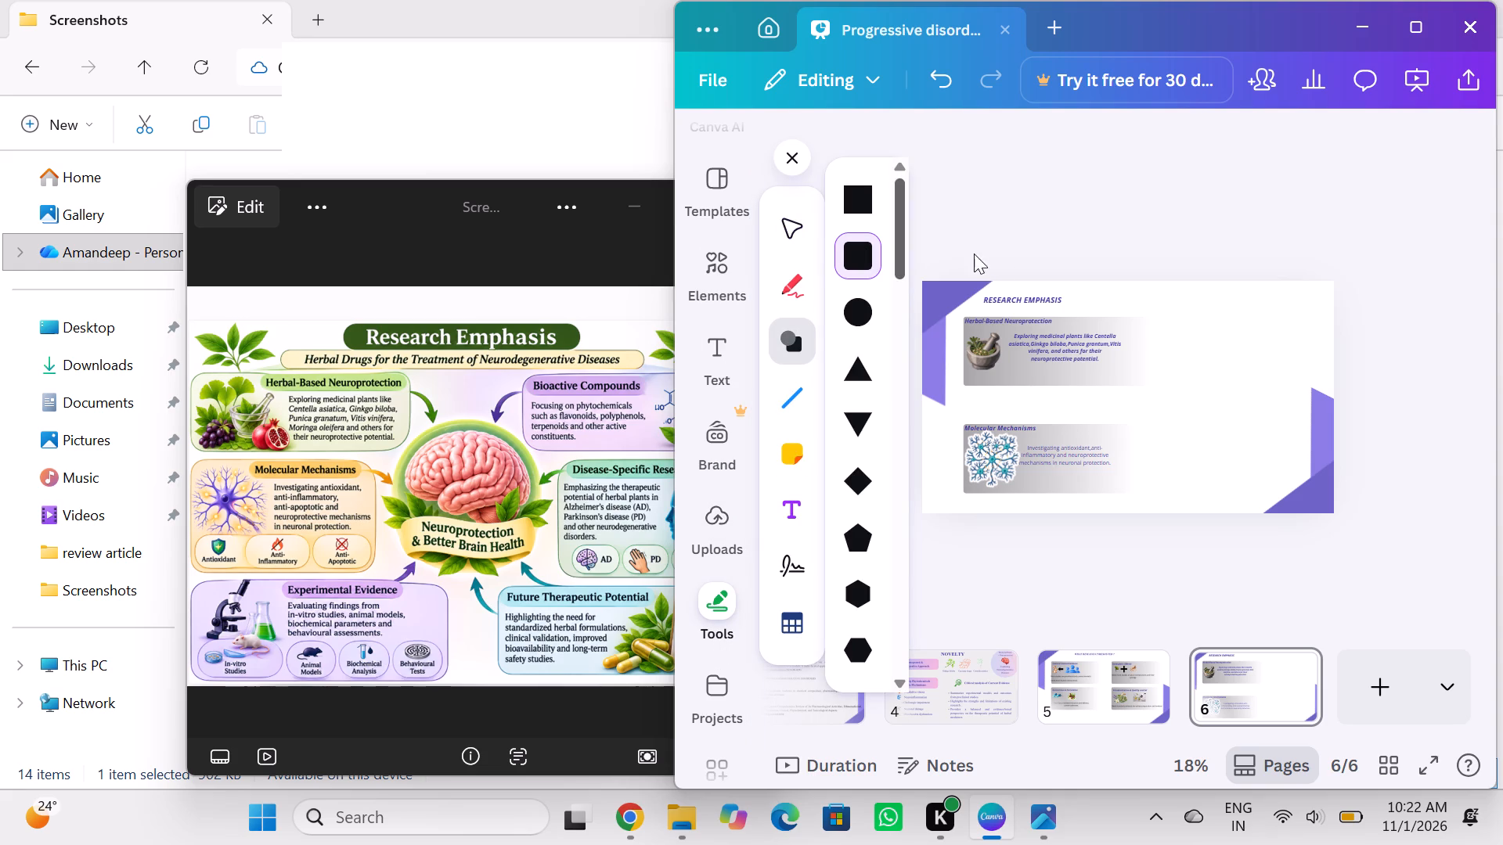
pyautogui.click(1198, 313)
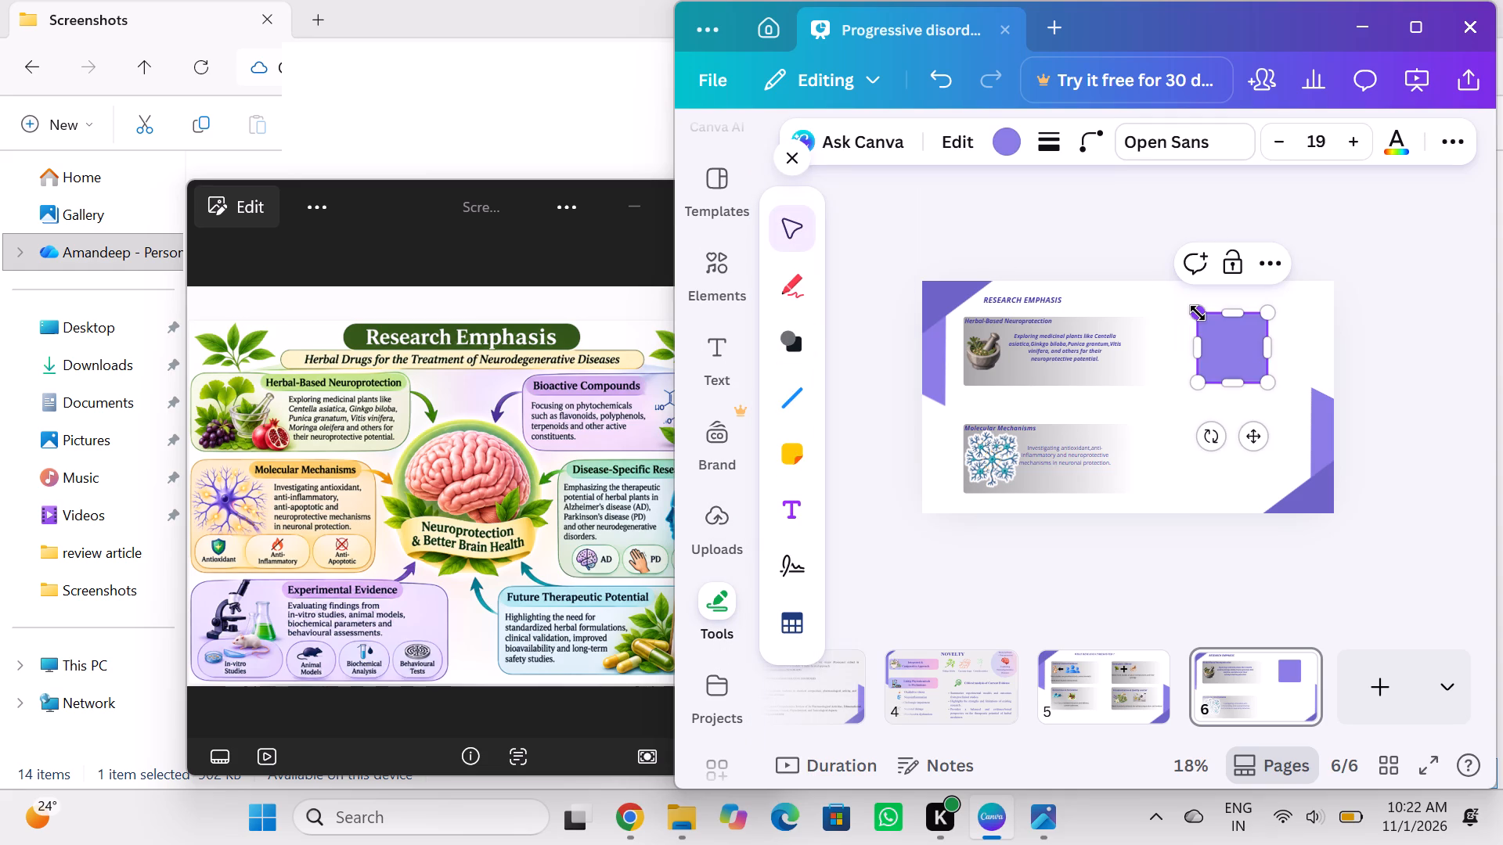
pyautogui.moveTo(1260, 341); pyautogui.dragTo(1333, 361)
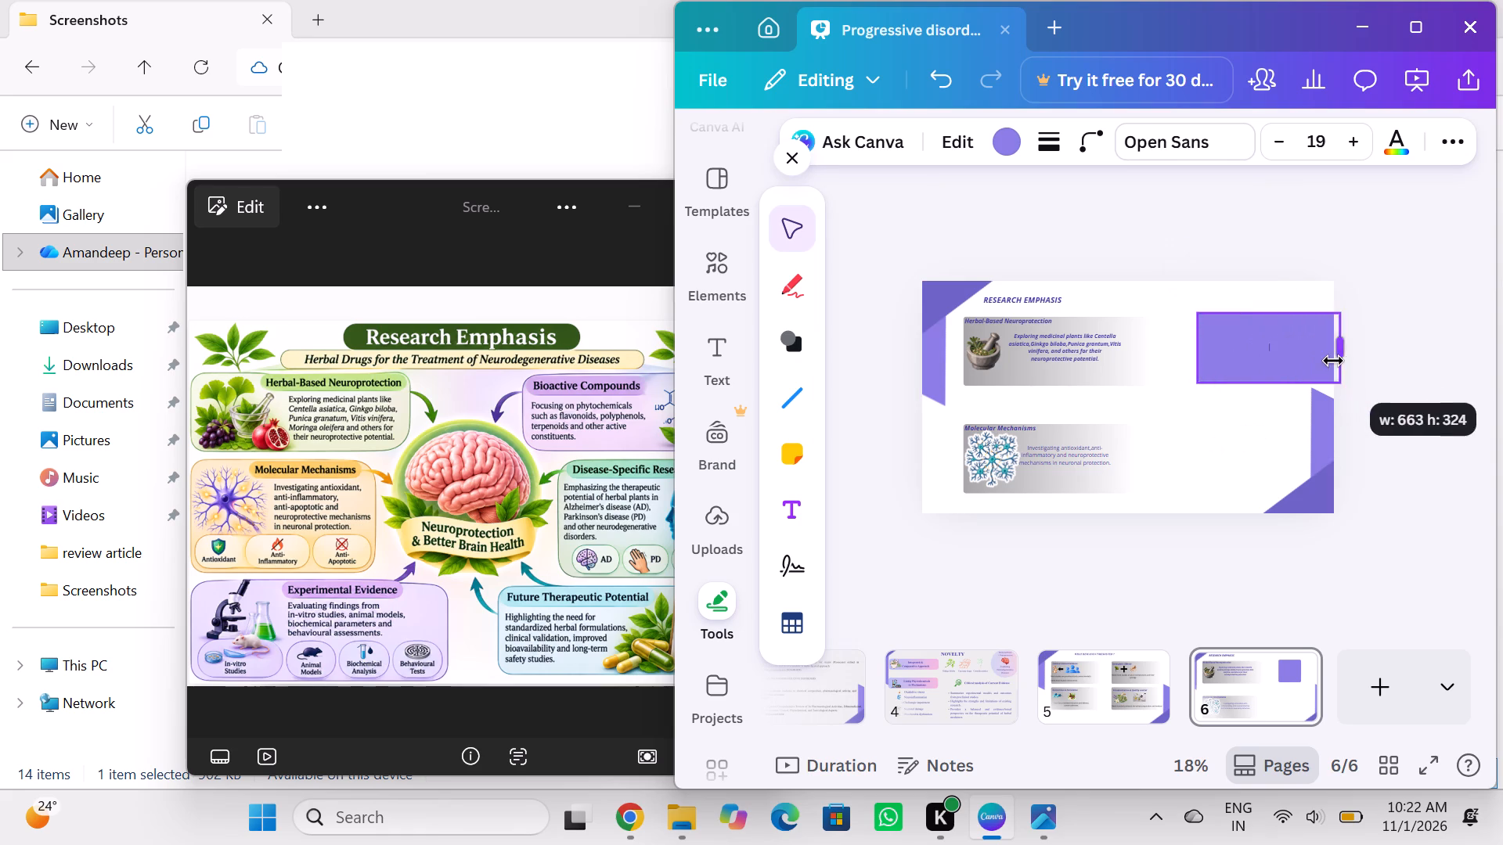
pyautogui.moveTo(1333, 361); pyautogui.dragTo(1317, 362)
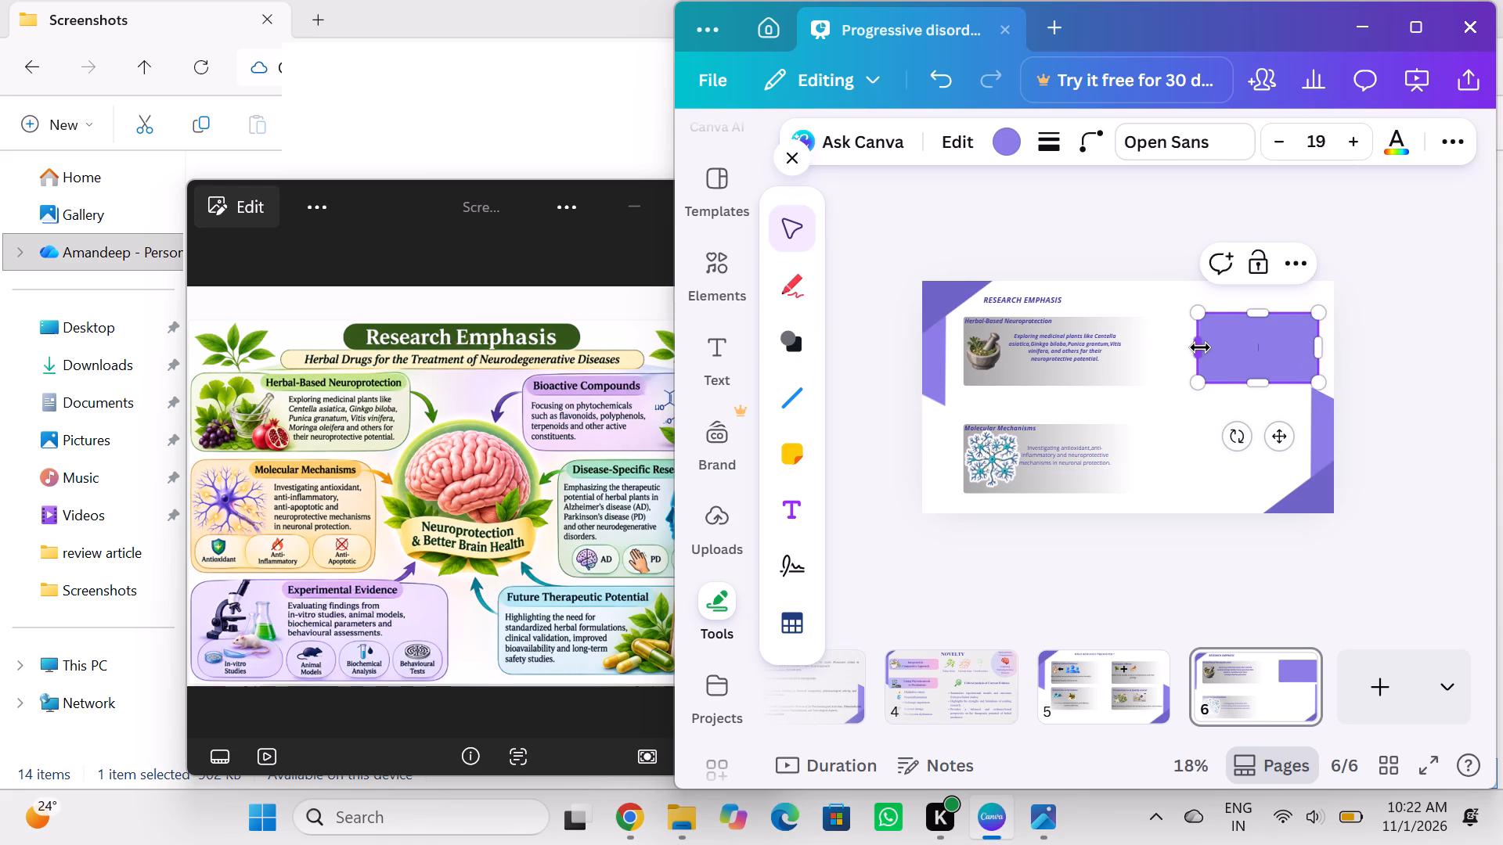
pyautogui.moveTo(1200, 347); pyautogui.dragTo(1177, 358)
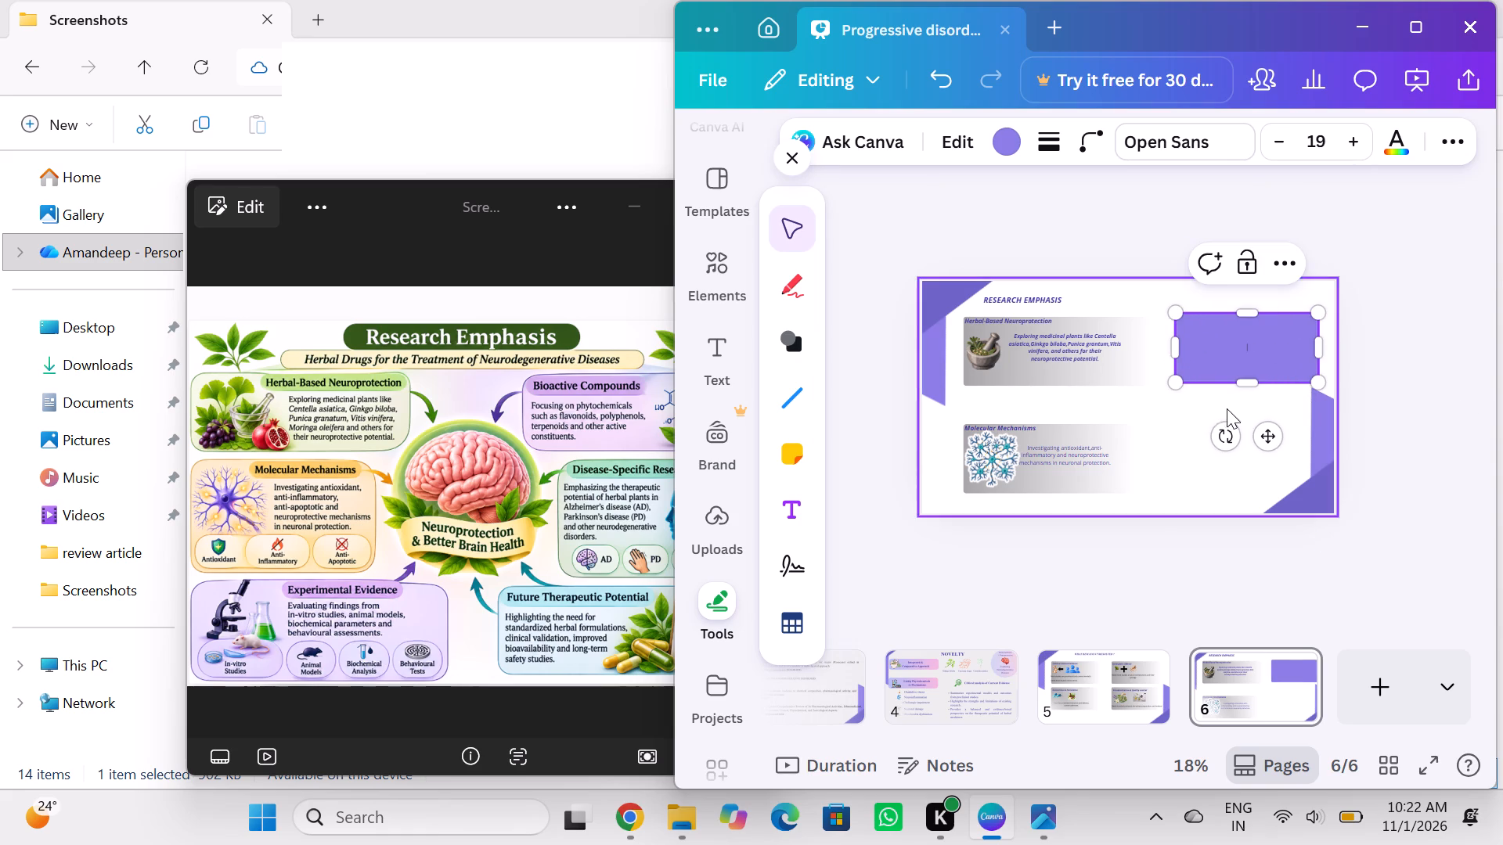
# Fill the new rectangle with the grey-to-white linear gradient used by the other boxes.
pyautogui.click(1006, 142)
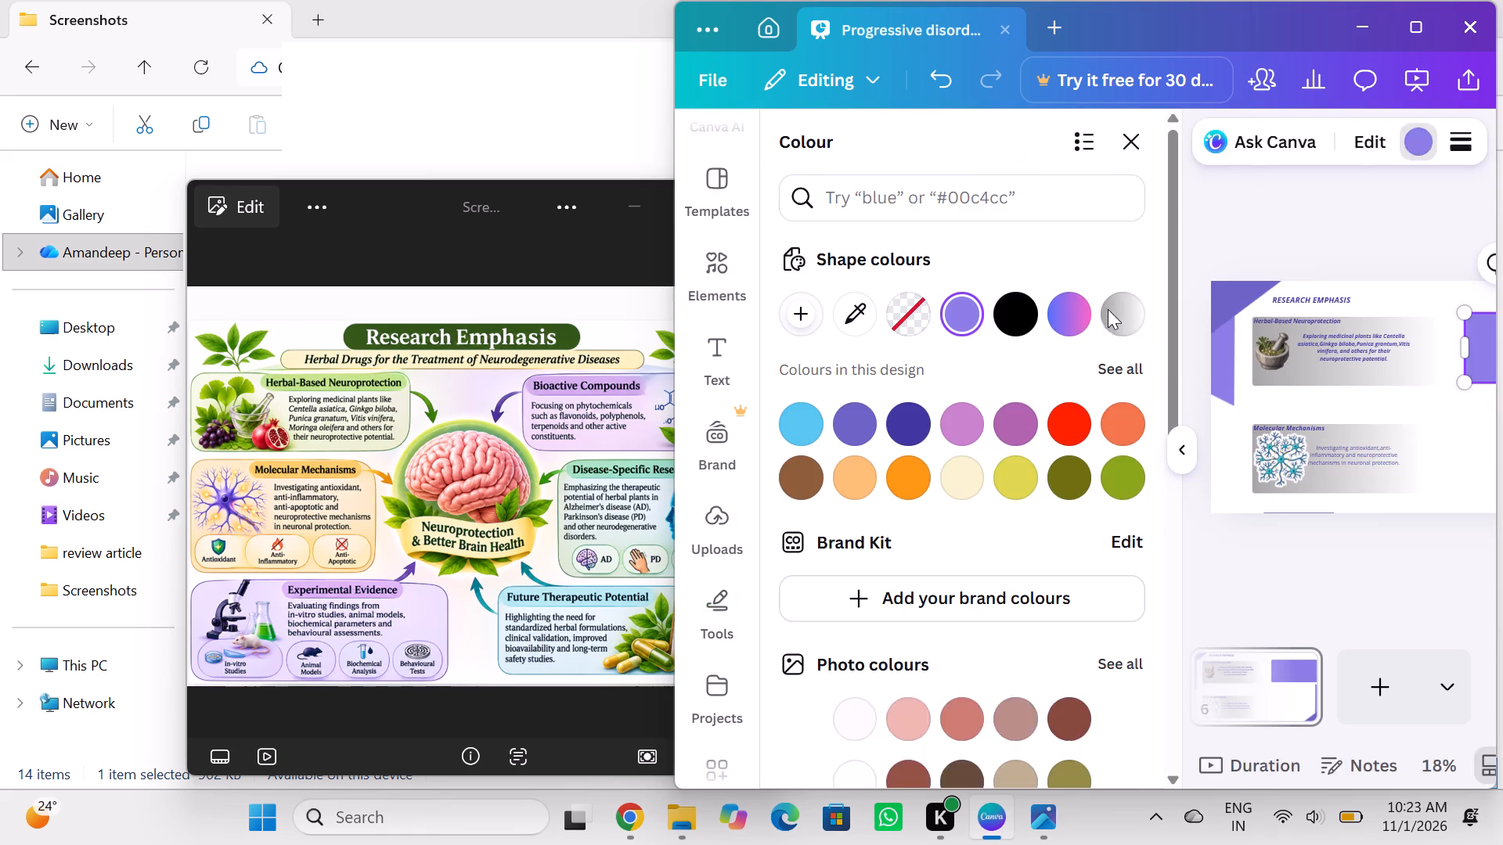
pyautogui.click(1124, 323)
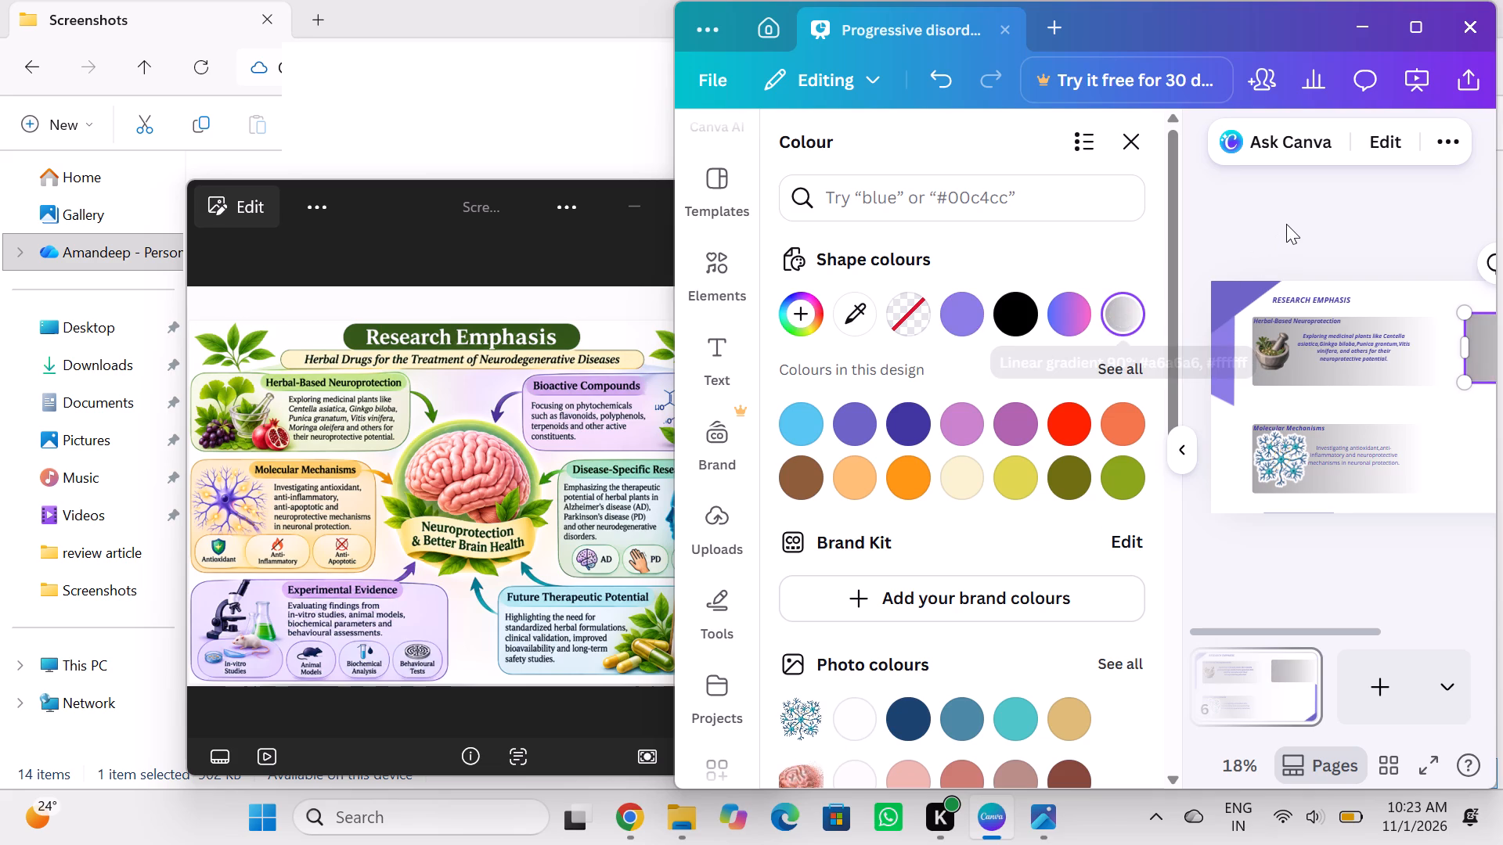
pyautogui.click(1286, 224)
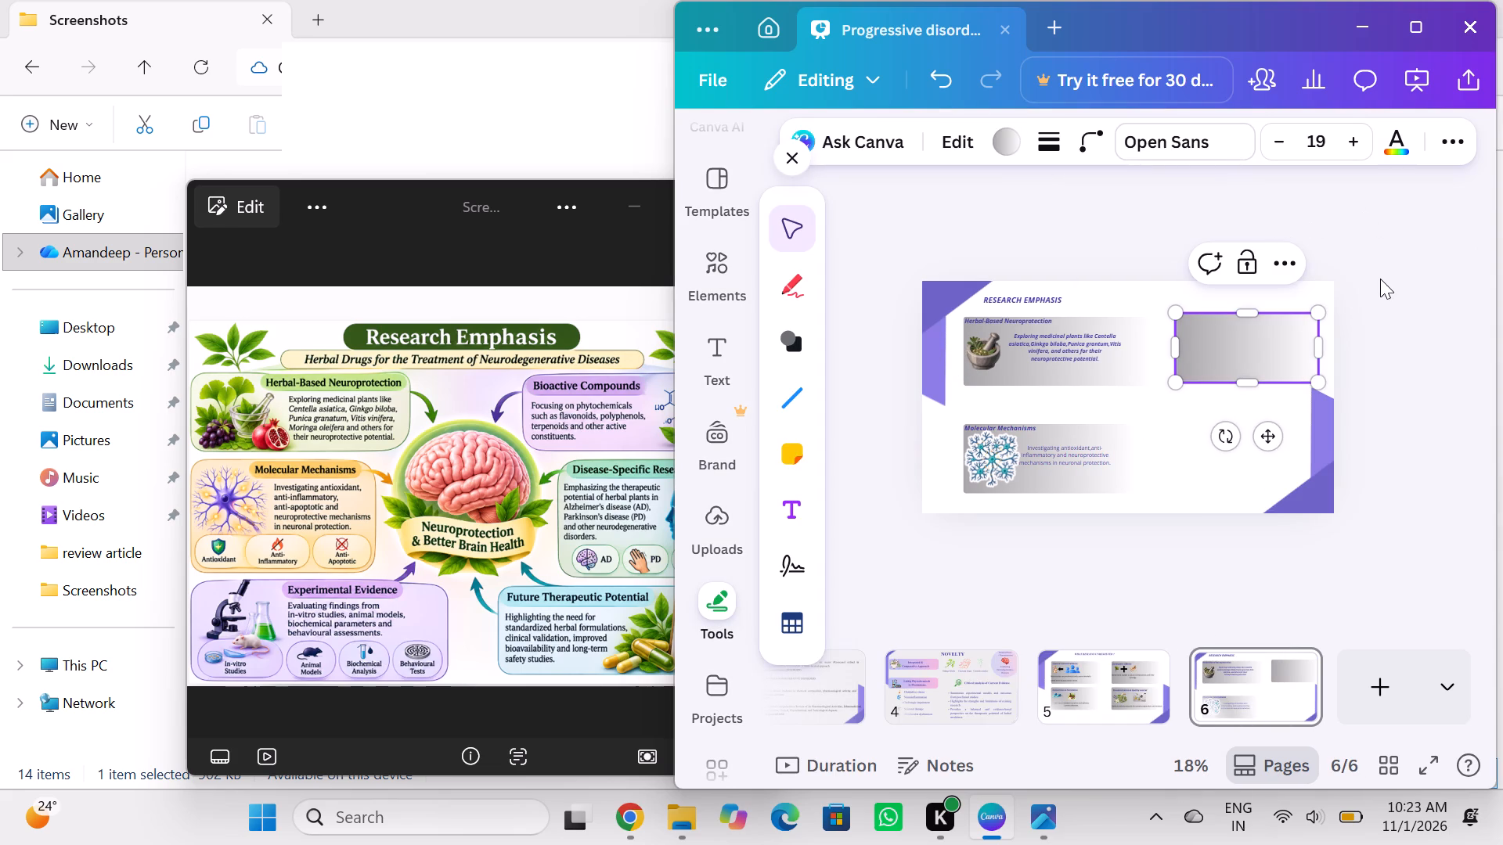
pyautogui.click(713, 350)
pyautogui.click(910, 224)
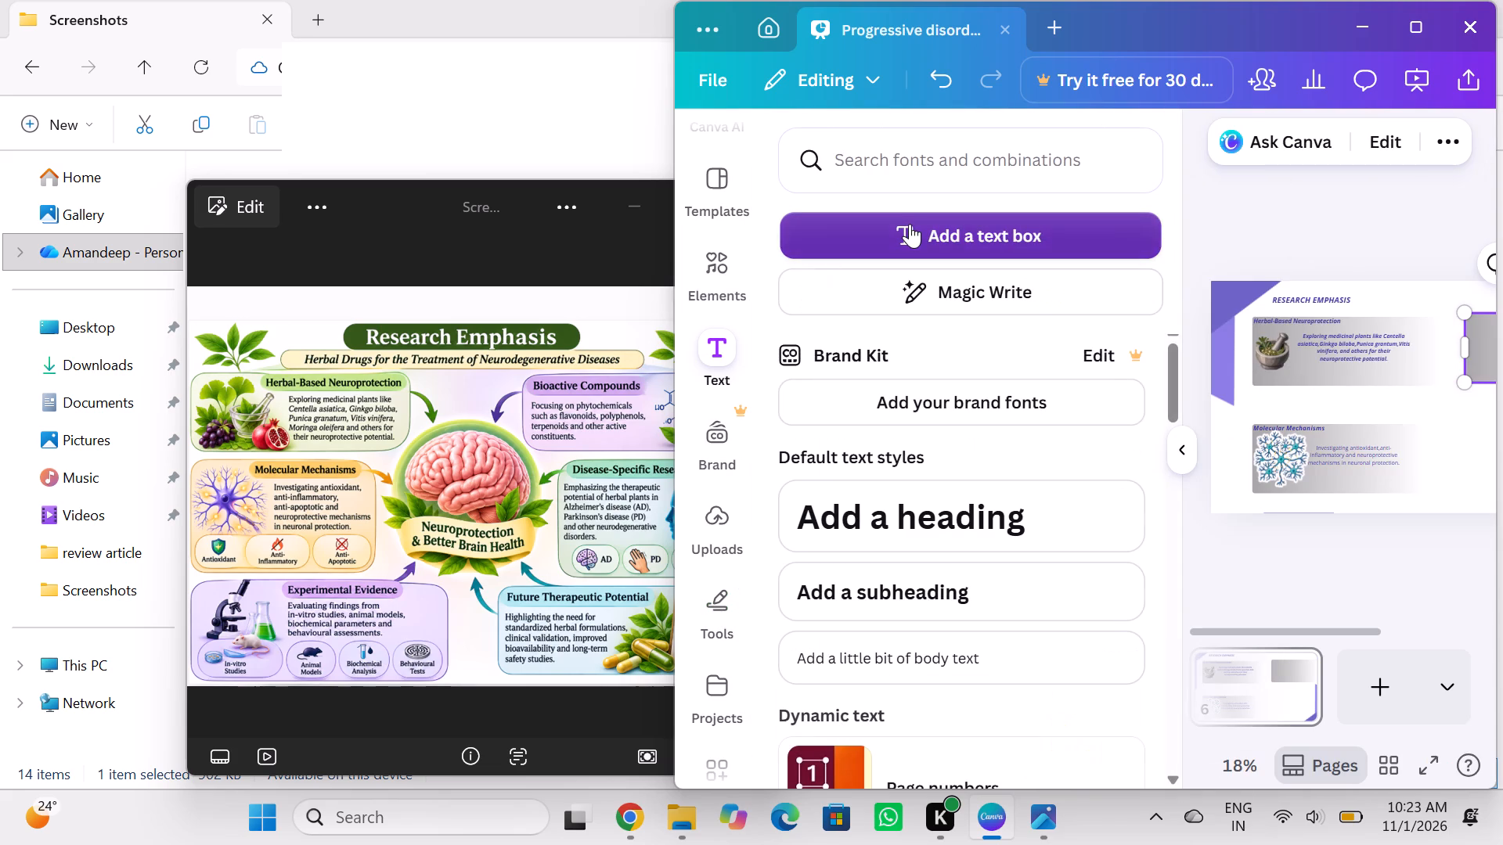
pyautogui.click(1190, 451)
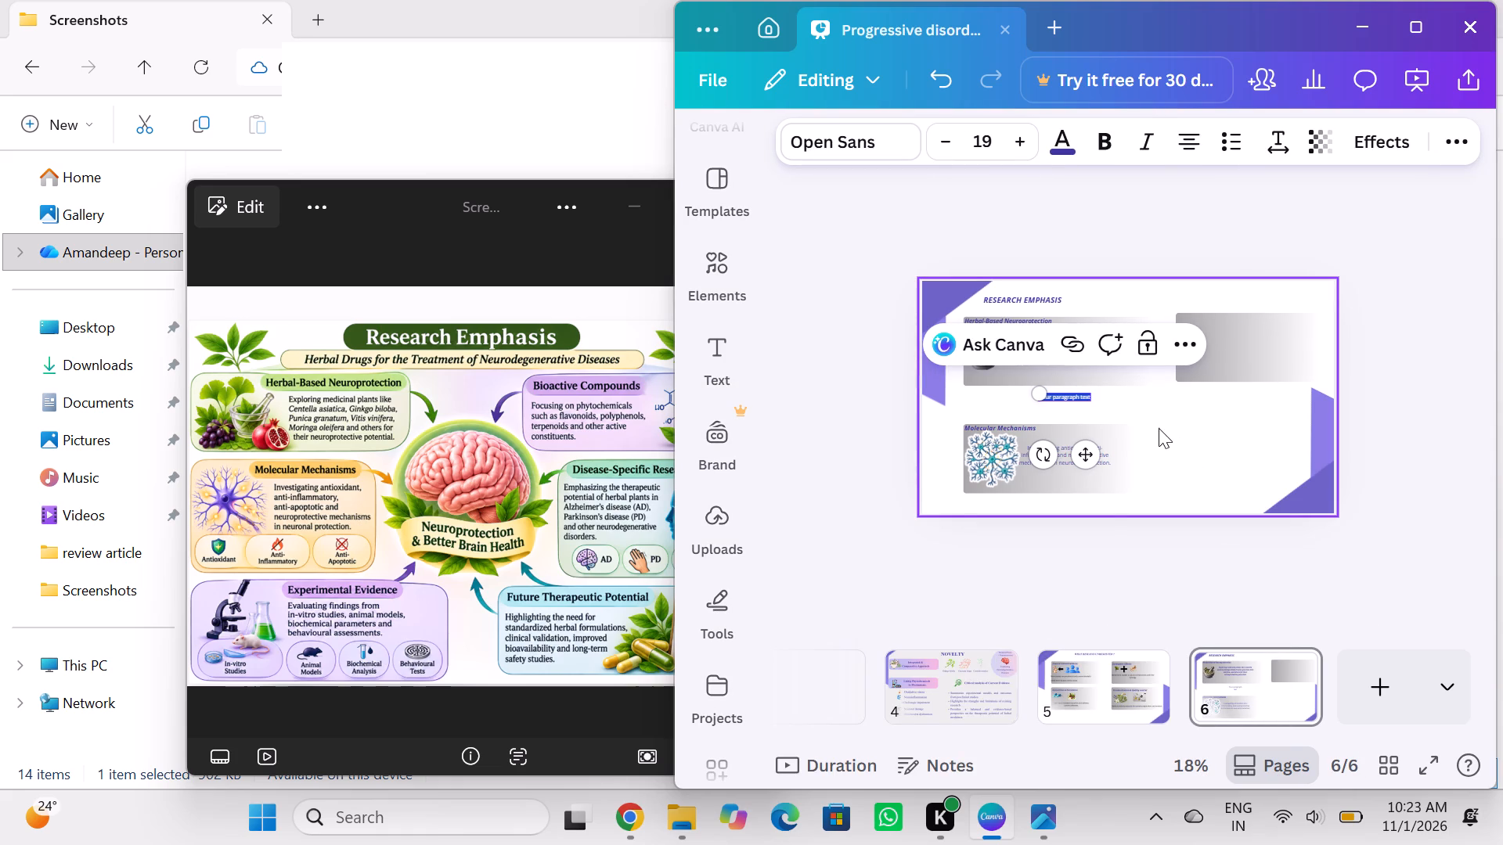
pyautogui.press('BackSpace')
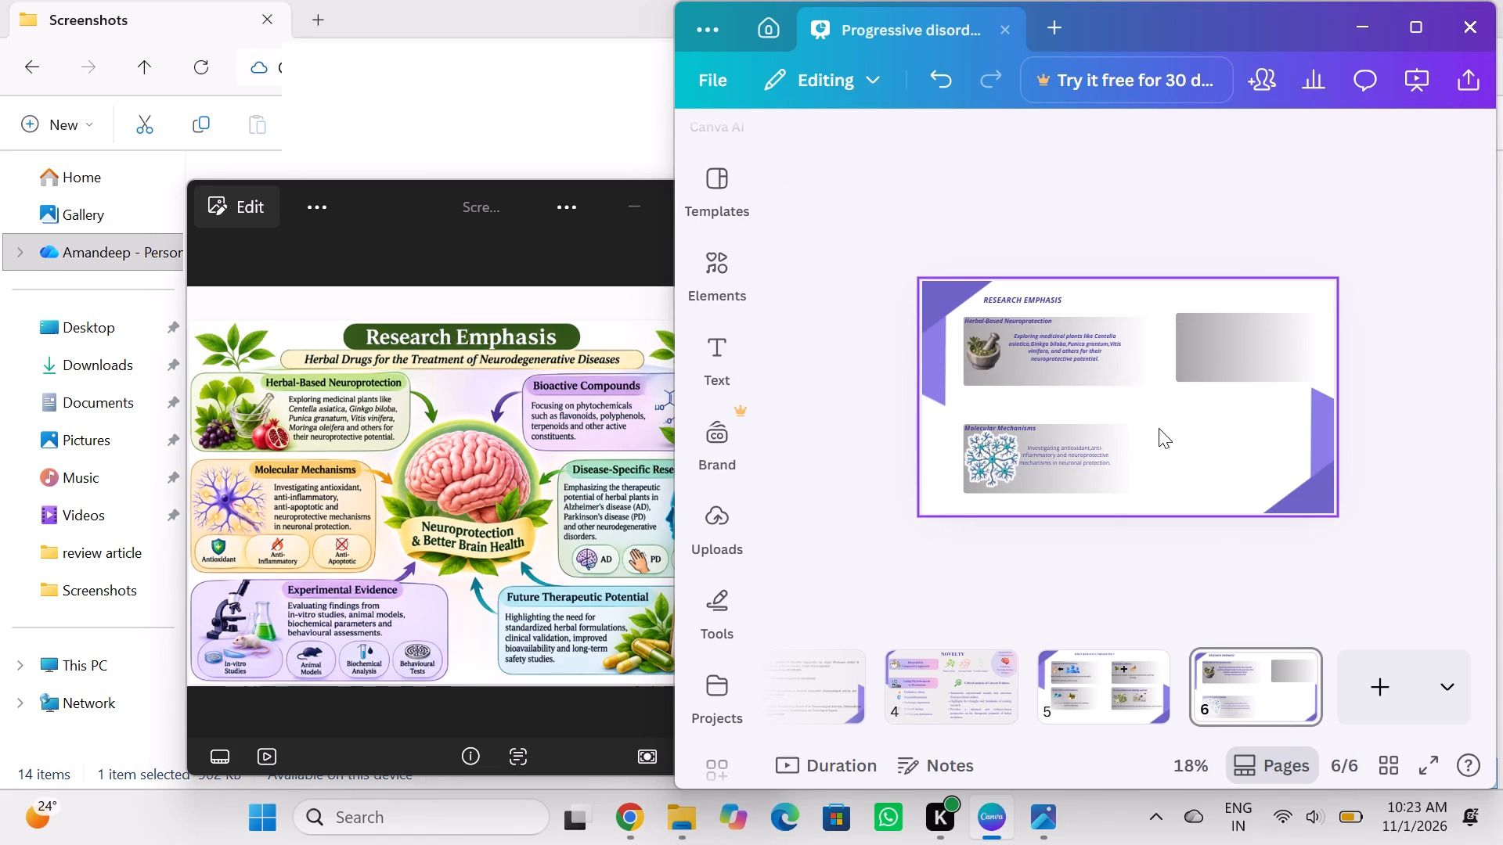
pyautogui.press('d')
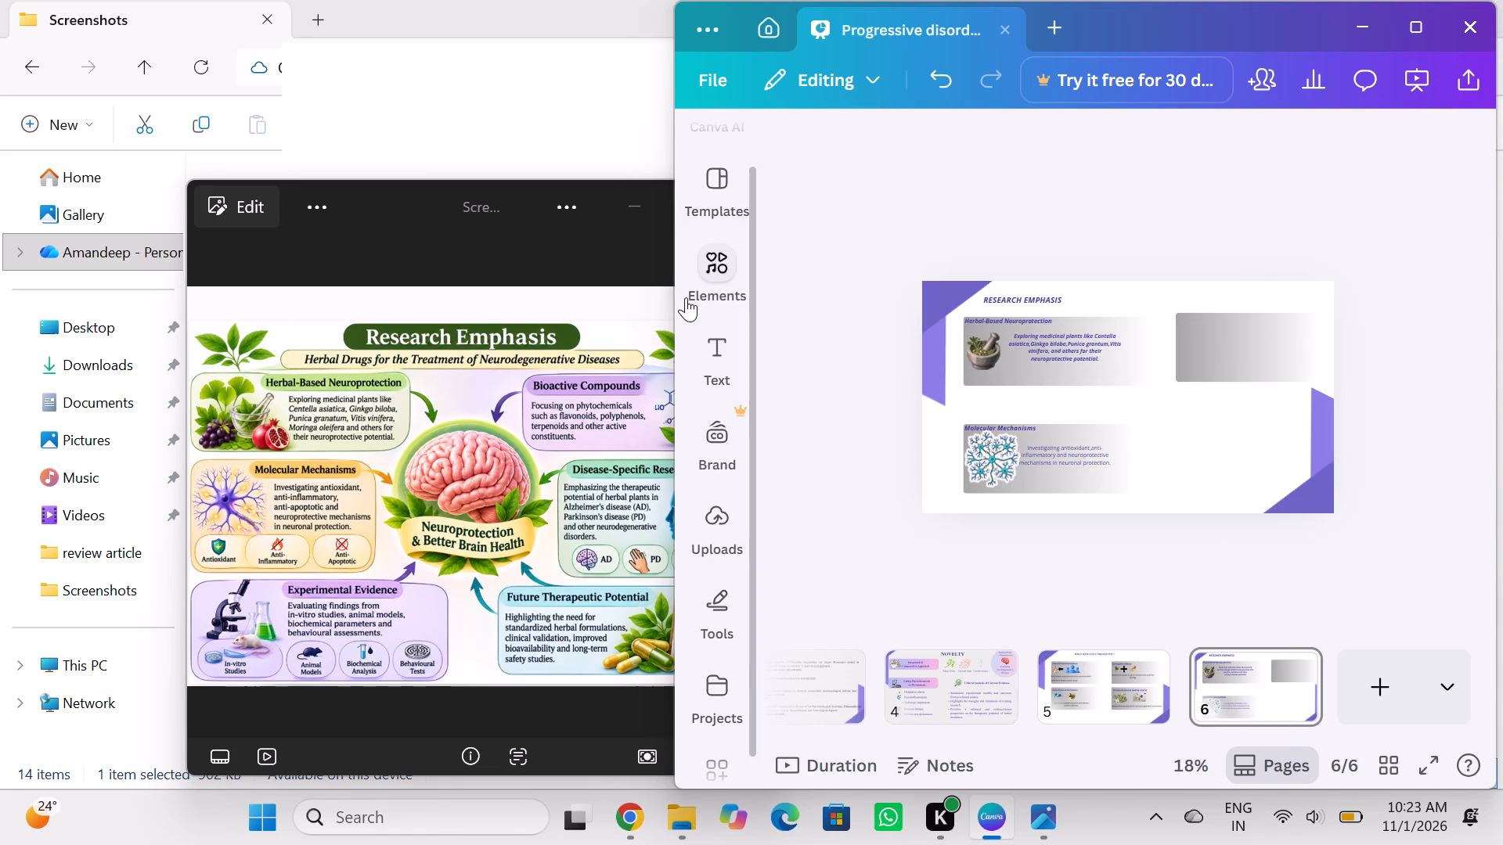
# Add a text box to the slide reading "Disease-Specific Research".
pyautogui.click(716, 329)
pyautogui.click(821, 239)
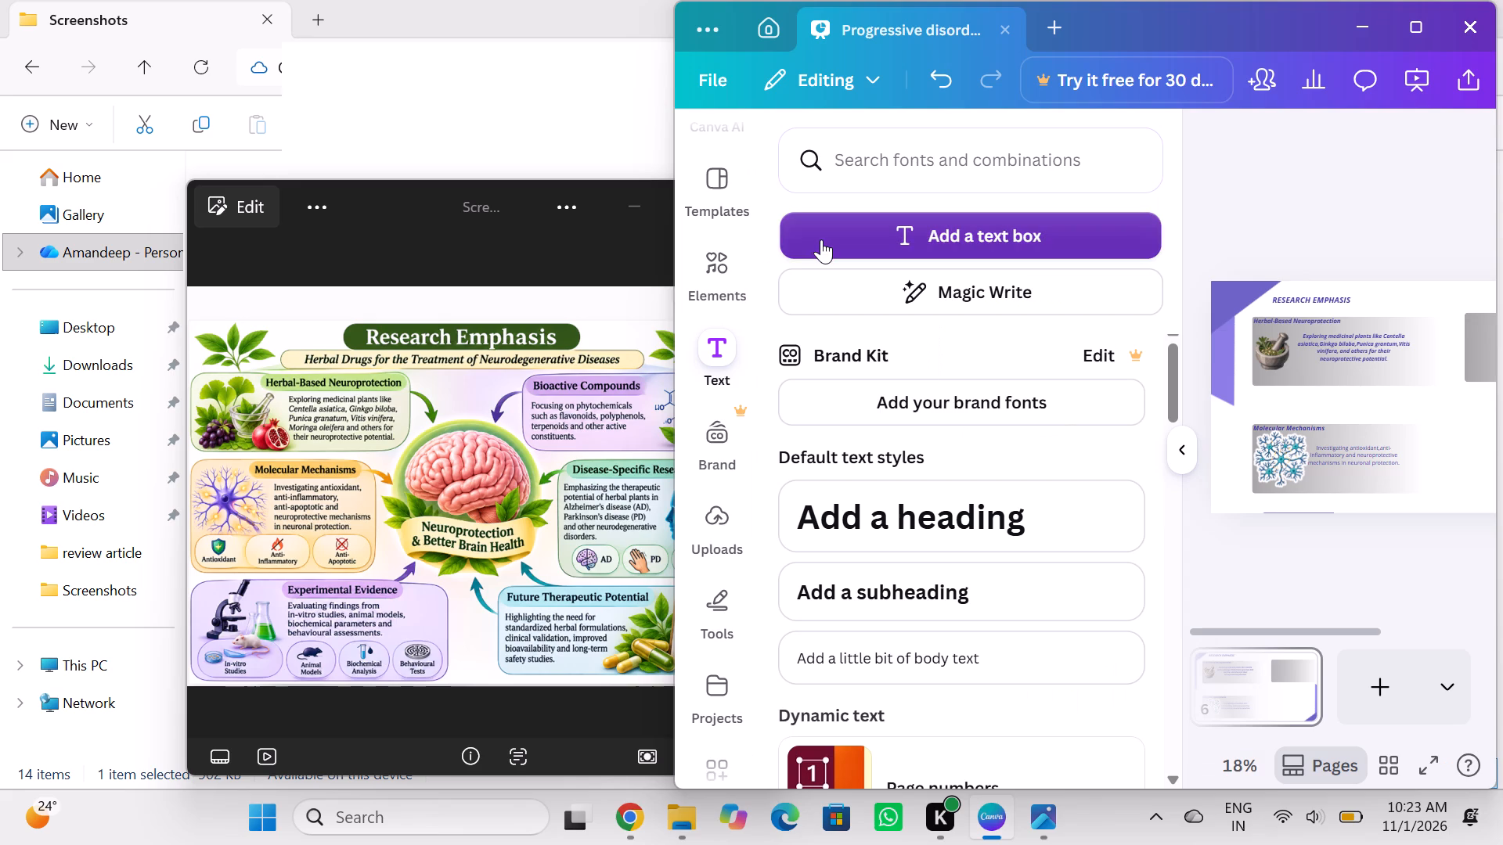
pyautogui.click(1176, 453)
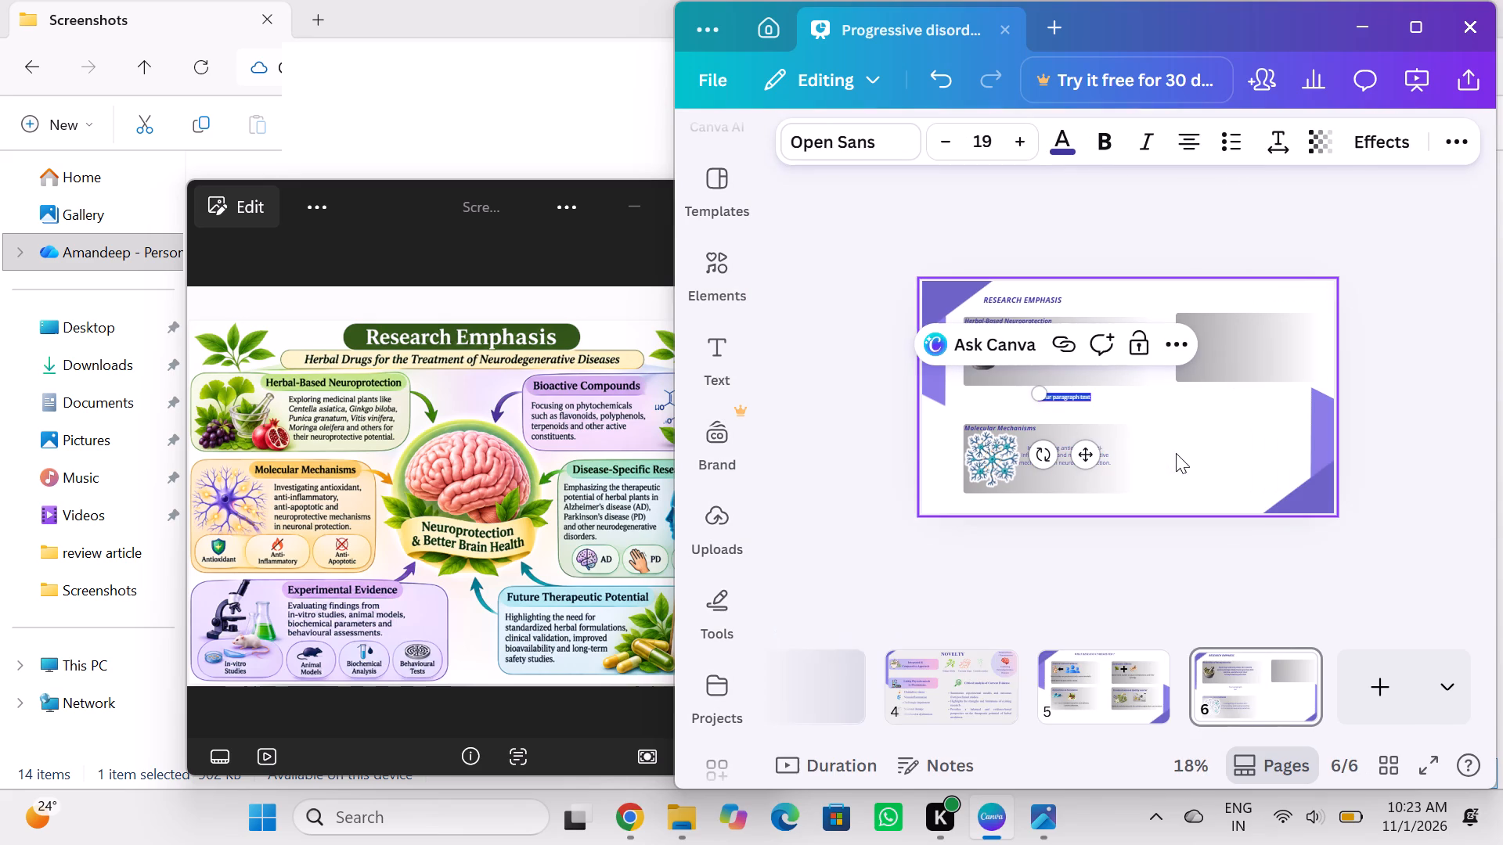
pyautogui.click(1071, 402)
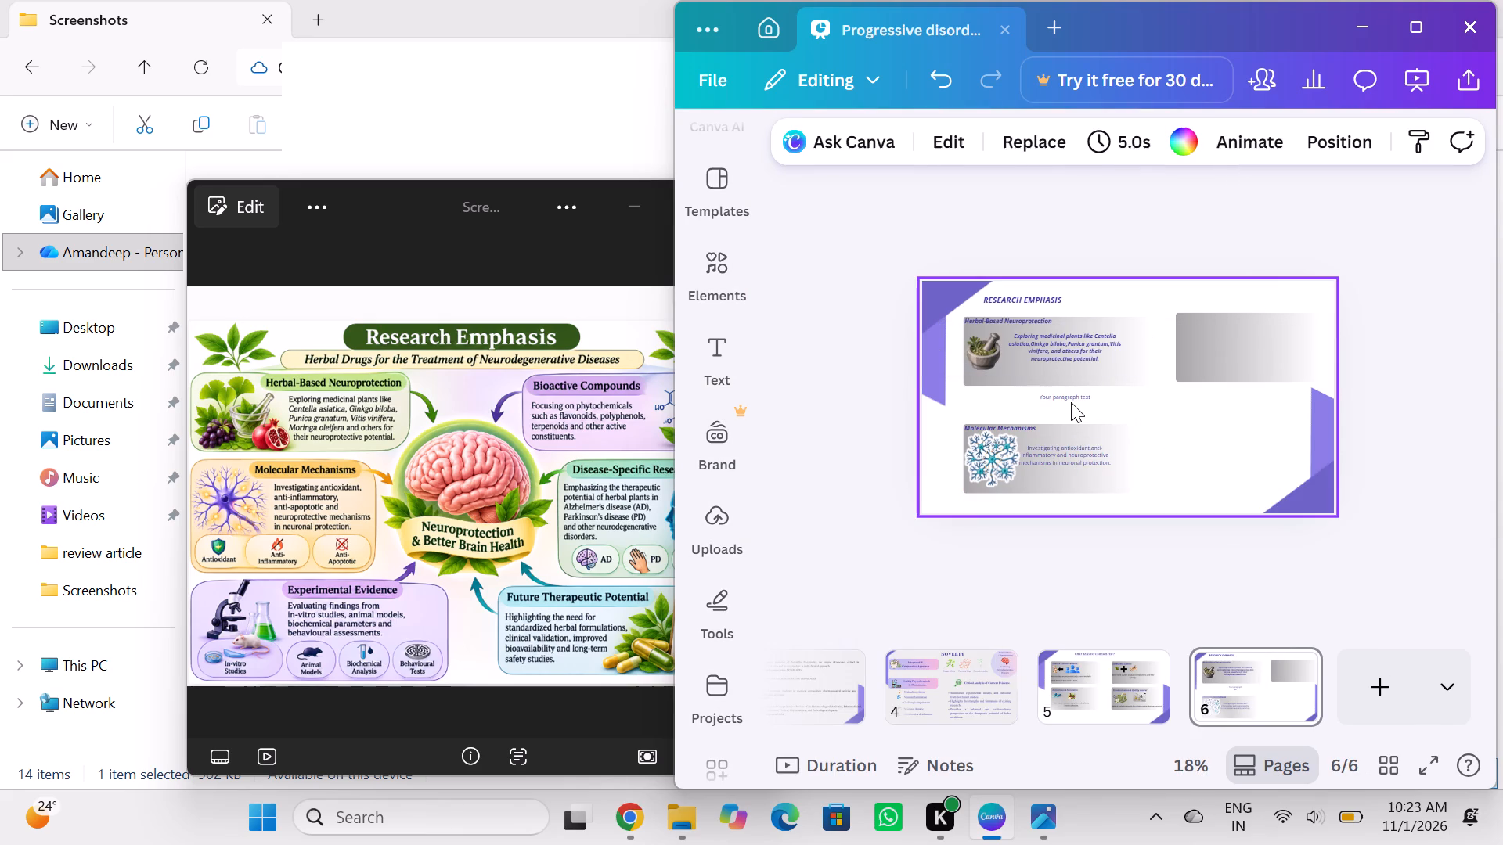
pyautogui.click(1085, 396)
pyautogui.click(1085, 396)
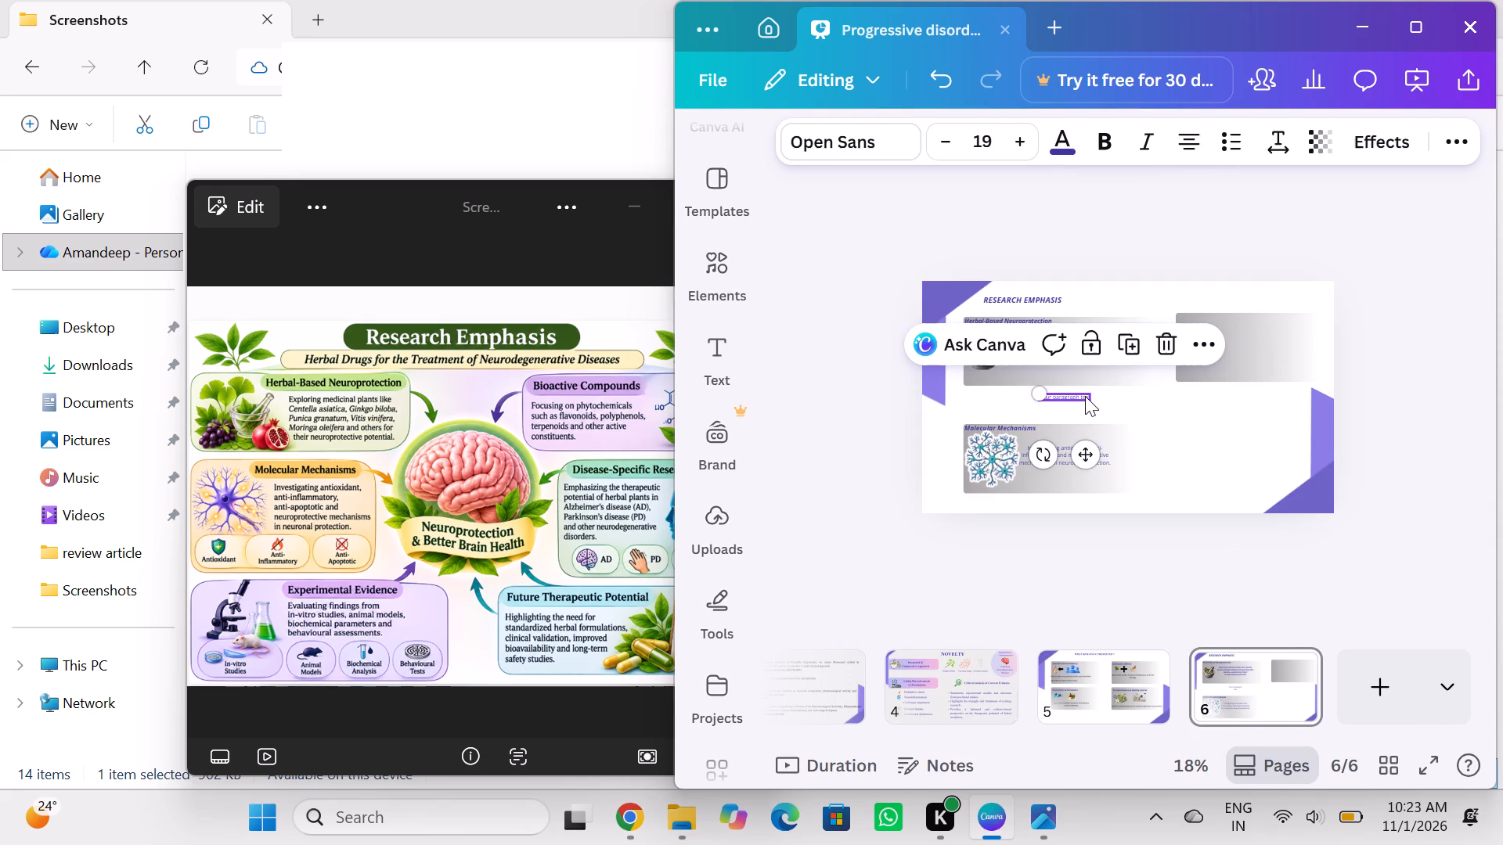
pyautogui.press('BackSpace')
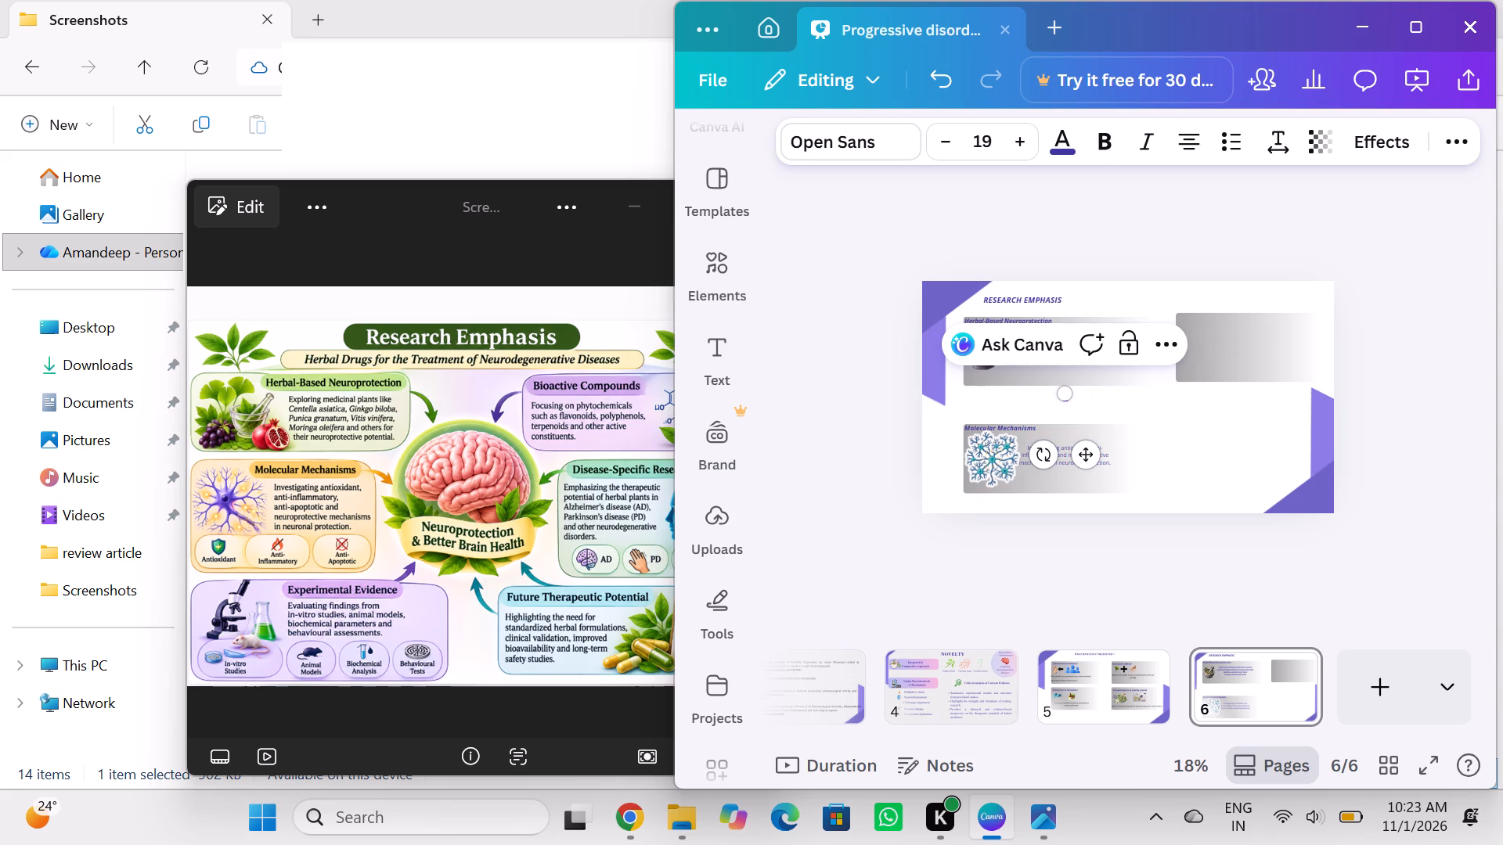
pyautogui.press('d')
pyautogui.write('iseases')
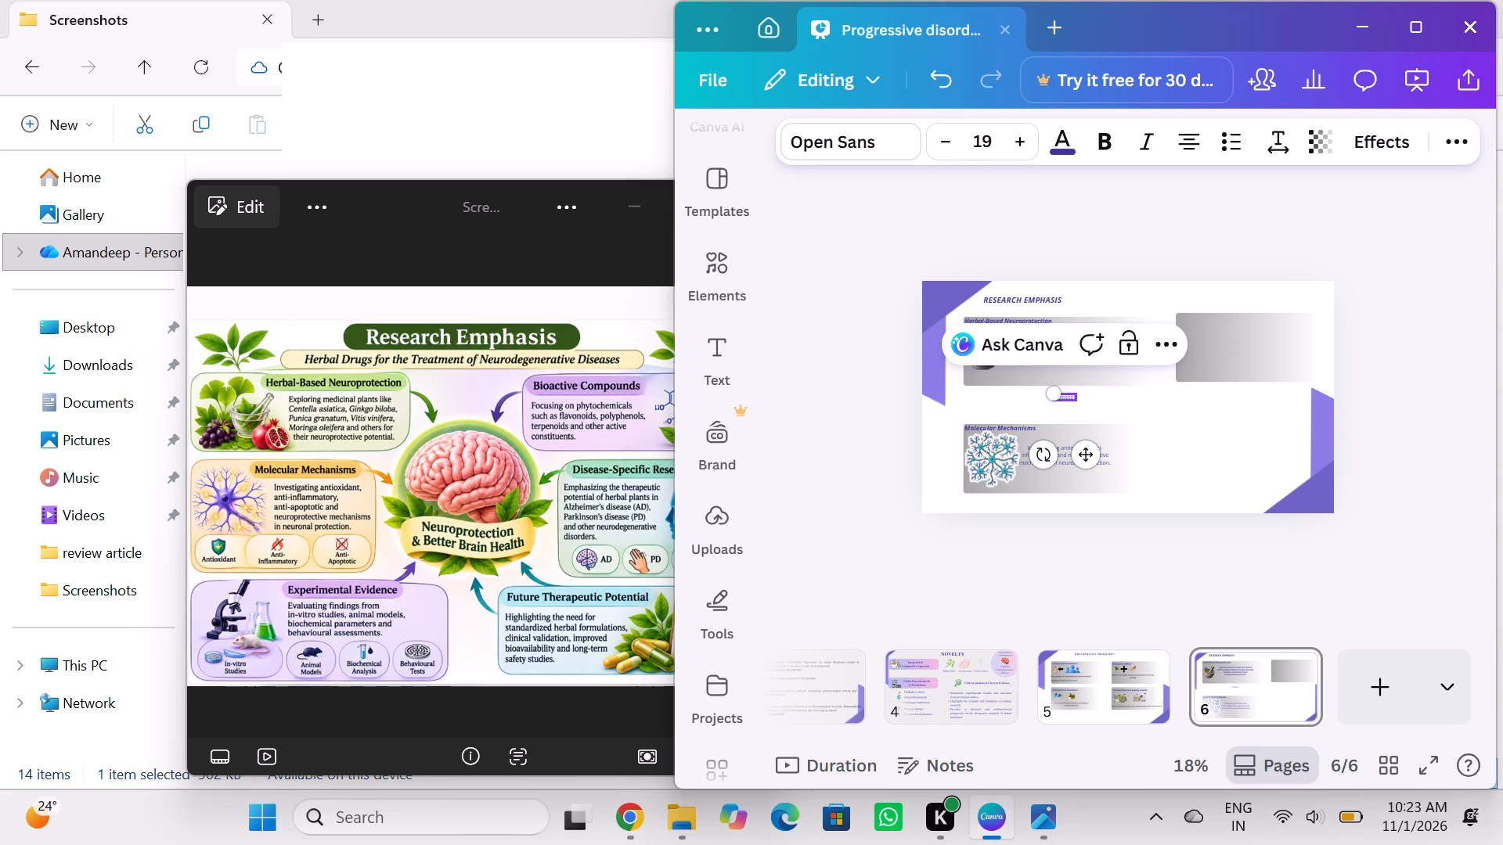
pyautogui.hscroll(-2, 1085, 396)
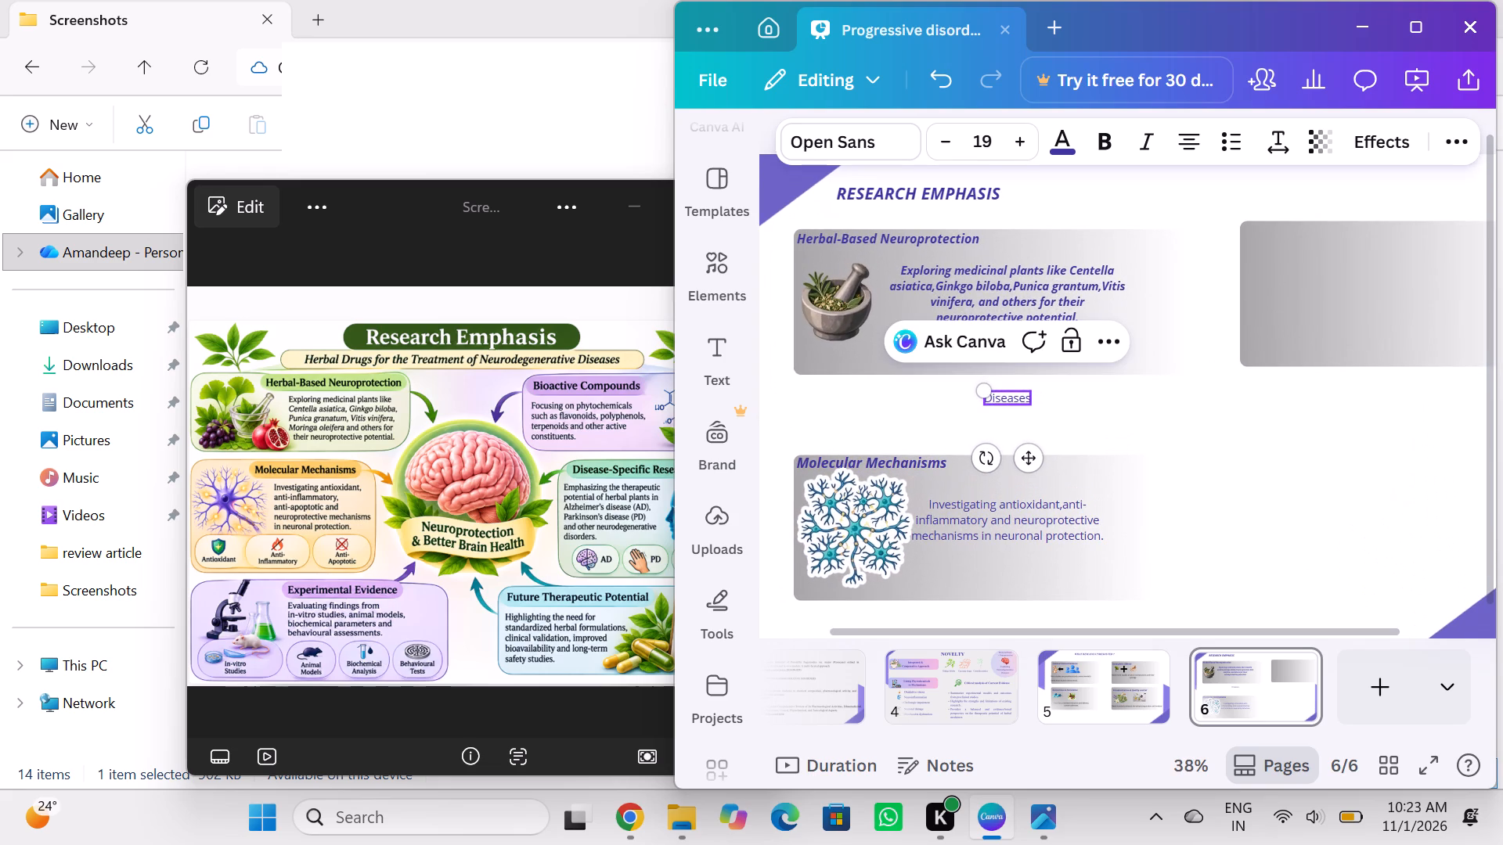
pyautogui.press('BackSpace')
pyautogui.press('space')
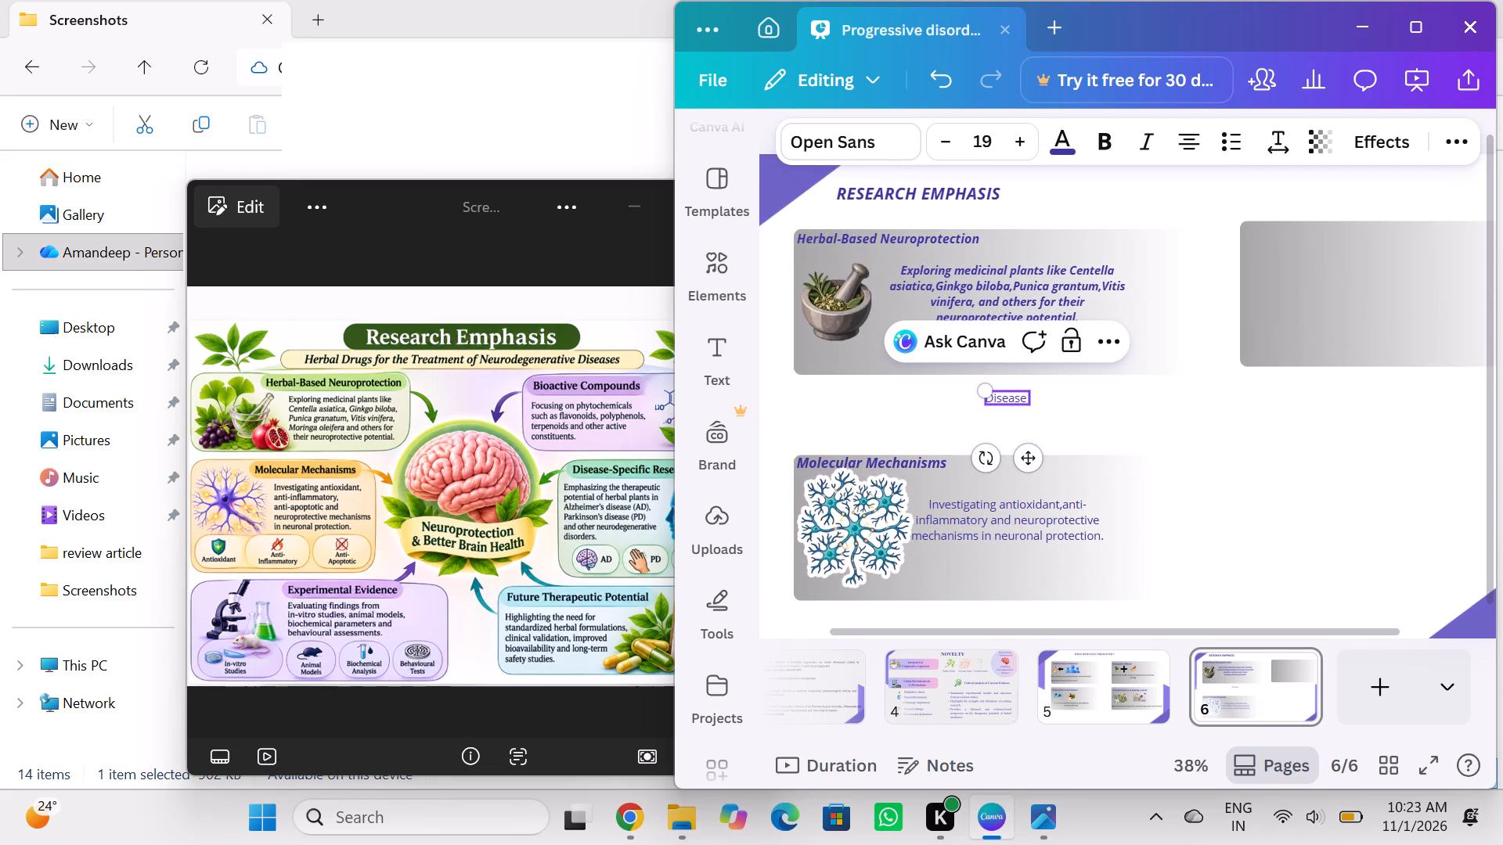
pyautogui.press('BackSpace')
pyautogui.press('-')
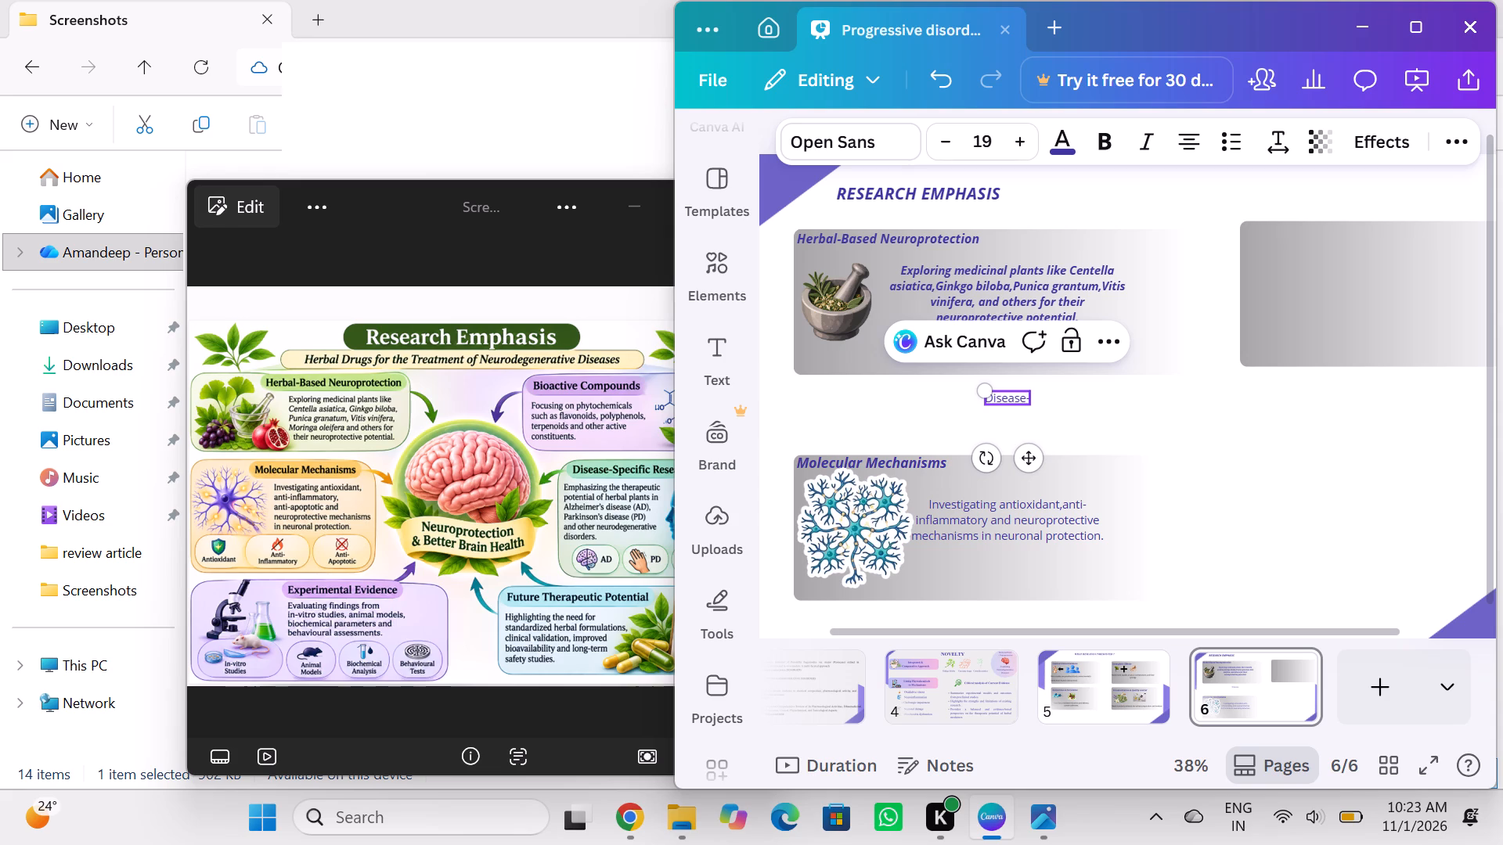
pyautogui.write('pecific')
pyautogui.press('space')
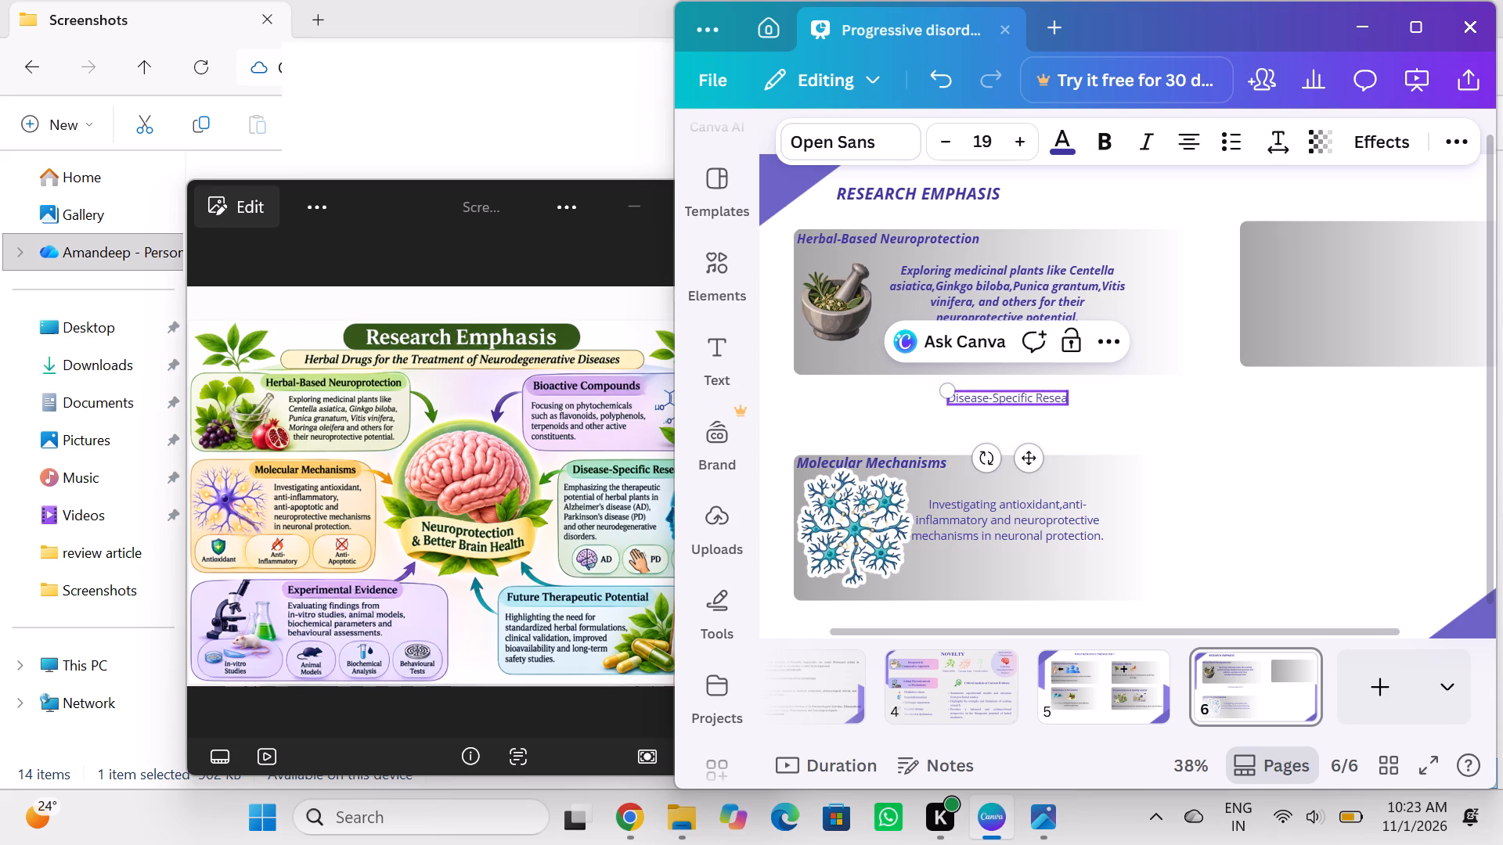
pyautogui.press('BackSpace')
pyautogui.write('rch')
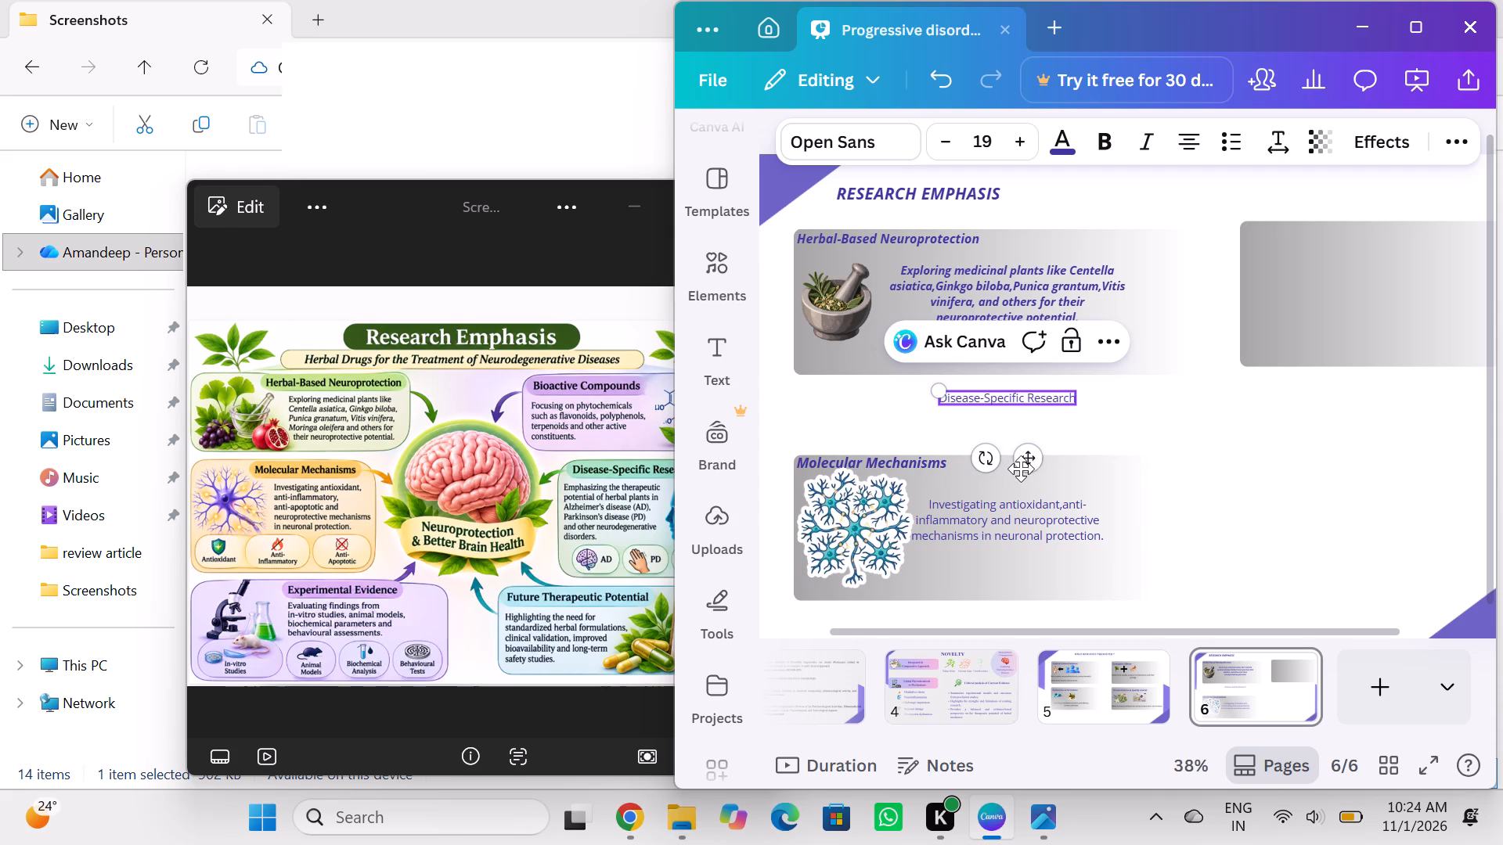
# Place the Disease-Specific Research heading in the upper-left corner of the new gradient box and make it bold and italic.
pyautogui.moveTo(1023, 466); pyautogui.dragTo(1329, 304)
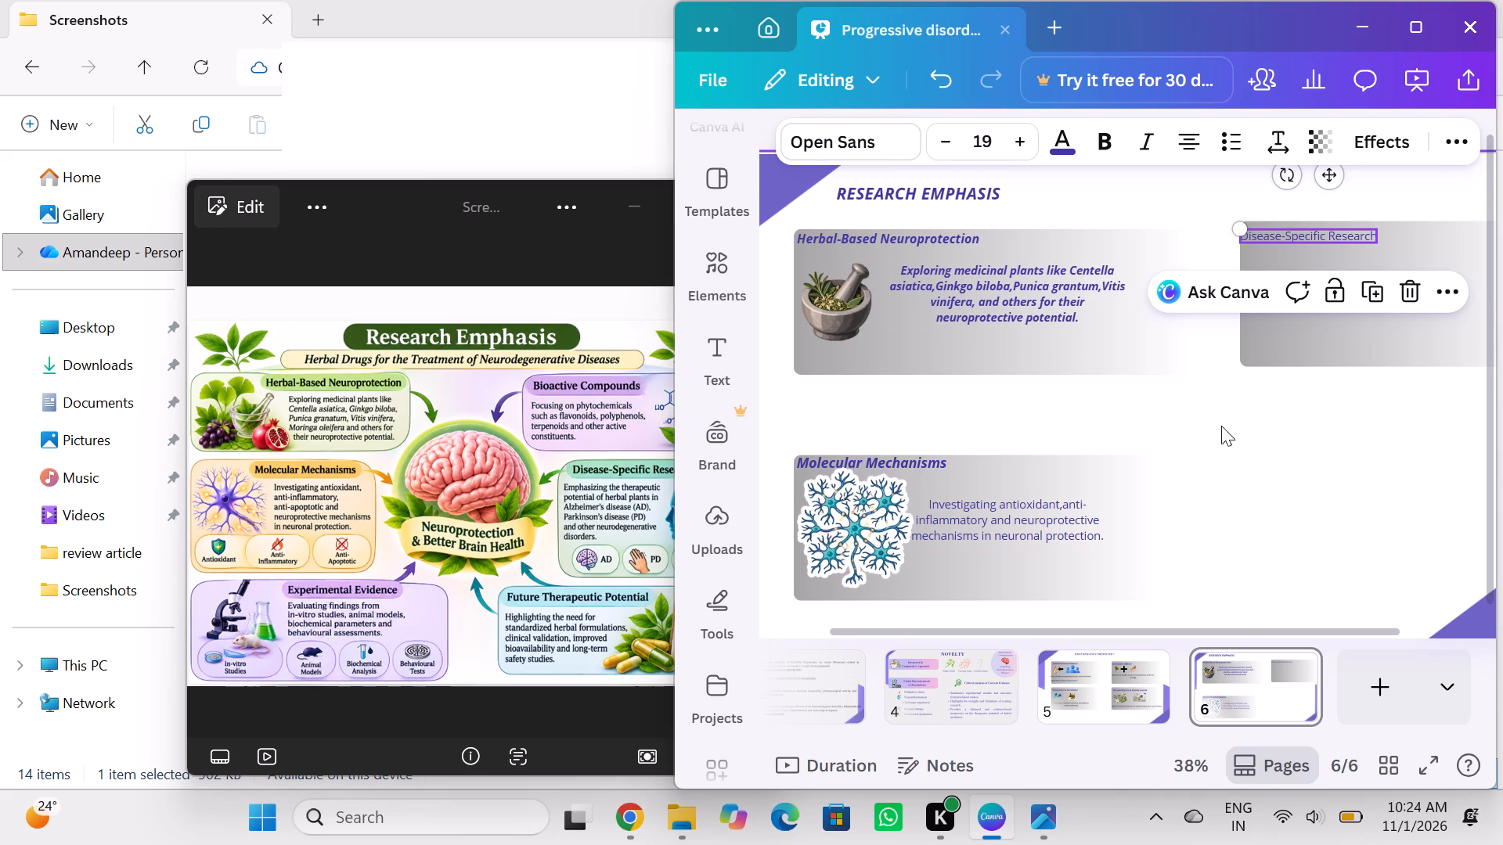
pyautogui.click(1105, 137)
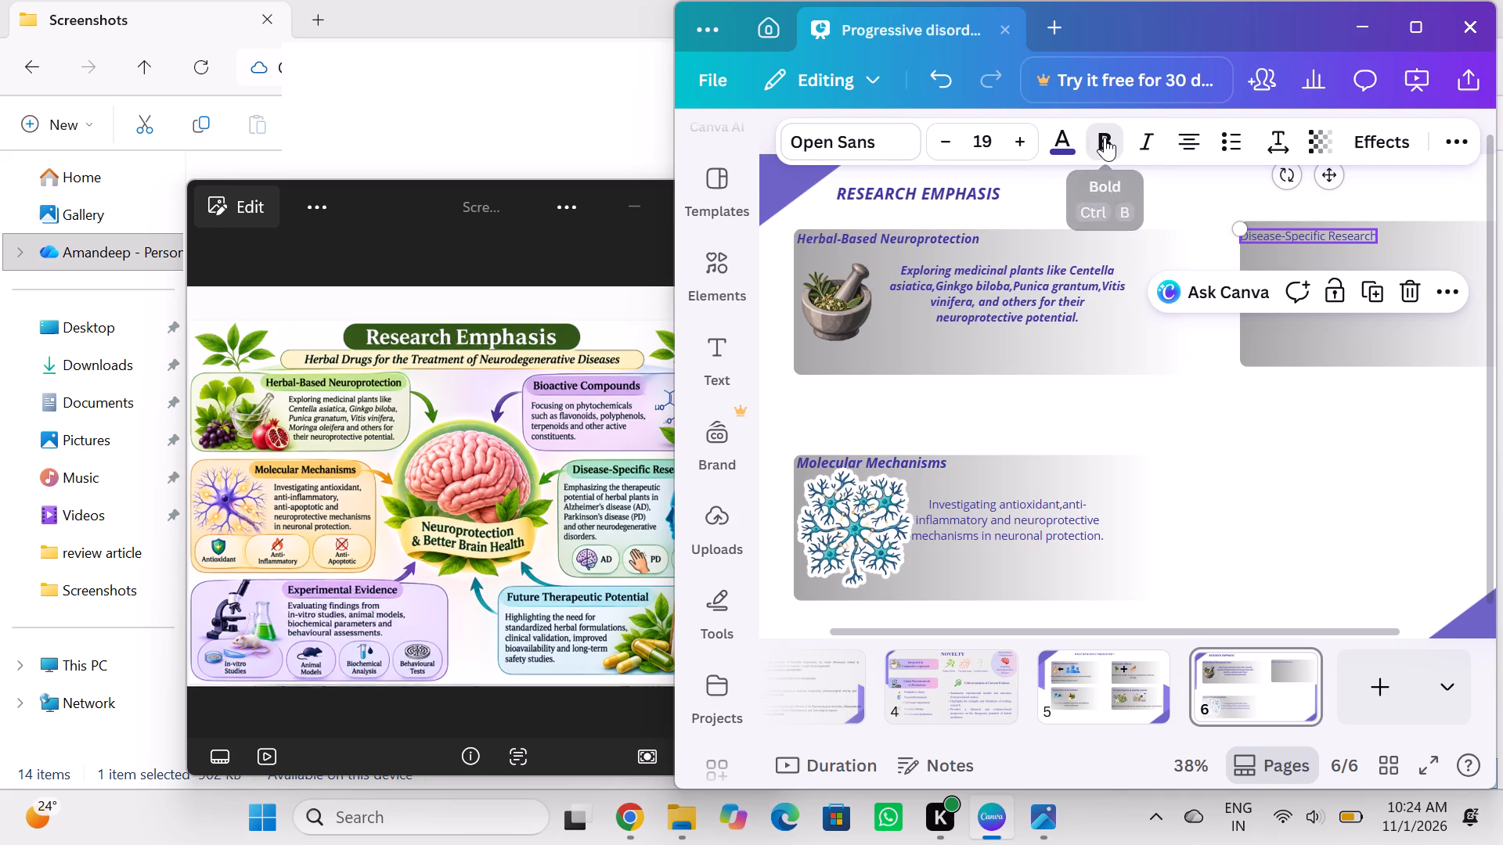
pyautogui.click(1154, 135)
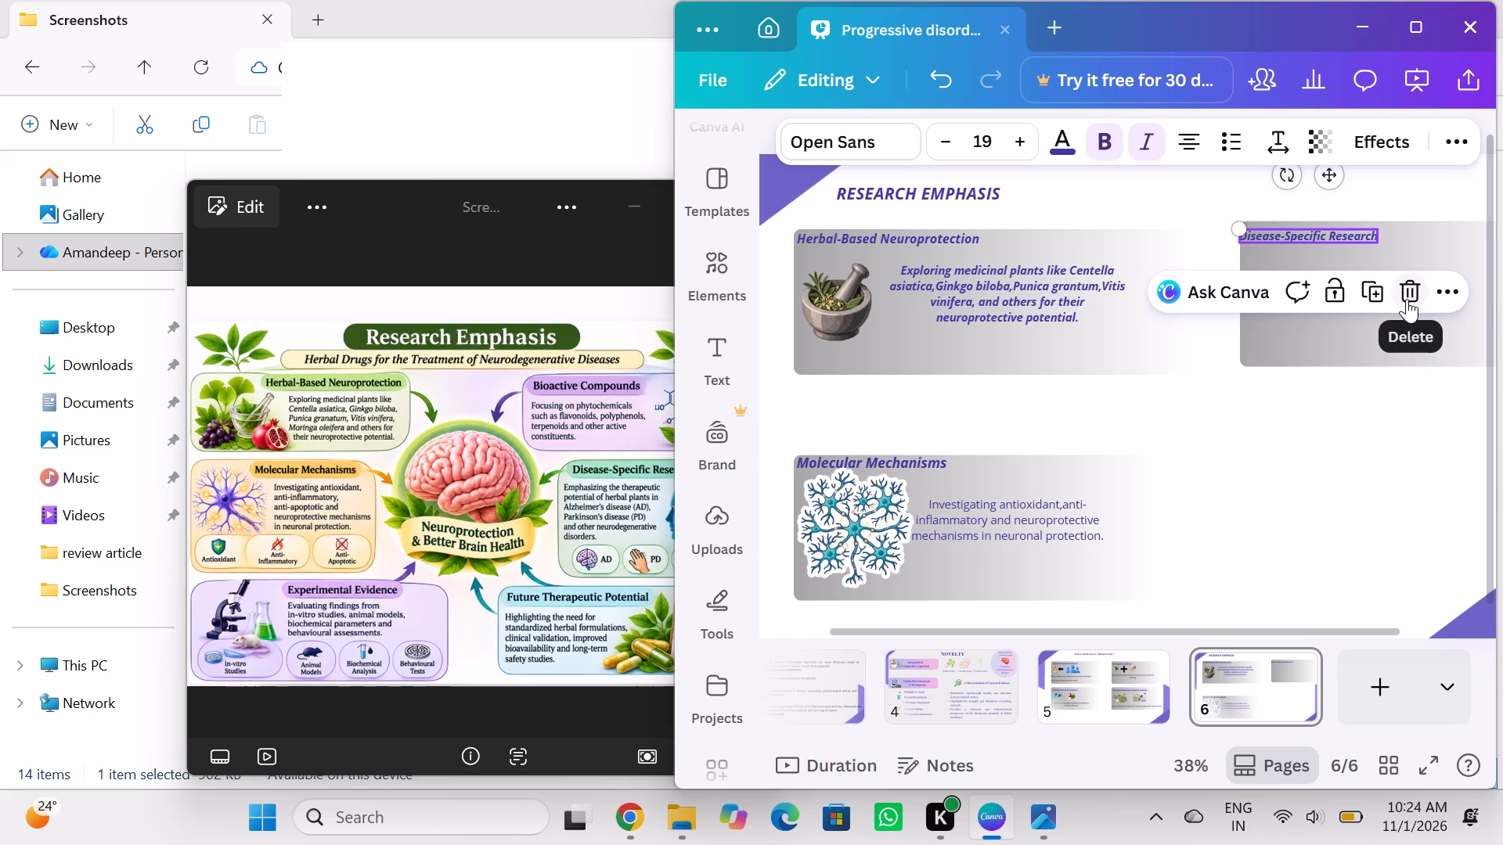
pyautogui.click(1357, 232)
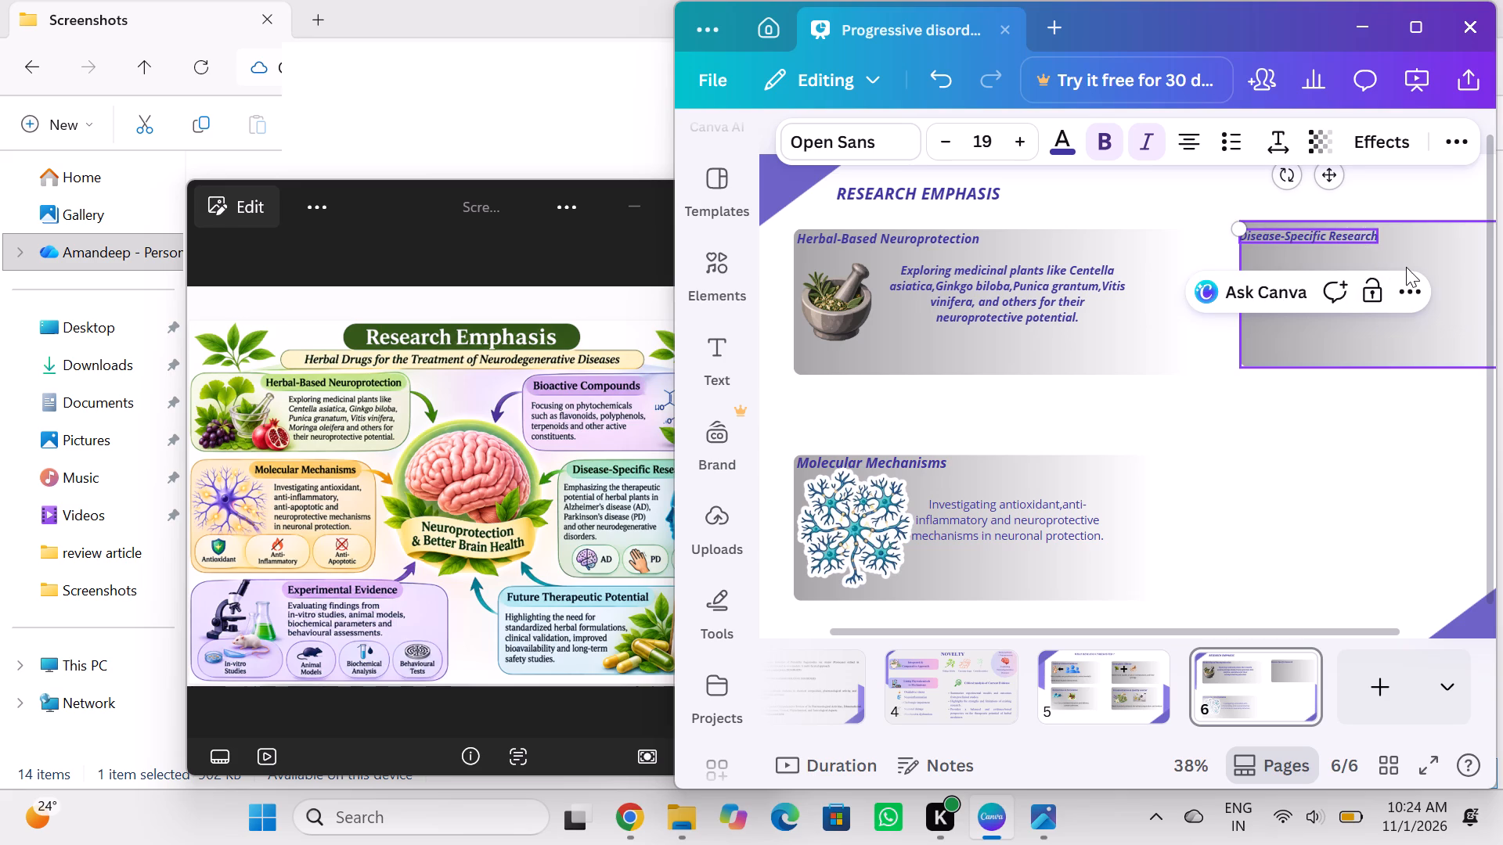
pyautogui.click(1407, 264)
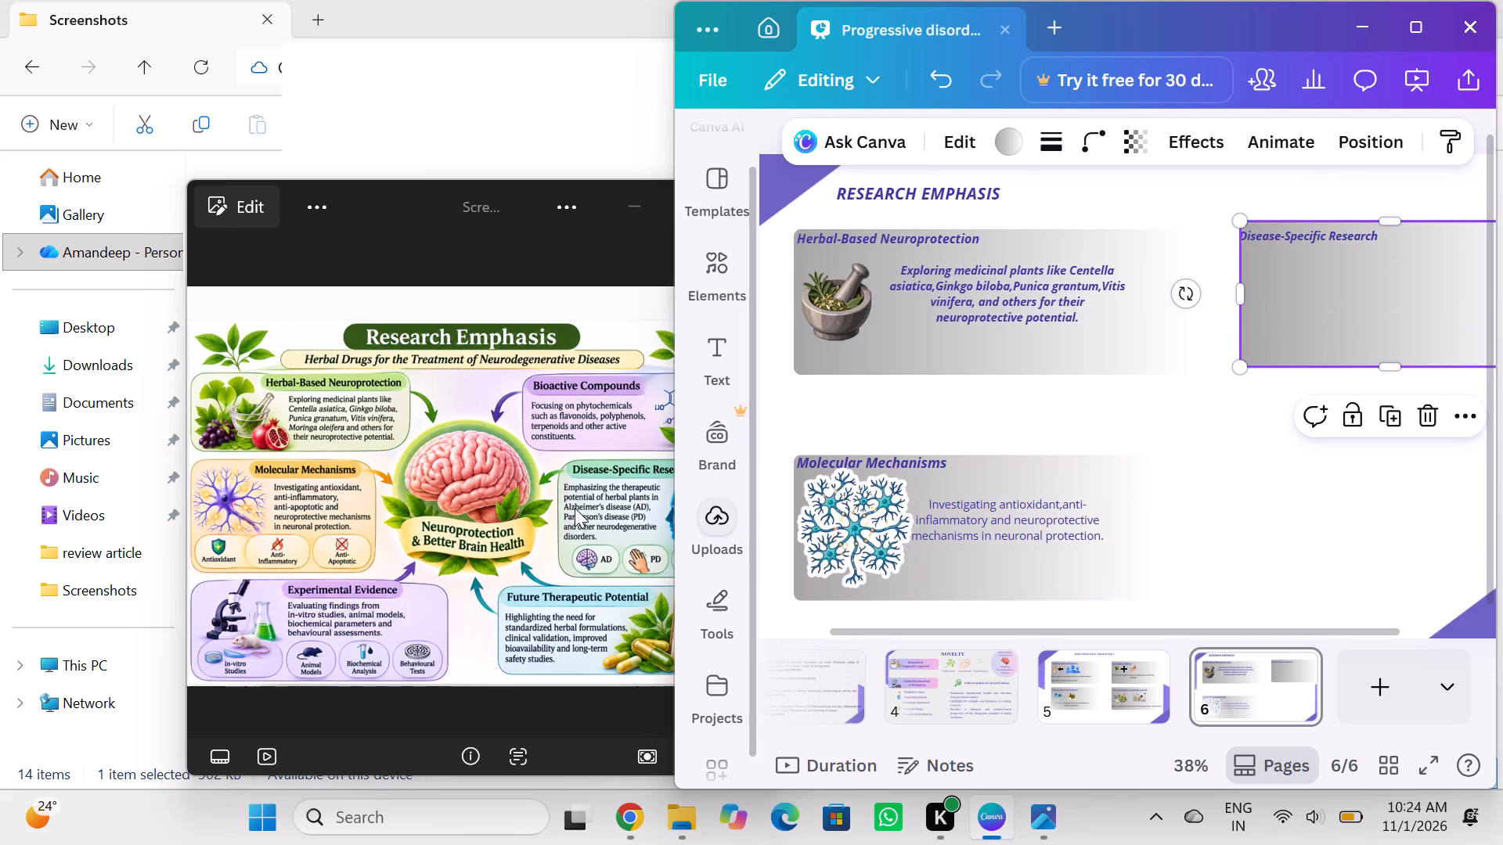
# Search the elements library for "disease specific research" and browse the graphics for one to suit the Disease-Specific Research box.
pyautogui.click(597, 509)
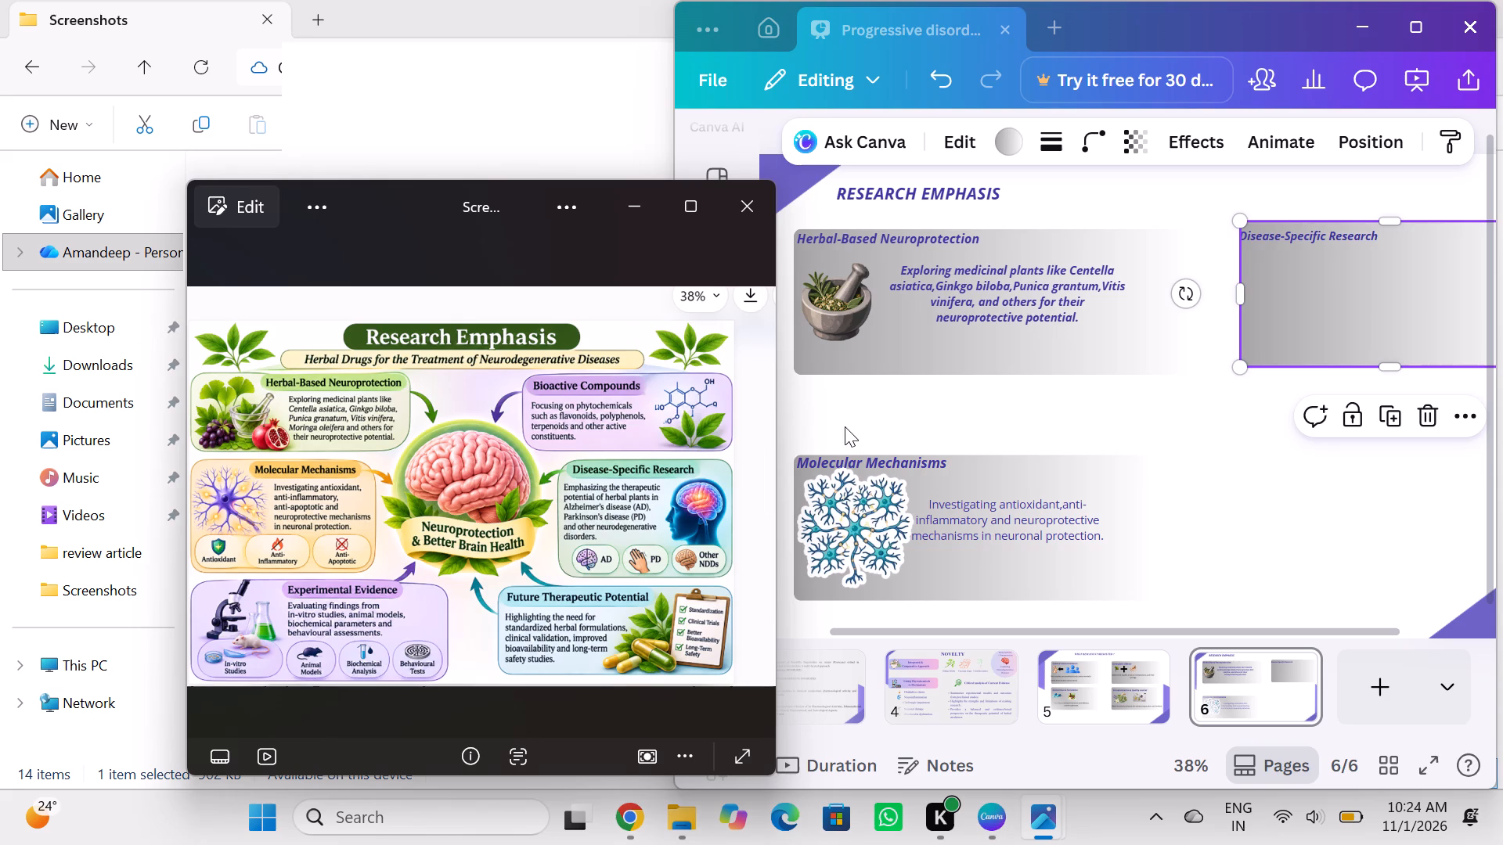
pyautogui.click(861, 386)
pyautogui.click(719, 268)
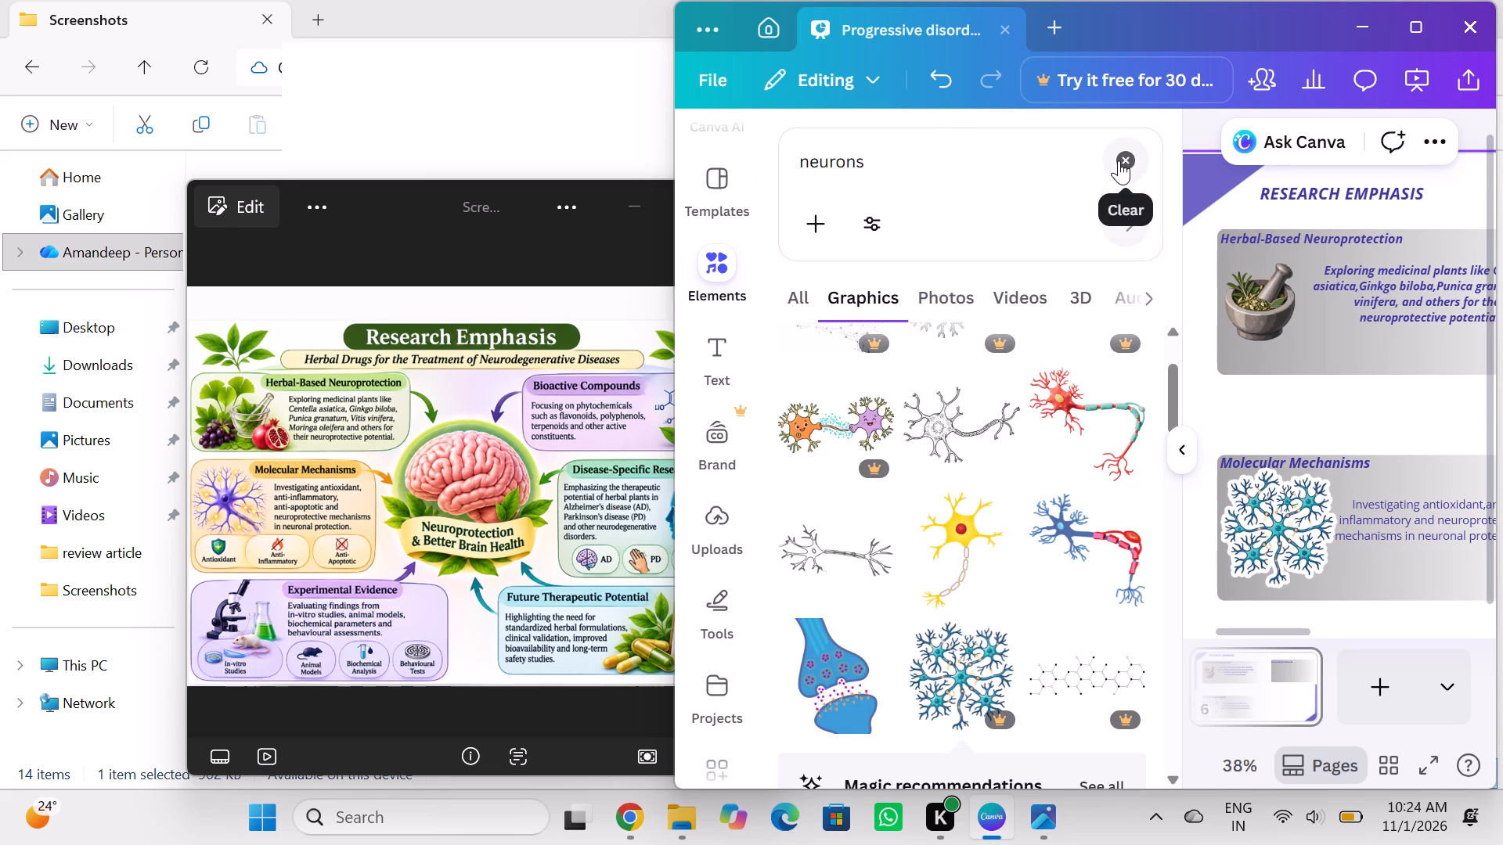
pyautogui.click(1119, 160)
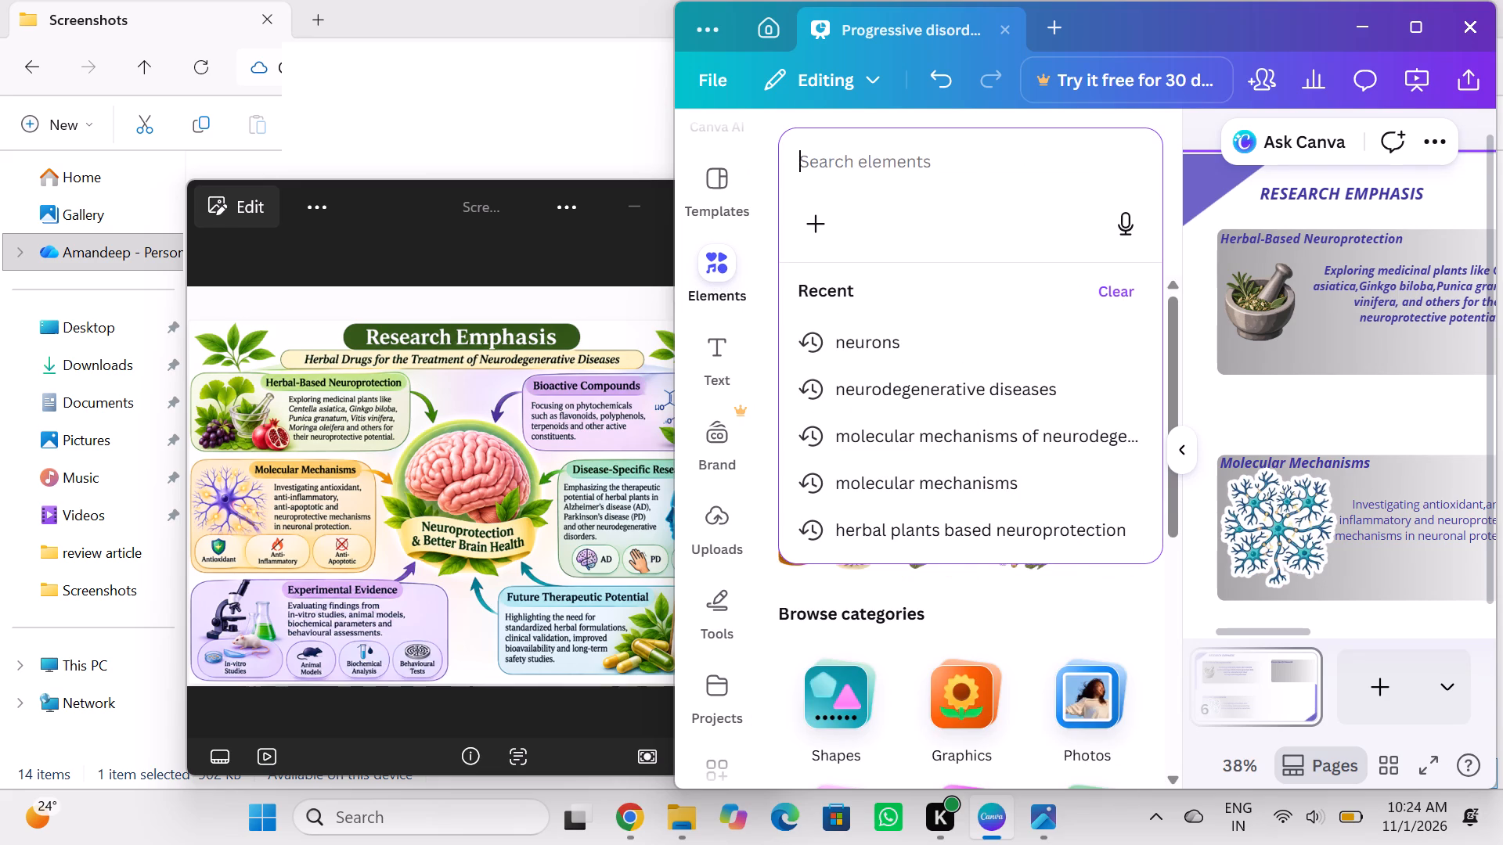
pyautogui.write('die')
pyautogui.press('BackSpace')
pyautogui.write('sease s')
pyautogui.write('pecific')
pyautogui.press('space')
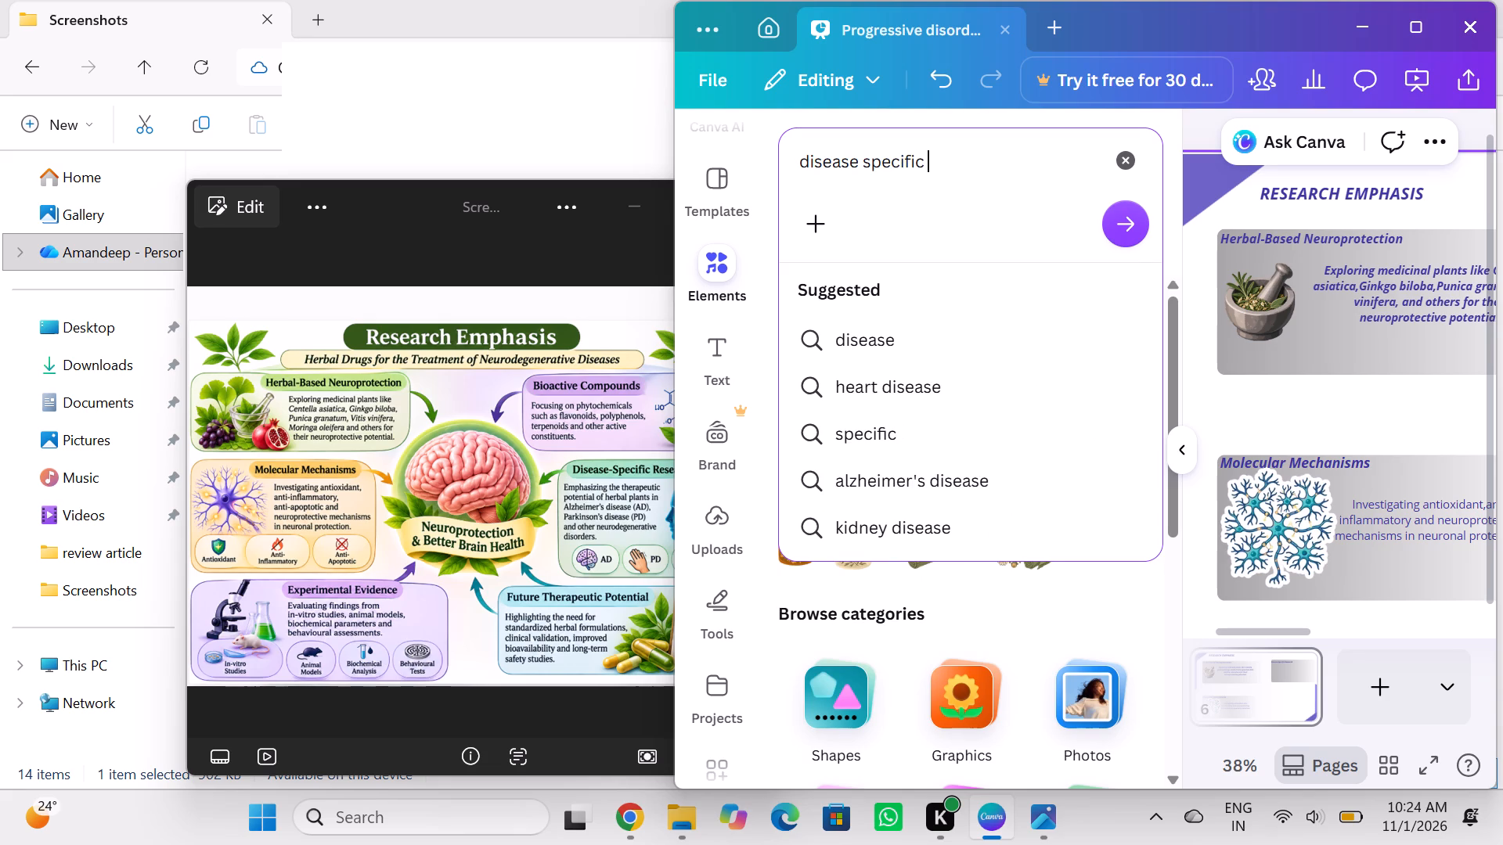
pyautogui.write('researx')
pyautogui.press('BackSpace')
pyautogui.write('ch')
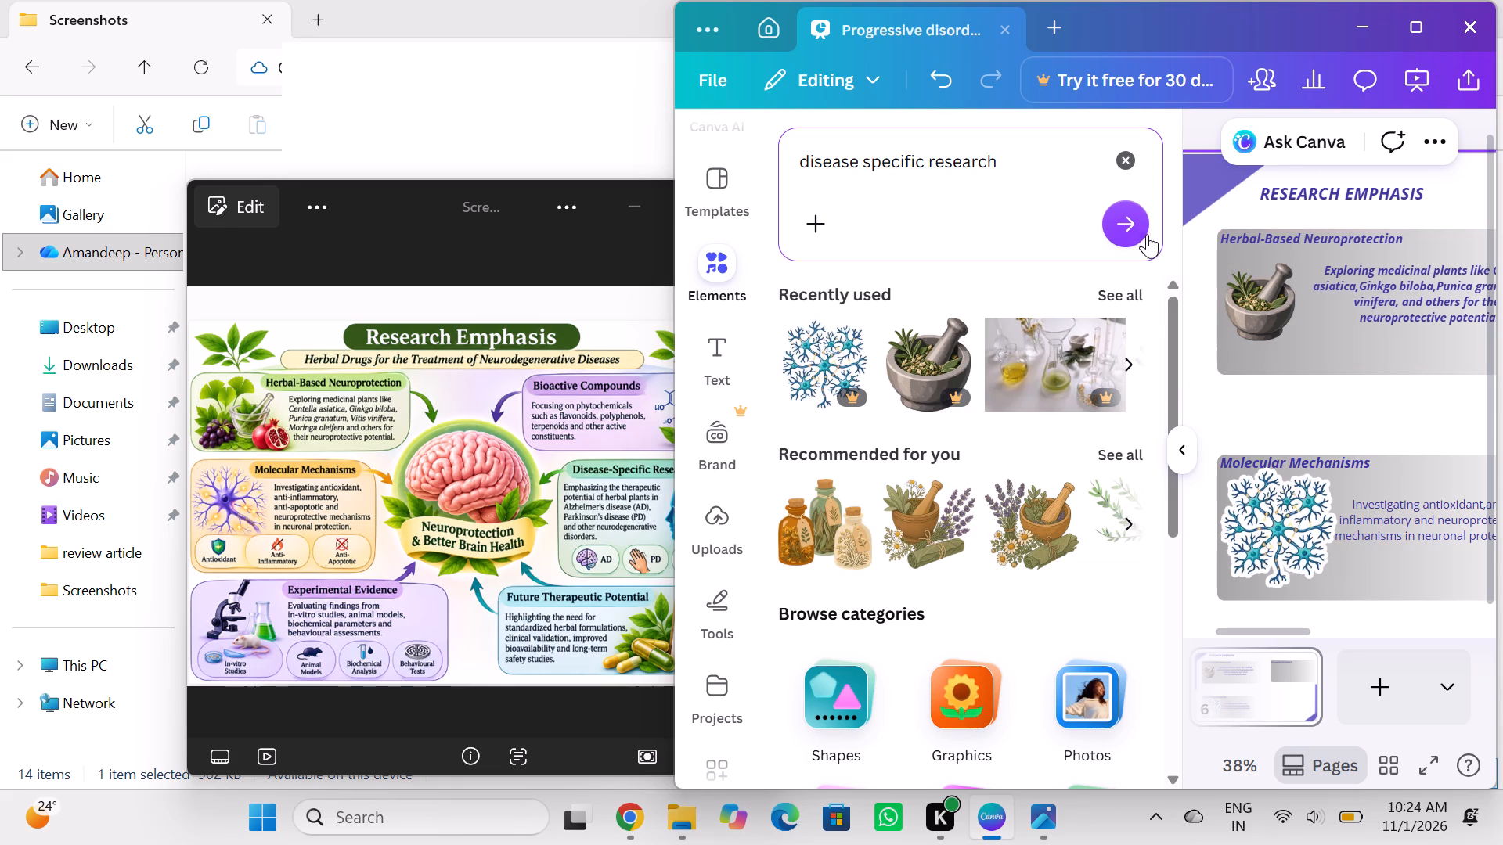
pyautogui.click(1145, 233)
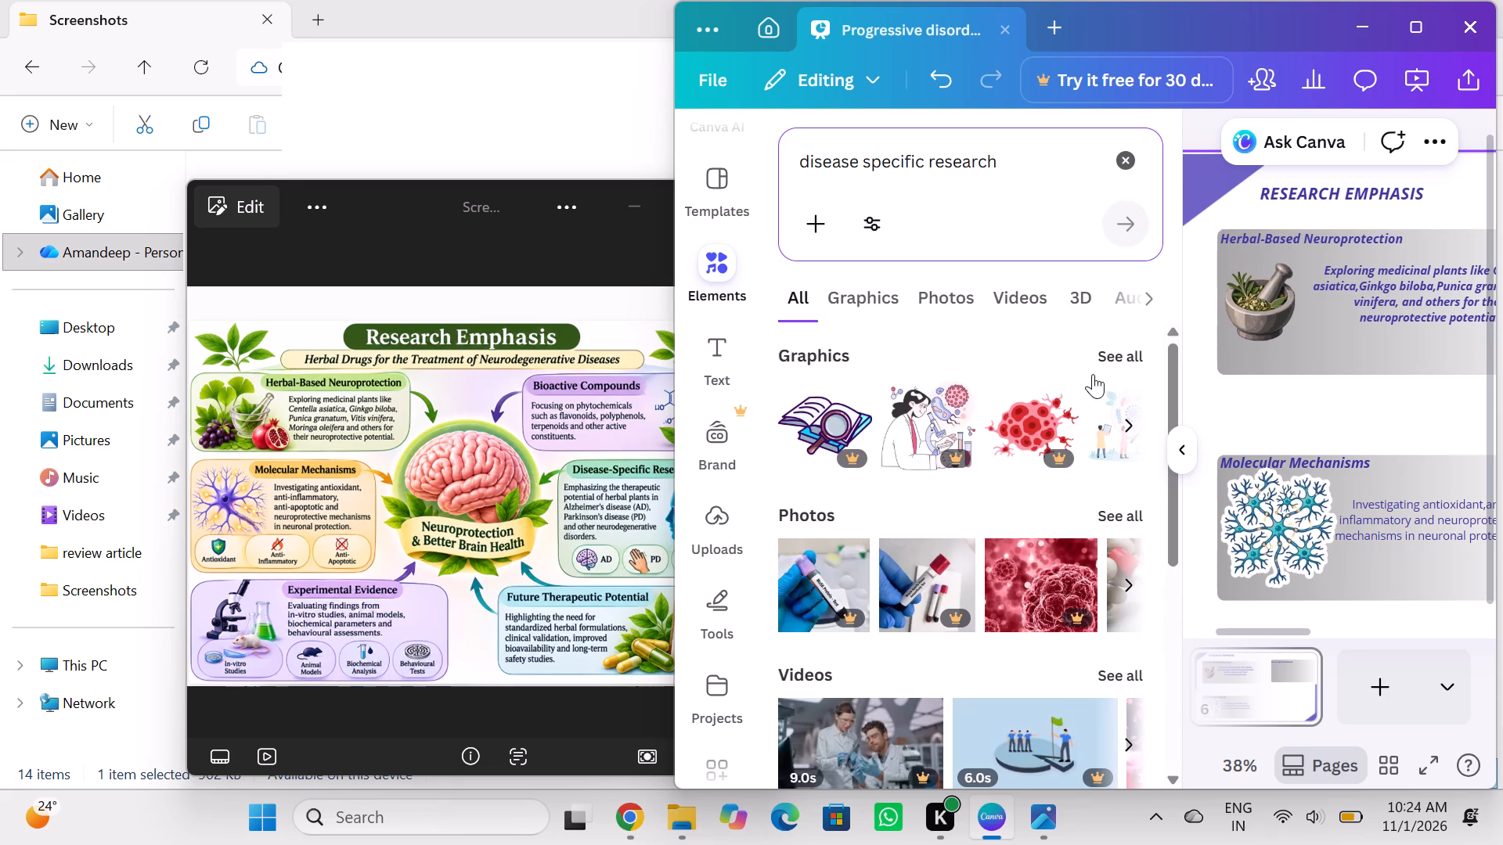
pyautogui.click(1101, 358)
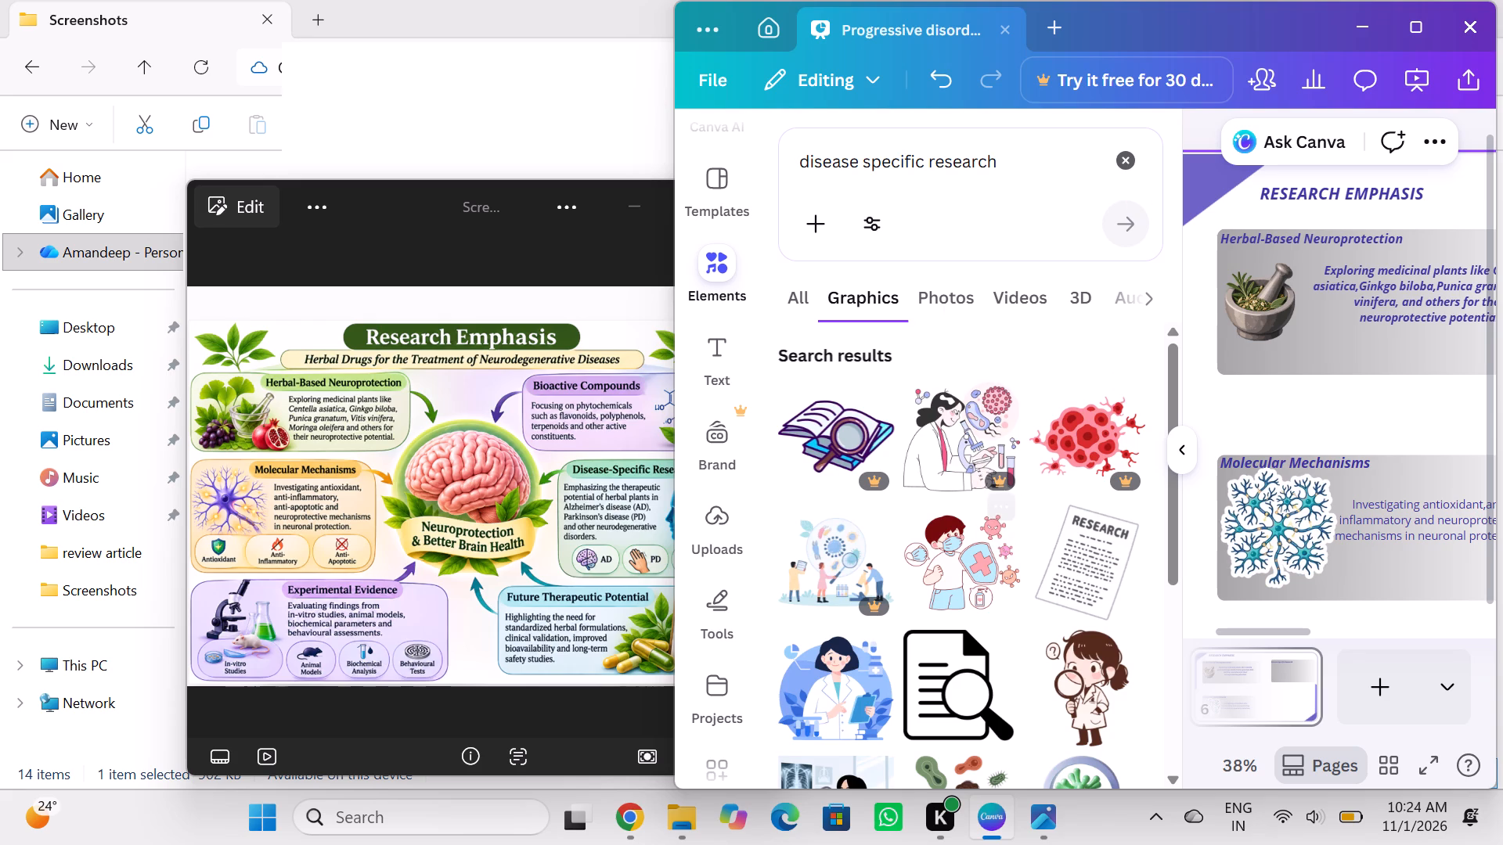
pyautogui.scroll(-5, 975, 477)
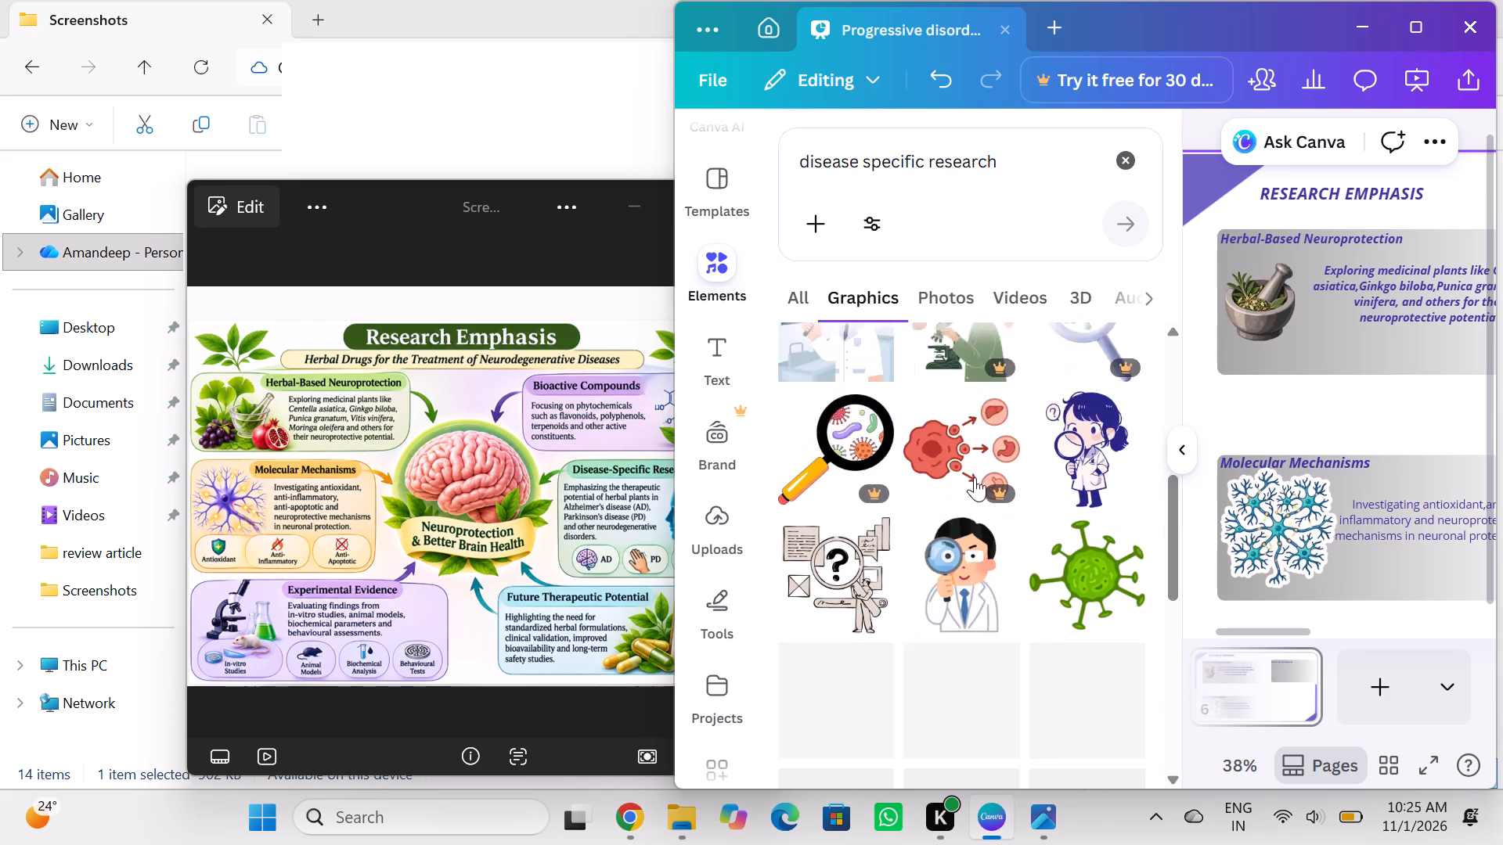
pyautogui.scroll(-1, 975, 477)
# Refine the graphics search to "neurodegenerative disease specific research" and browse the results for a suitable illustration.
pyautogui.click(797, 154)
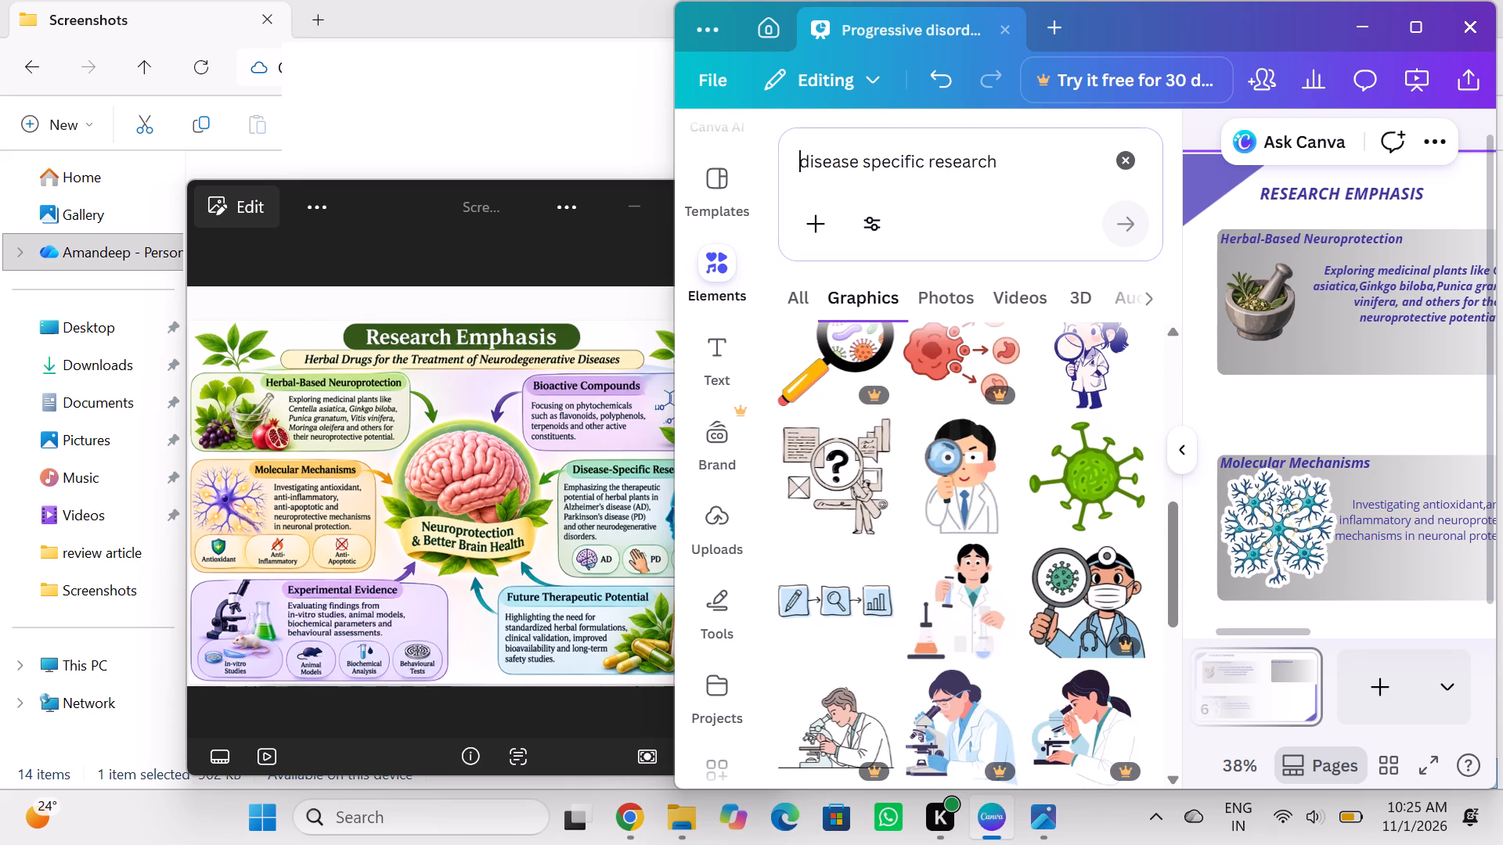
pyautogui.press('space')
pyautogui.write('neurodegenerativ e')
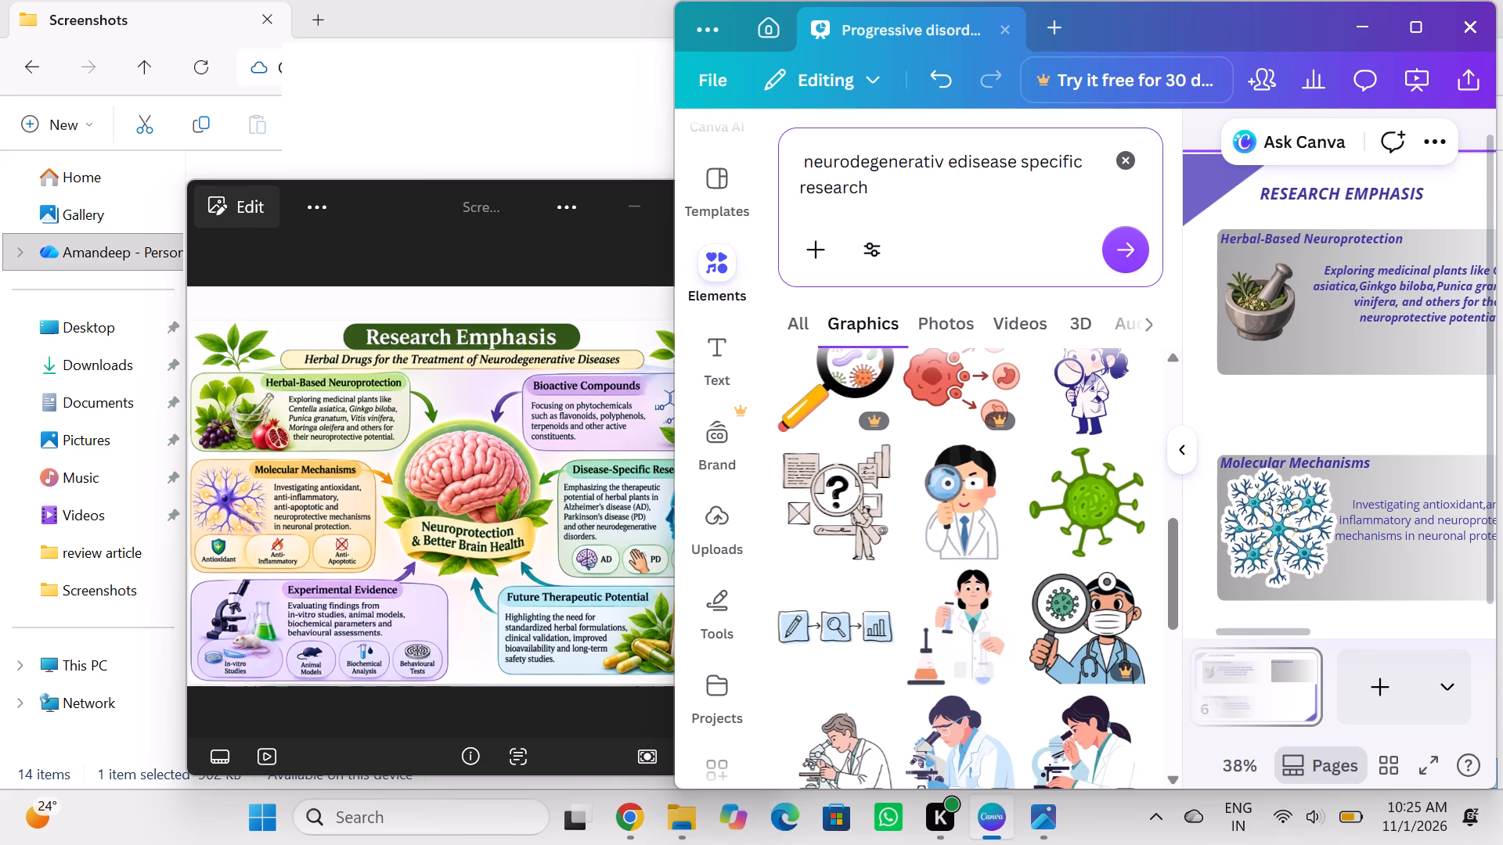
pyautogui.press('BackSpace')
pyautogui.press('BackSpace')
pyautogui.write('e')
pyautogui.press('space')
pyautogui.click(1122, 246)
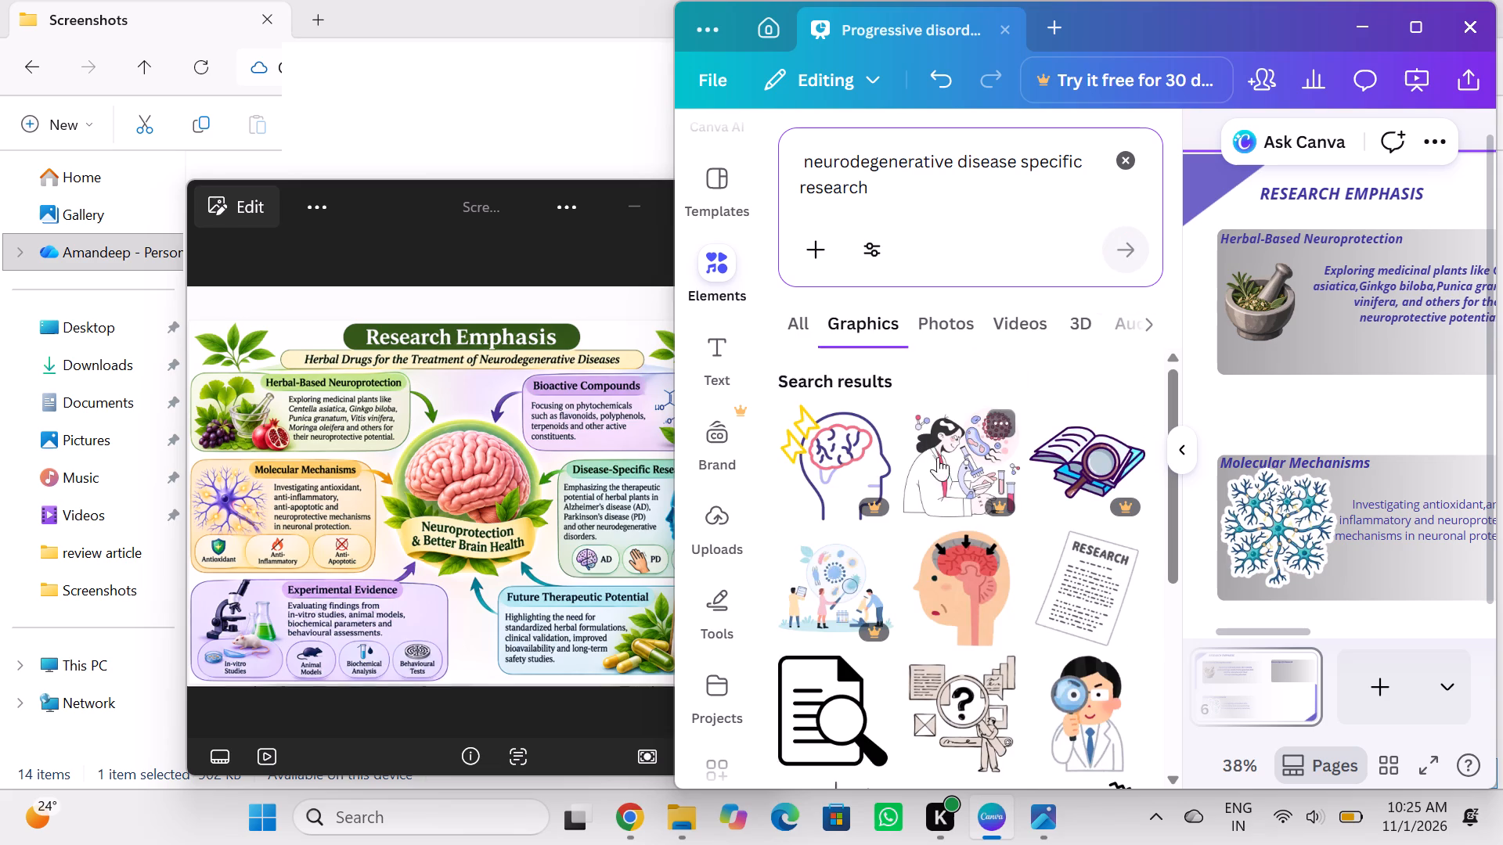
pyautogui.scroll(-5, 954, 552)
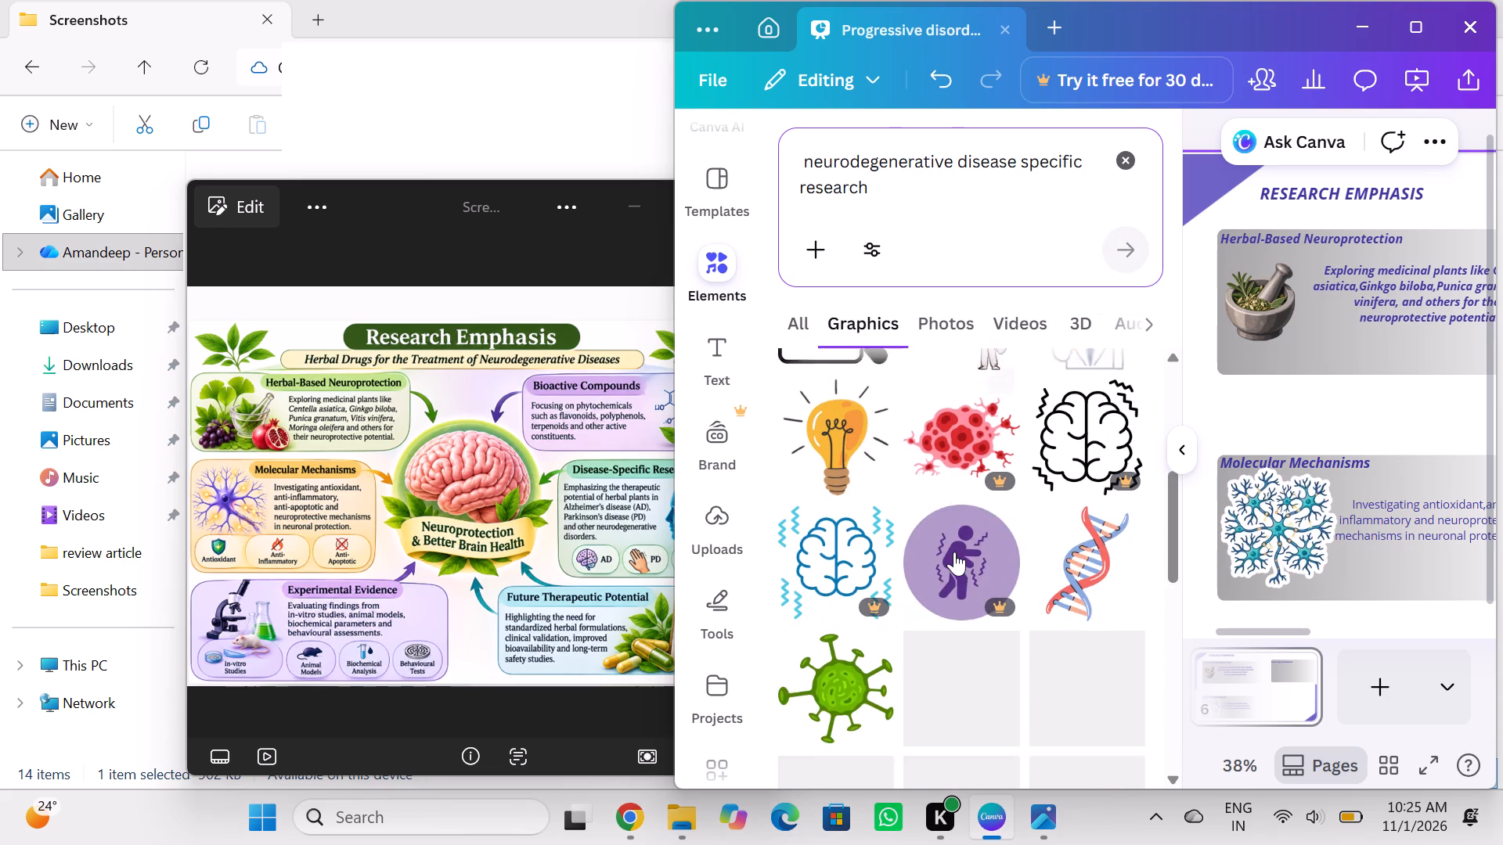
pyautogui.scroll(-1, 954, 552)
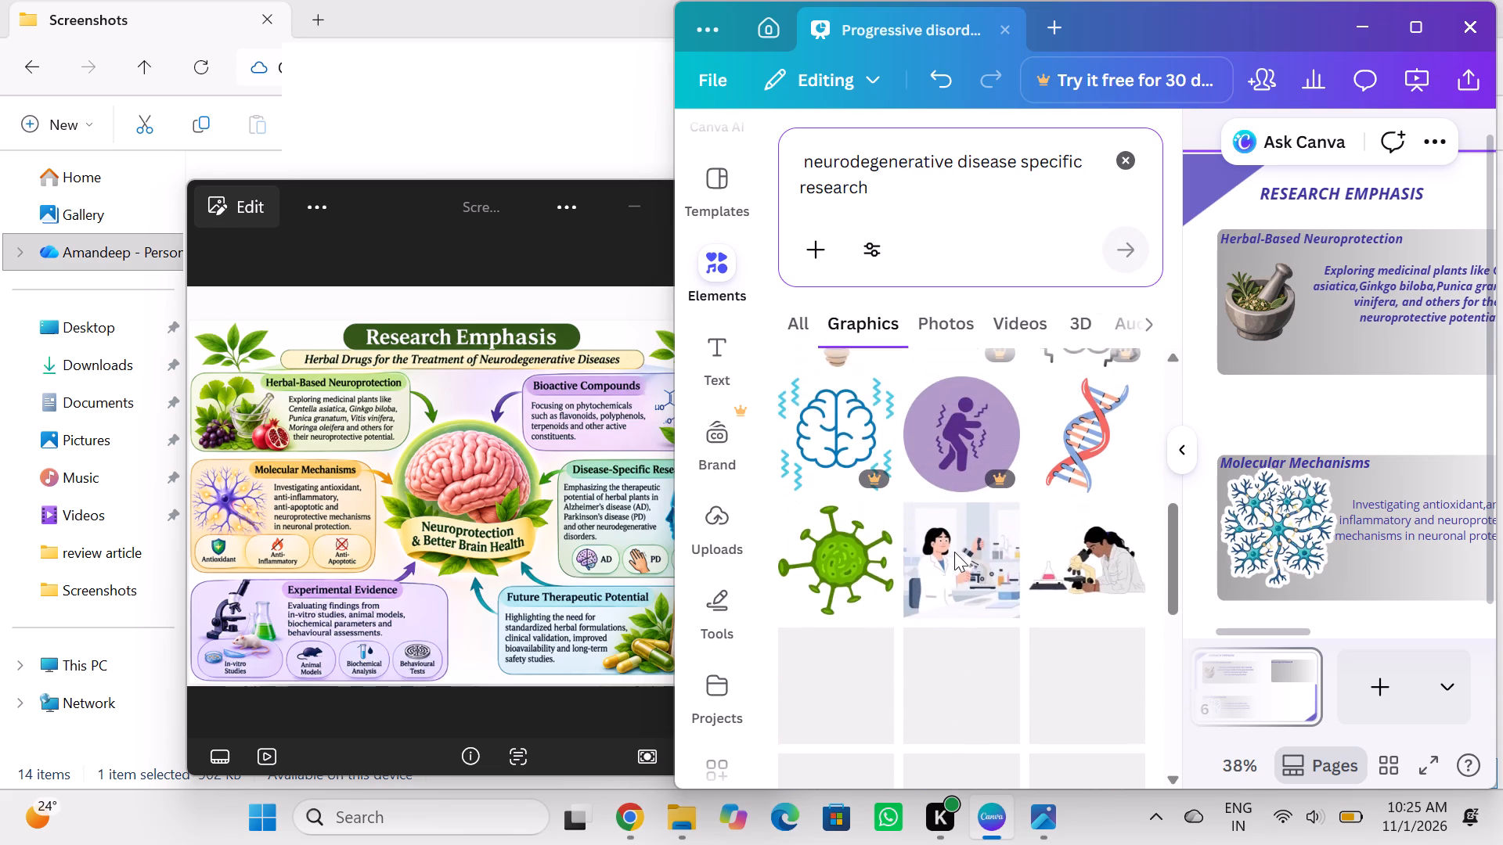
pyautogui.scroll(-1, 954, 552)
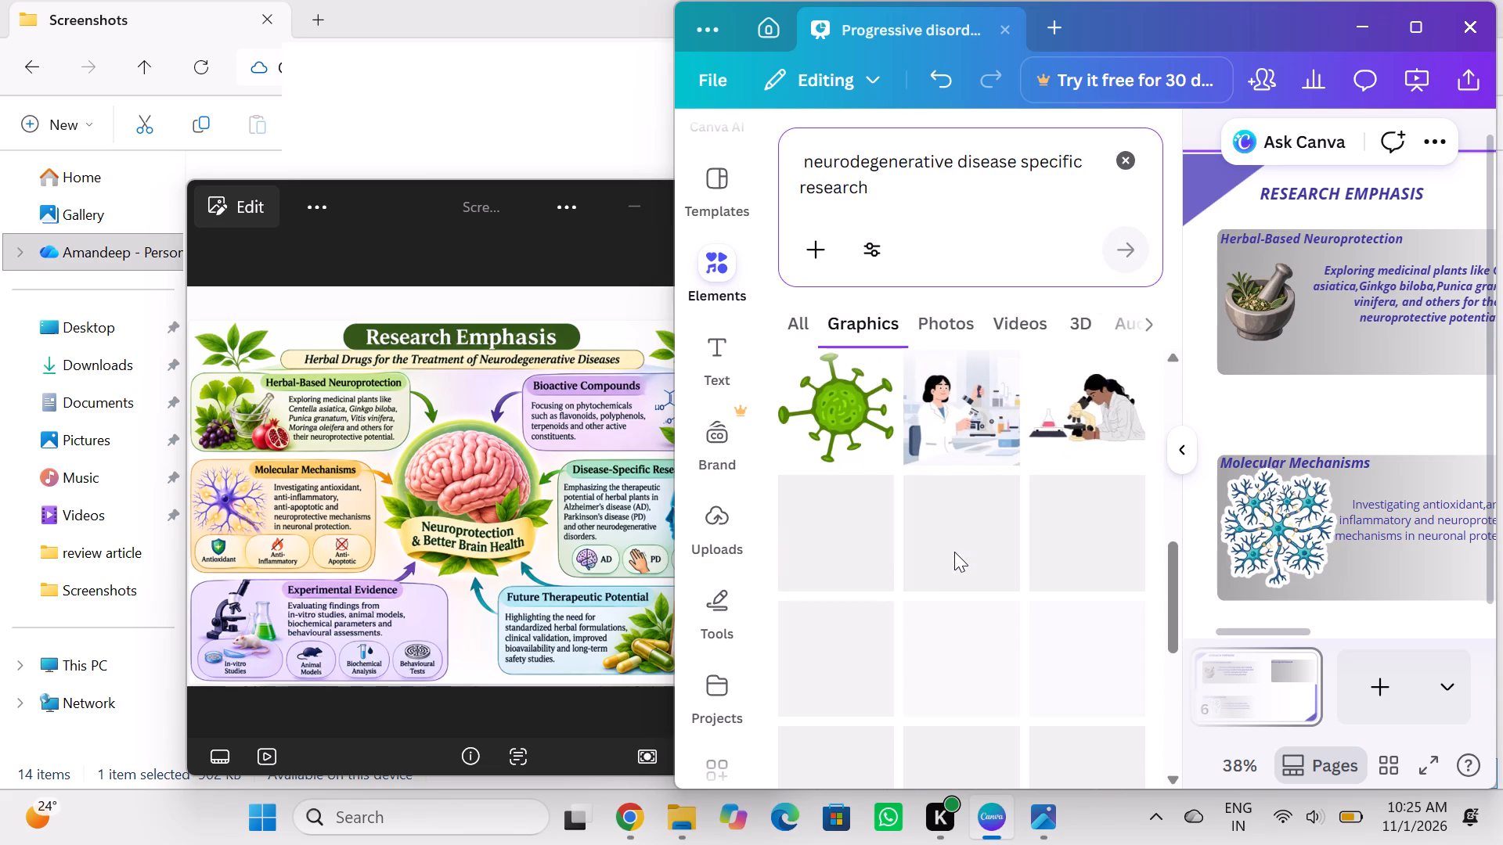
pyautogui.scroll(-1, 954, 552)
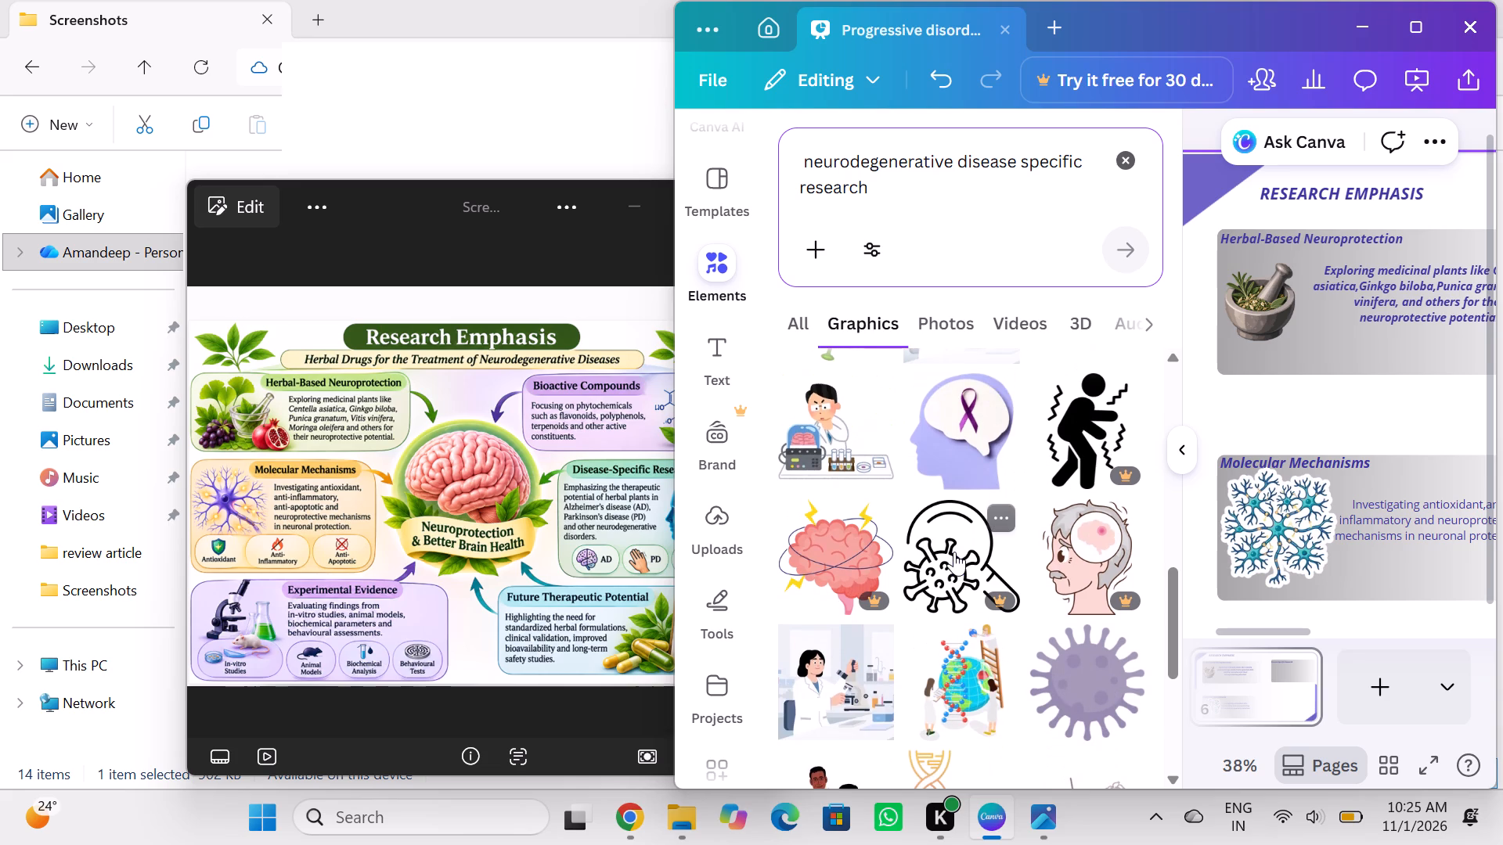
pyautogui.scroll(-5, 954, 552)
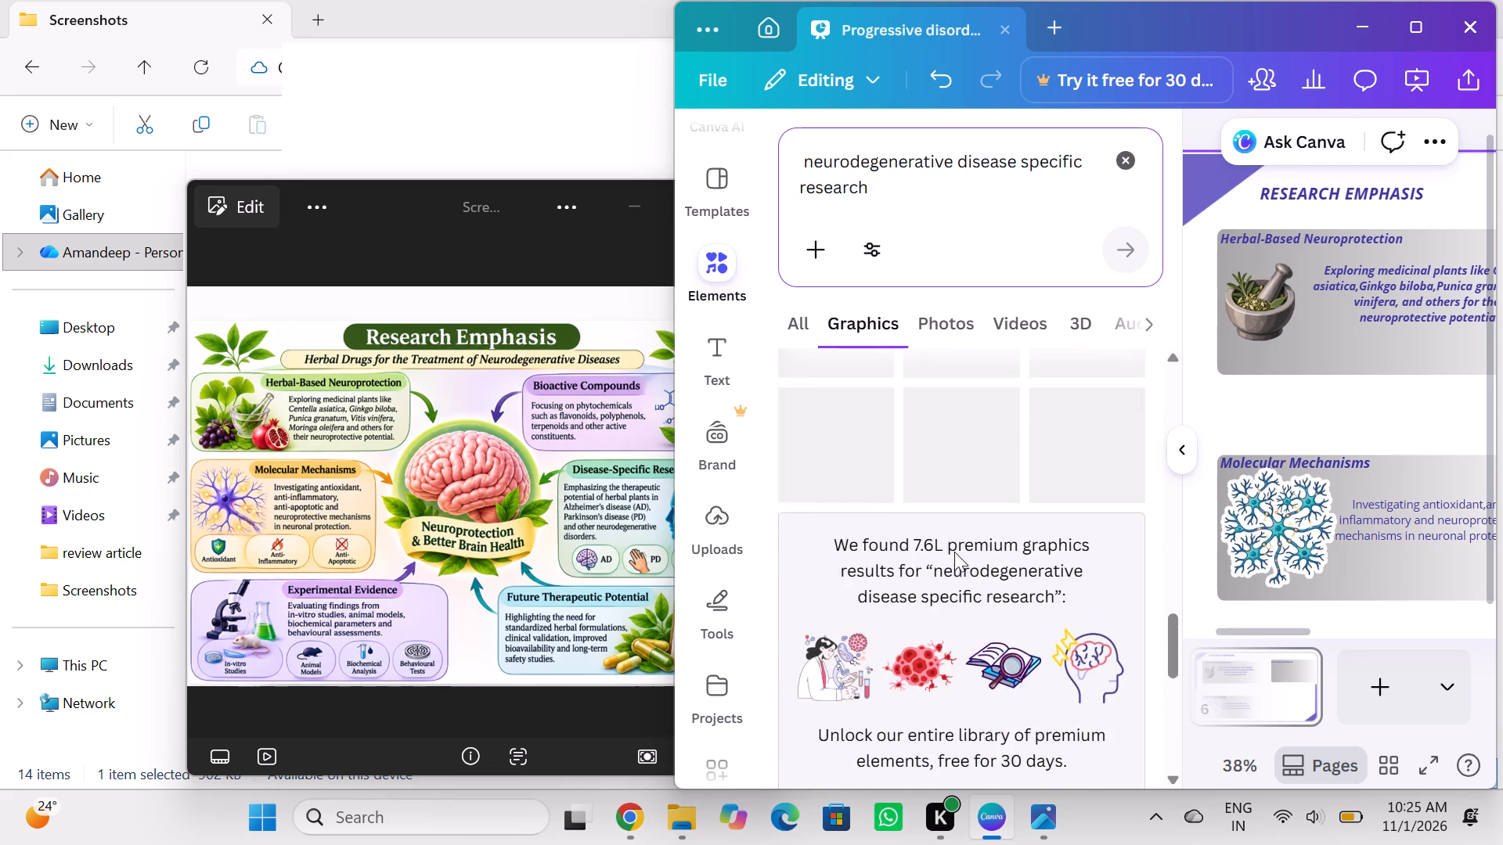
pyautogui.scroll(-2, 954, 552)
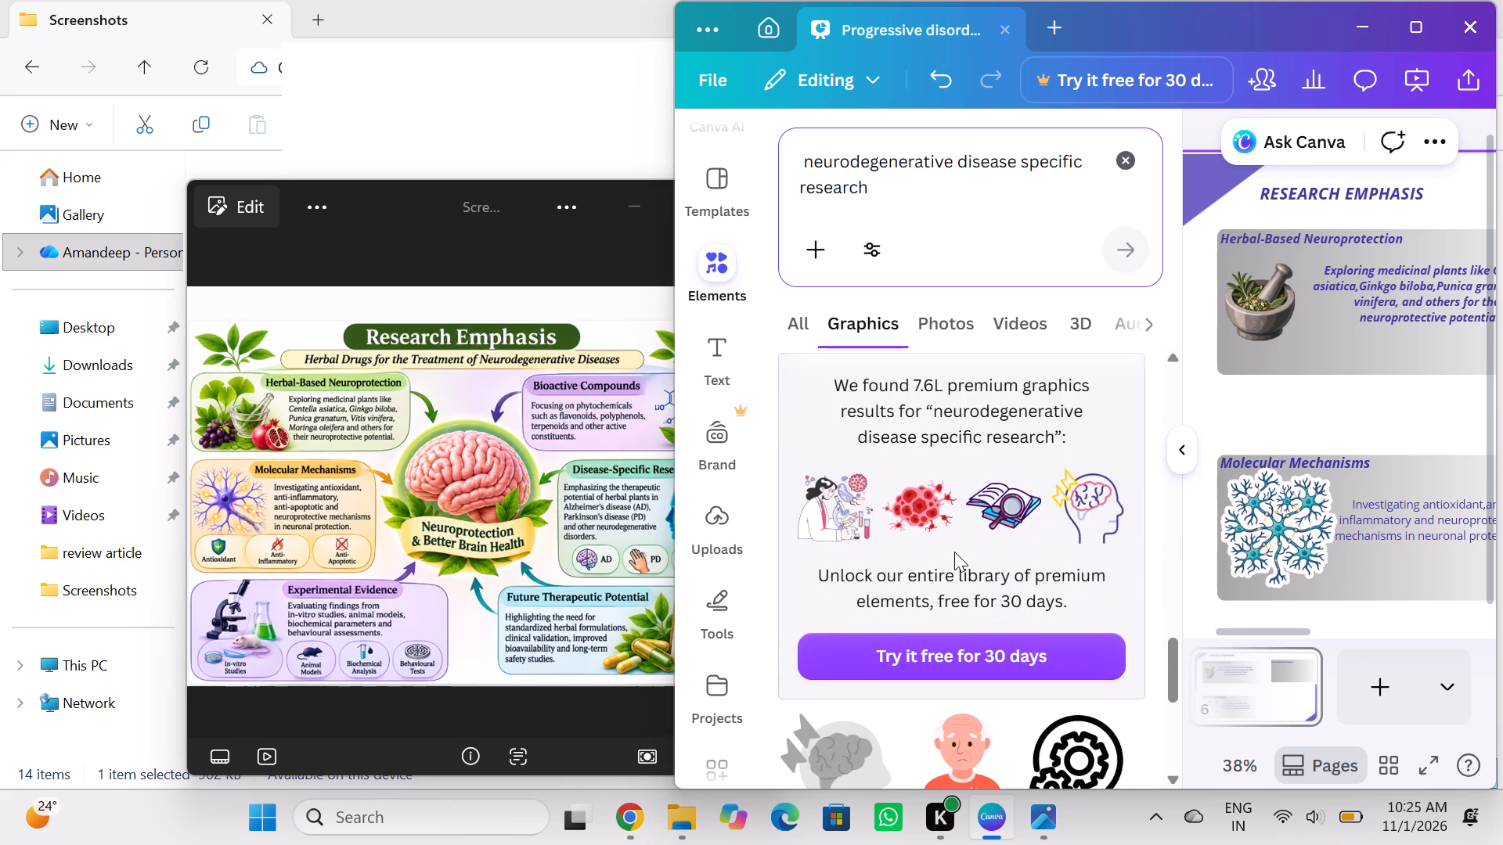
pyautogui.scroll(-1, 954, 552)
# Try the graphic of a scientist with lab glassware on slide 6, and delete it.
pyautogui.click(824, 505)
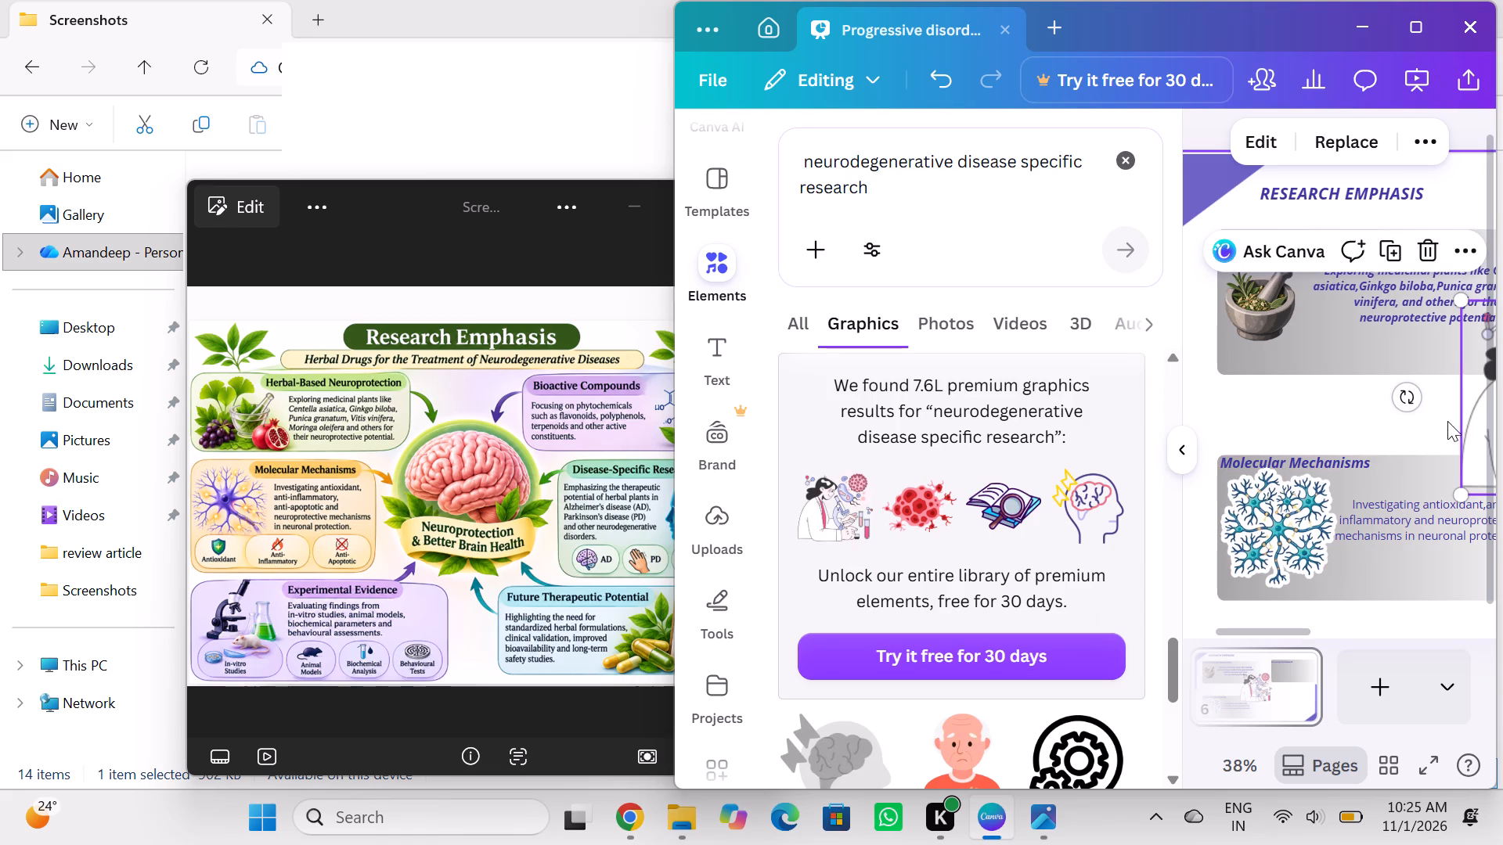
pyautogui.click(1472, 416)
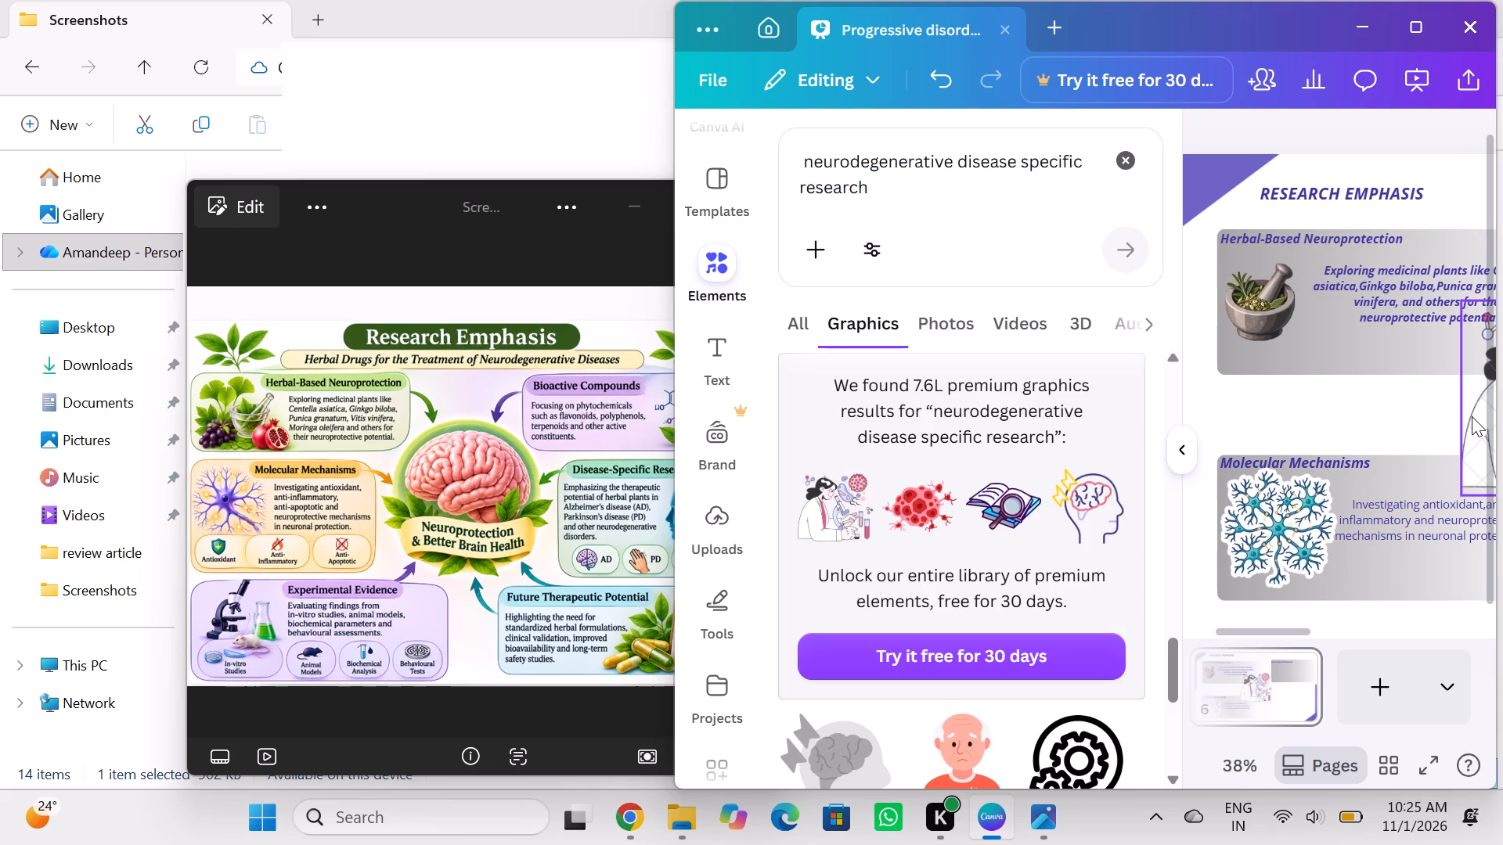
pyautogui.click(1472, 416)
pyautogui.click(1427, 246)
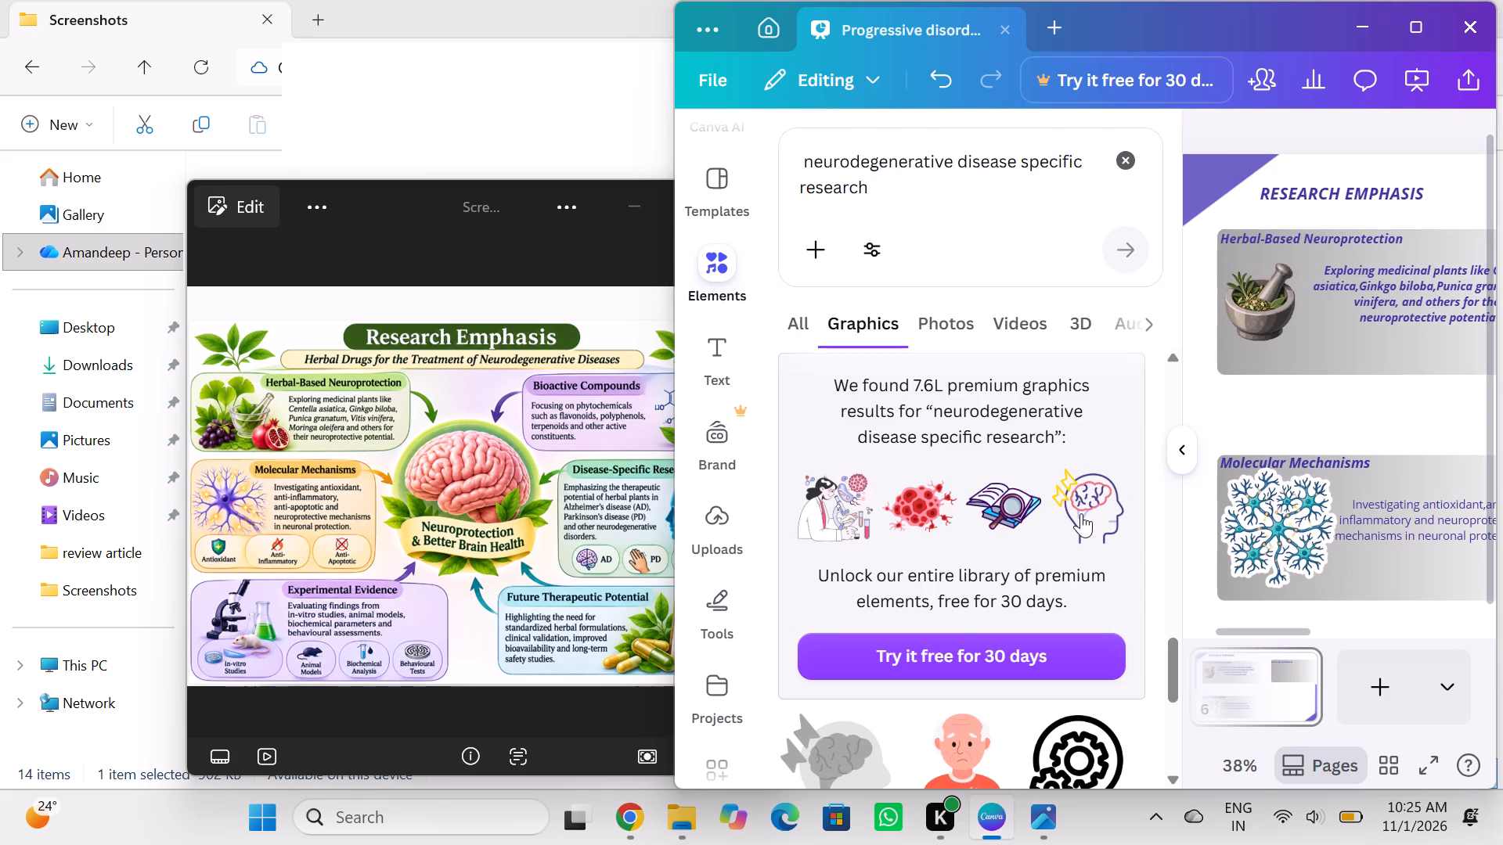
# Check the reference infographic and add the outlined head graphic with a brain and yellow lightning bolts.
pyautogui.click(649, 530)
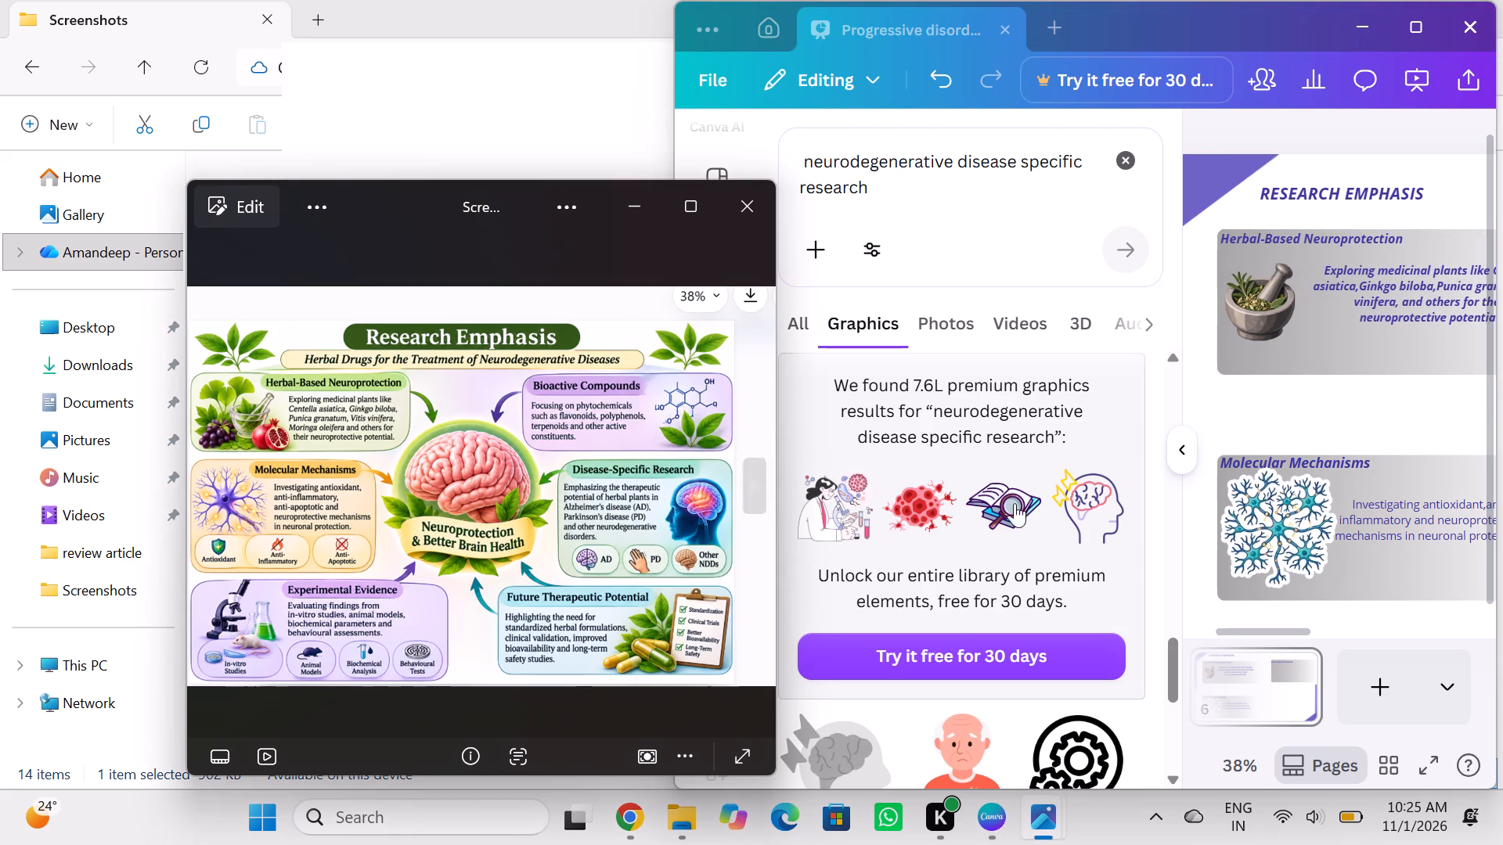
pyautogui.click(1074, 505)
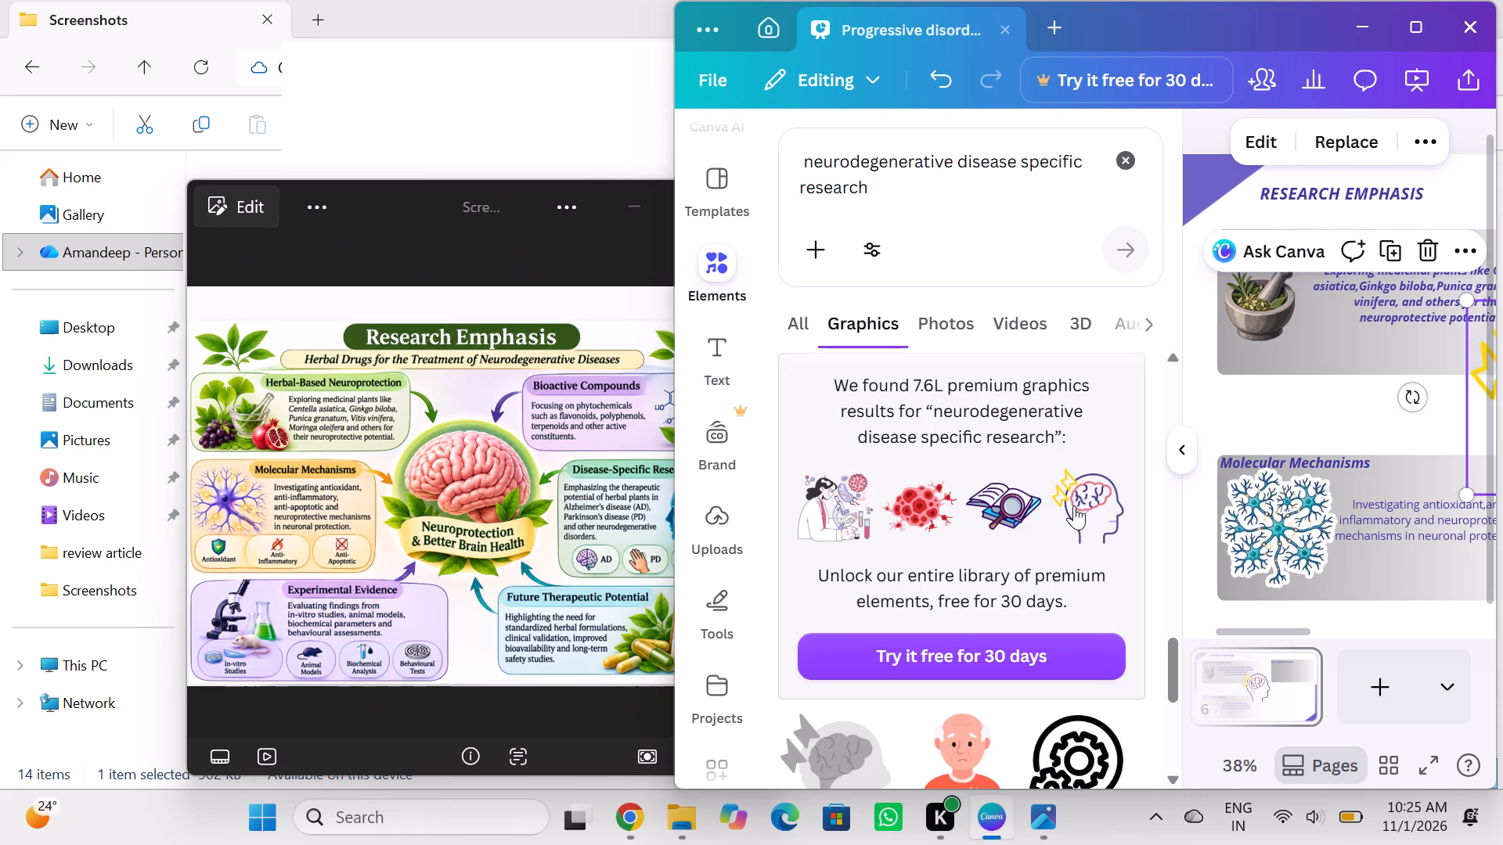
# Add the head graphic showing a red brain with black arrows, and move it onto the empty area below the Disease-Specific Research box.
pyautogui.scroll(11, 911, 428)
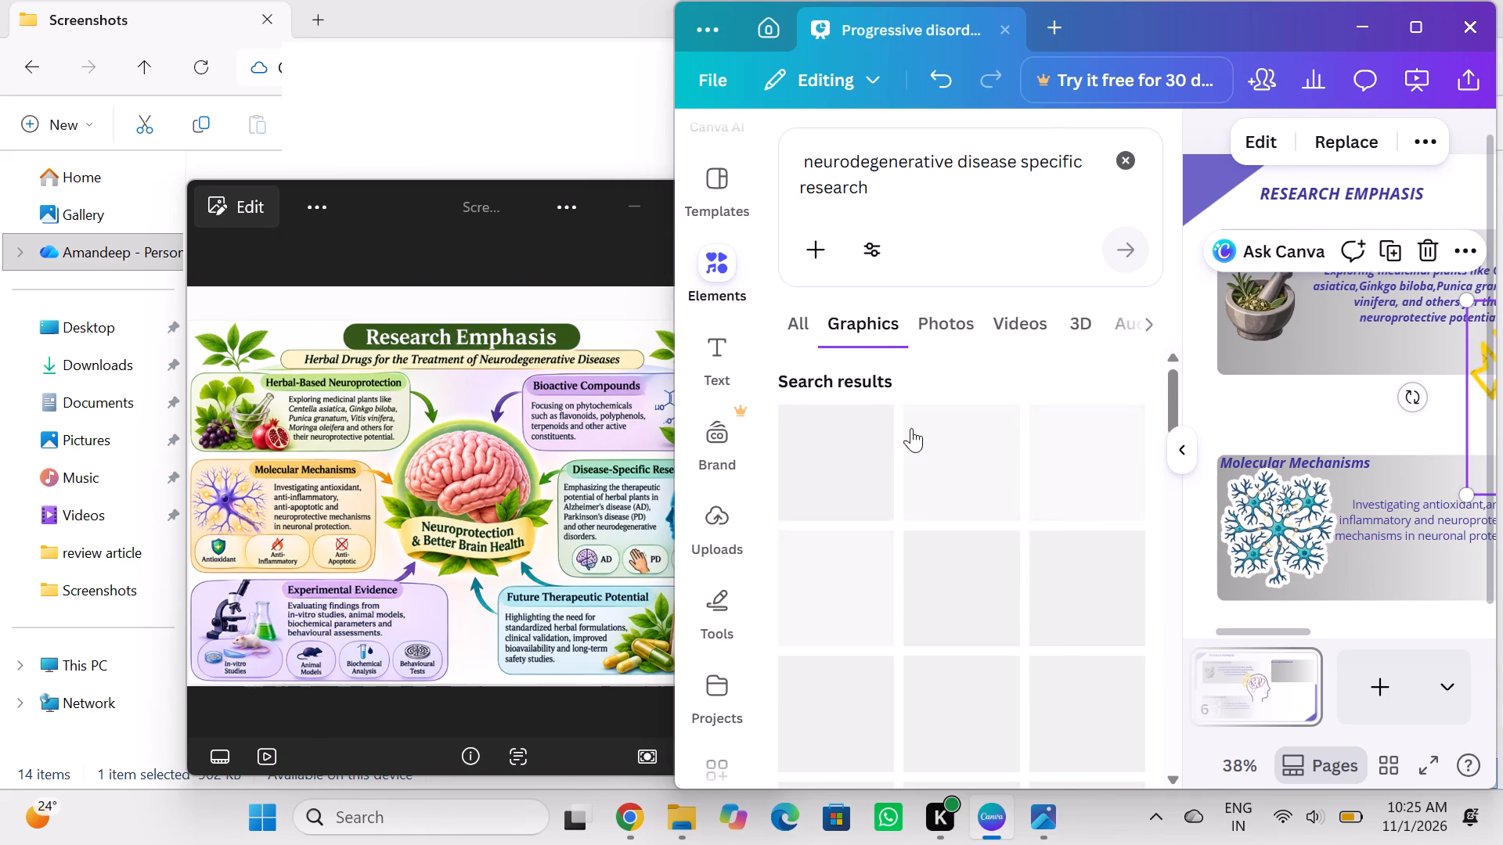
pyautogui.scroll(-1, 911, 428)
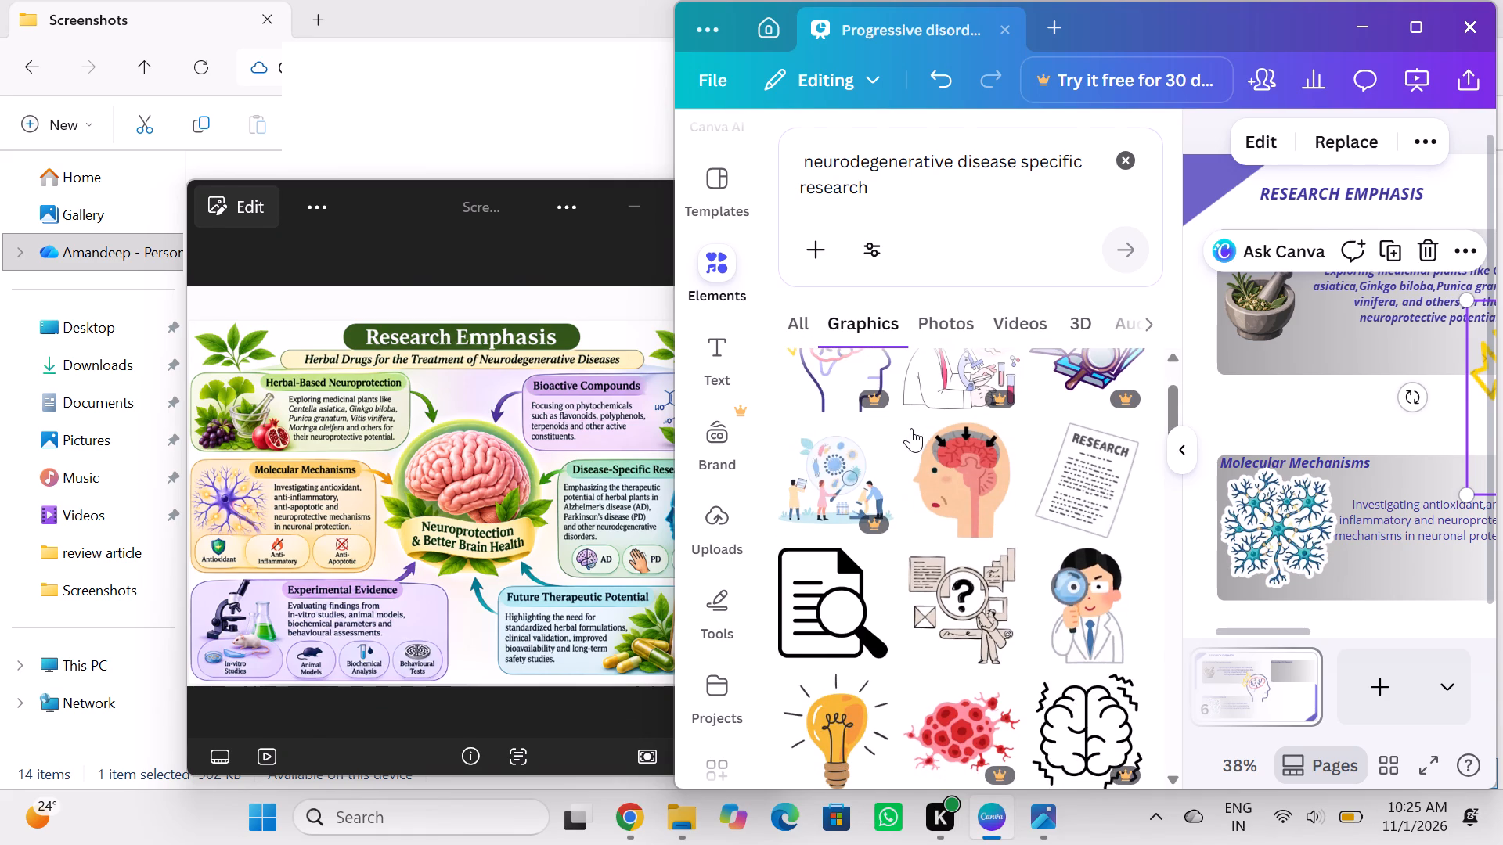
pyautogui.scroll(-1, 911, 428)
pyautogui.click(959, 452)
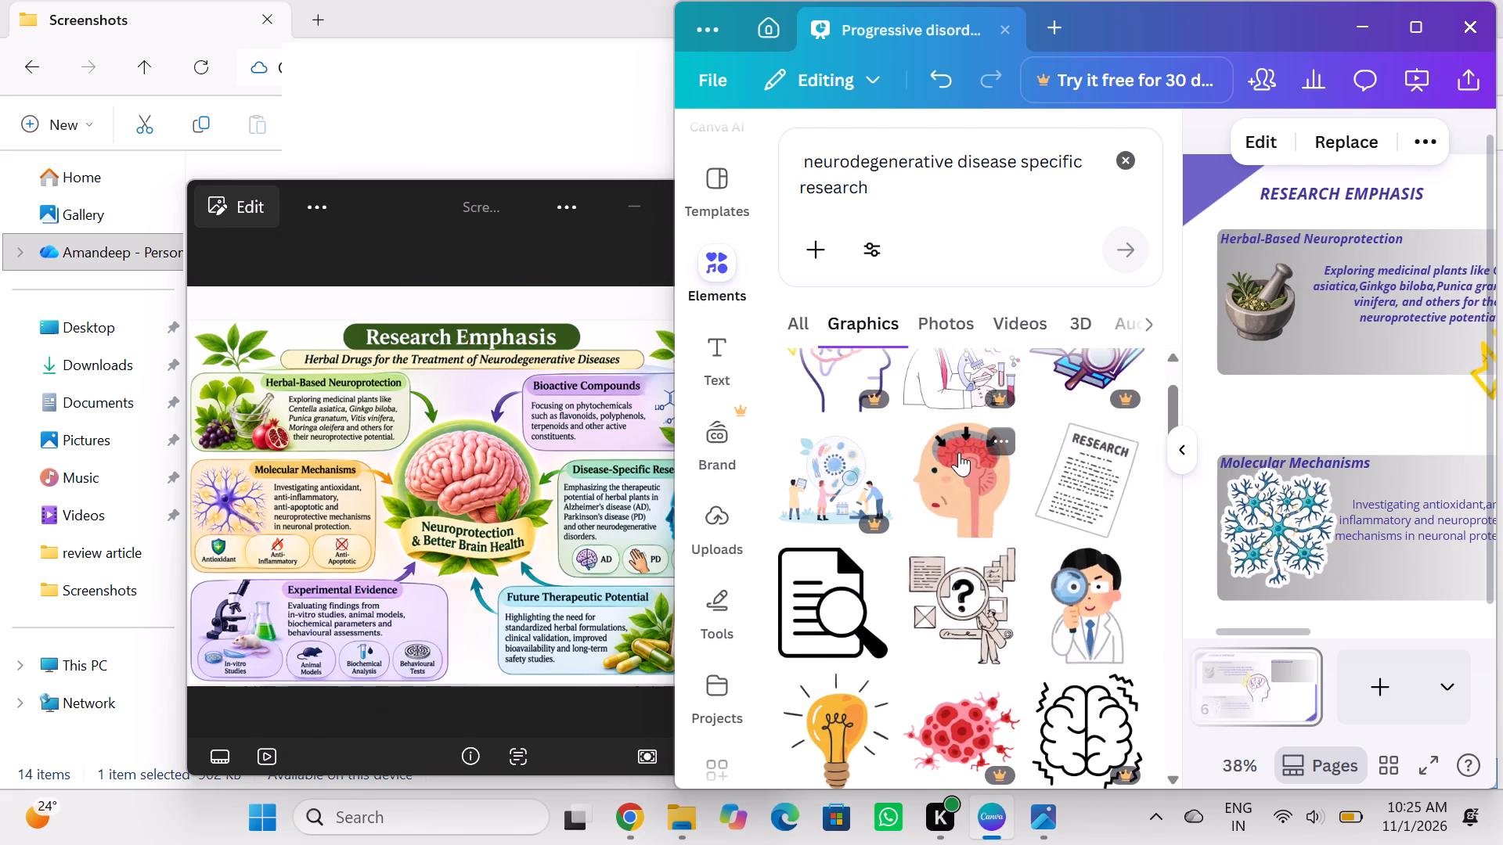
pyautogui.click(1335, 412)
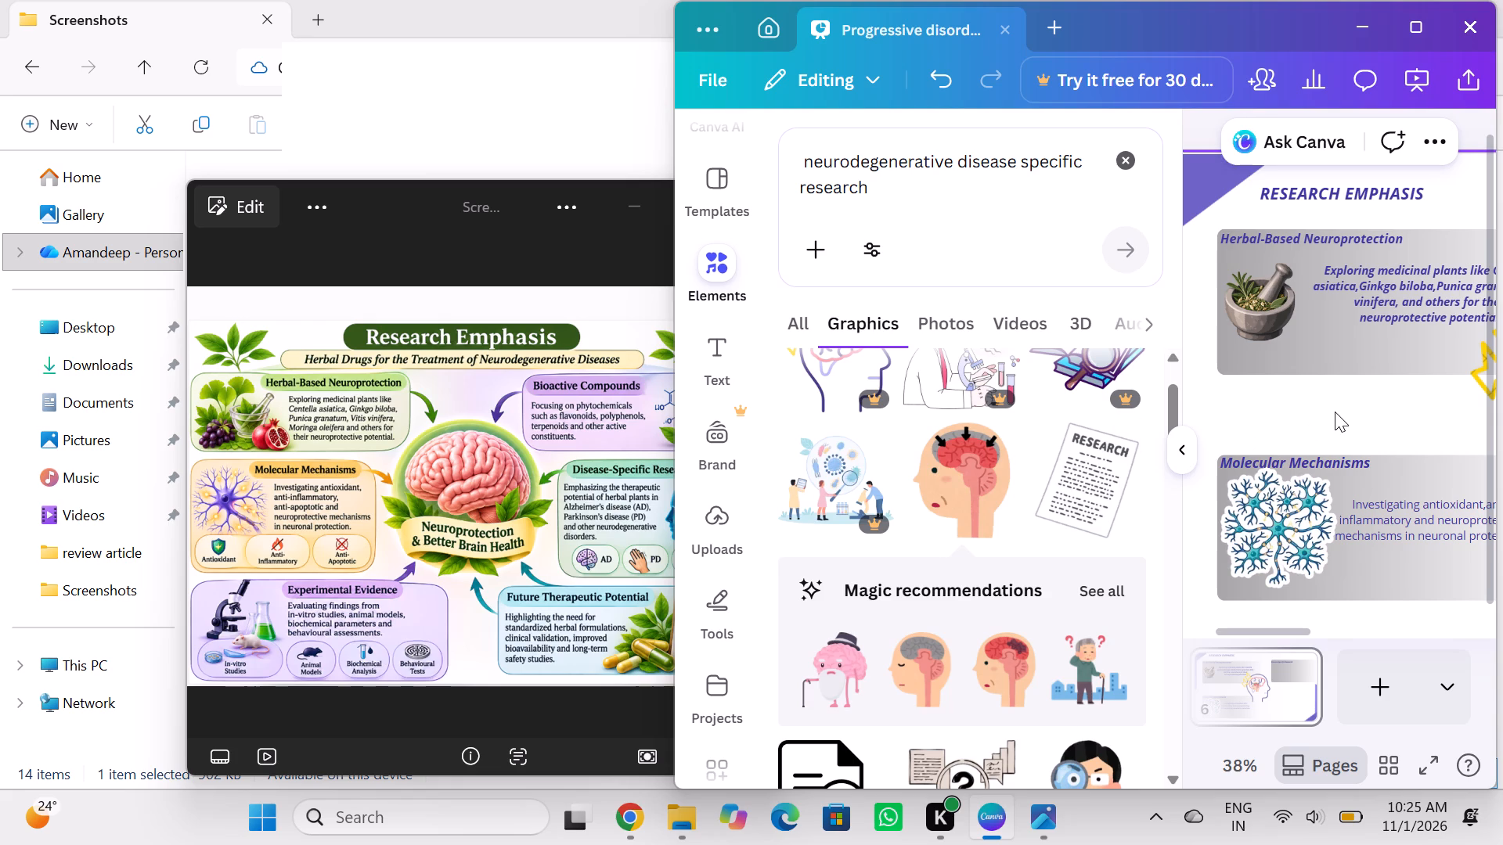
pyautogui.click(1192, 452)
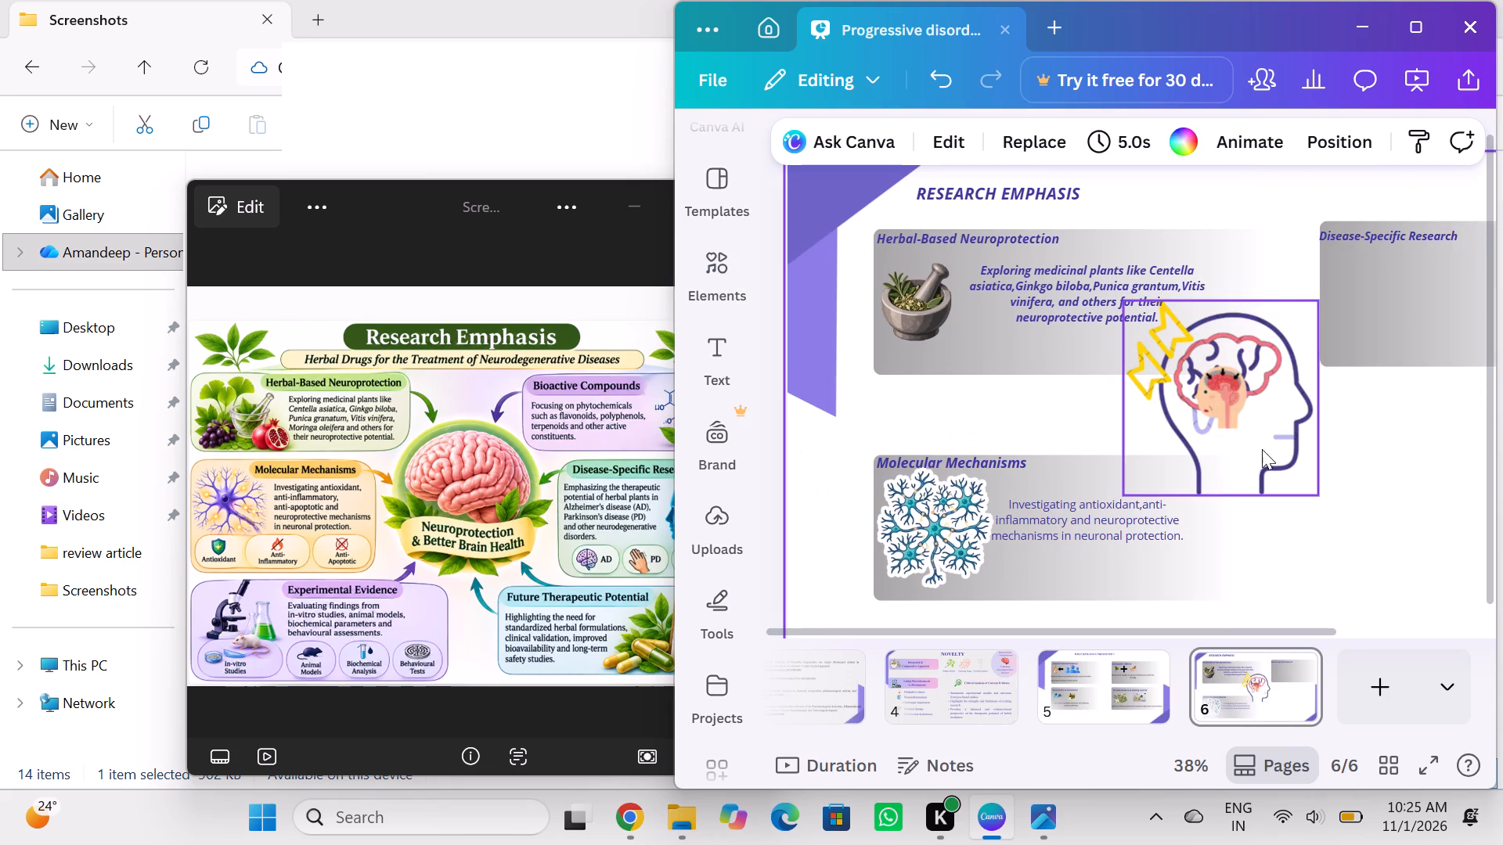
pyautogui.moveTo(1220, 422); pyautogui.dragTo(1374, 453)
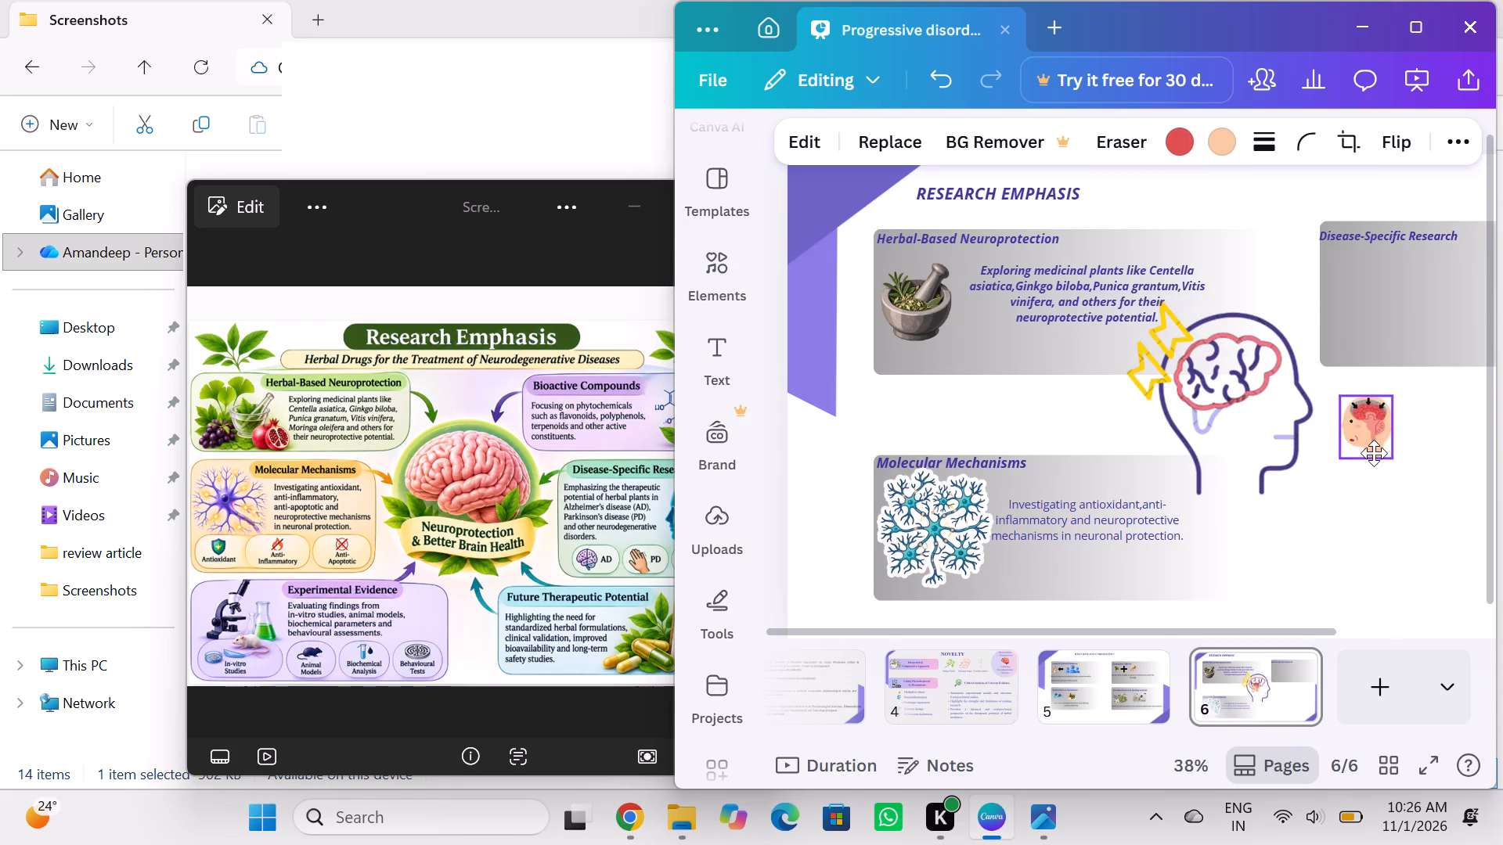
pyautogui.moveTo(1374, 453); pyautogui.dragTo(1384, 453)
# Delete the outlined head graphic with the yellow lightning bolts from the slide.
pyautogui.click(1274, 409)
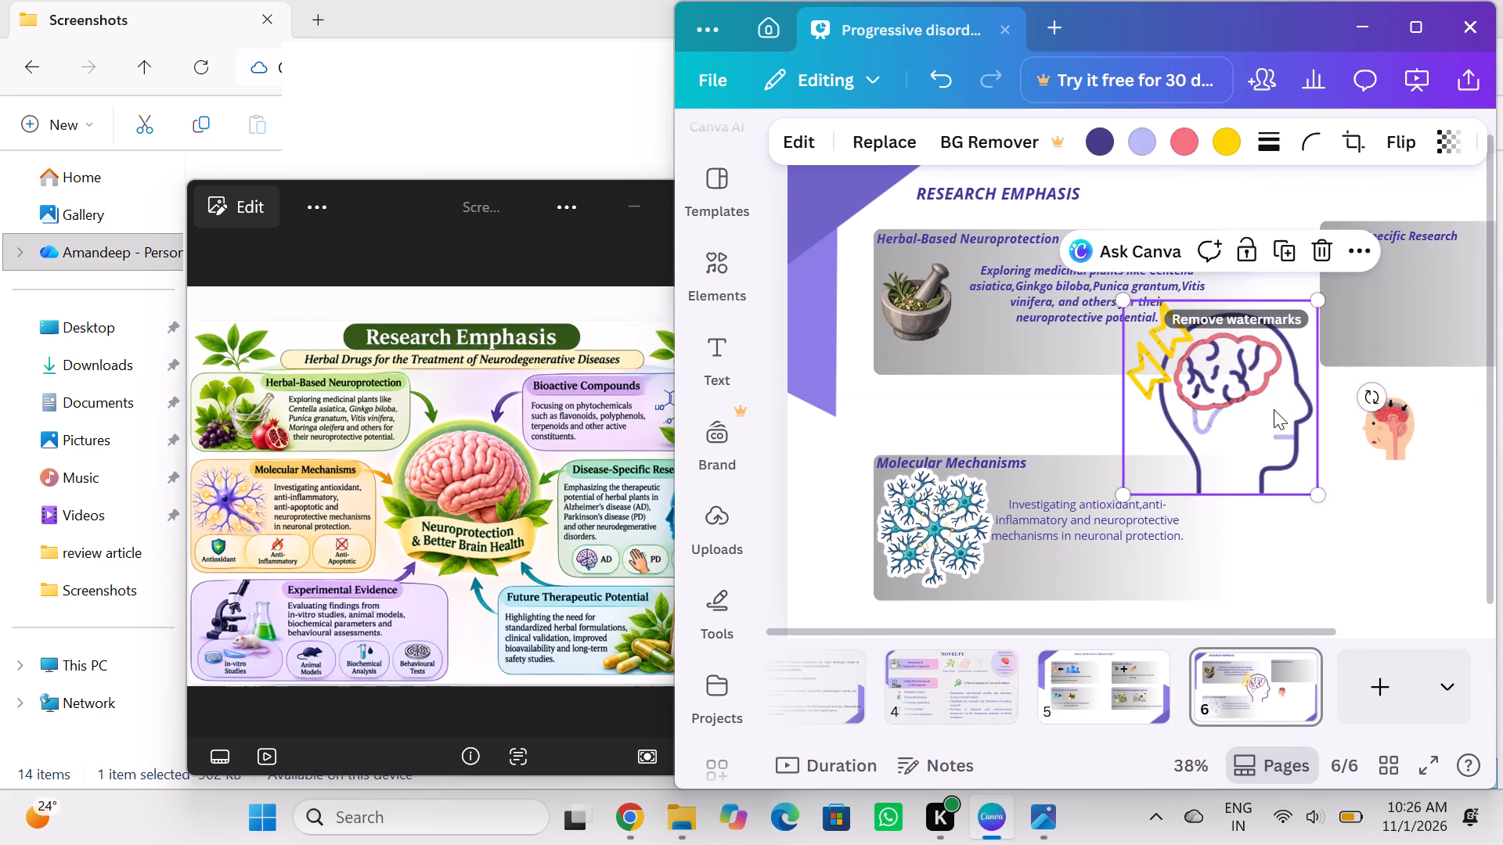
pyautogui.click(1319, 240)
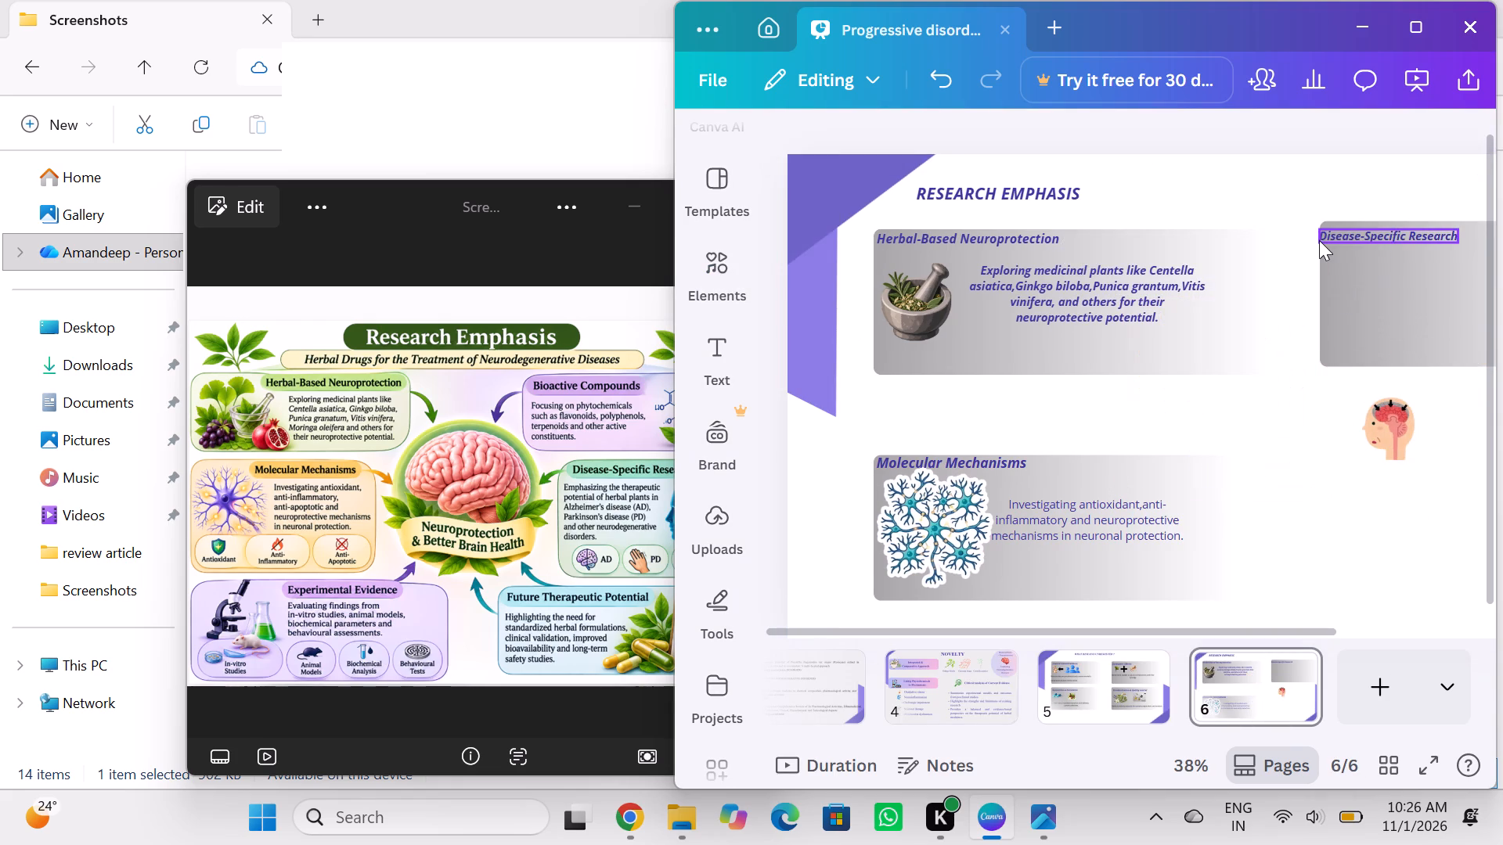
# Place the red-brain head graphic inside the Disease-Specific Research box, just below the start of its heading.
pyautogui.click(1389, 426)
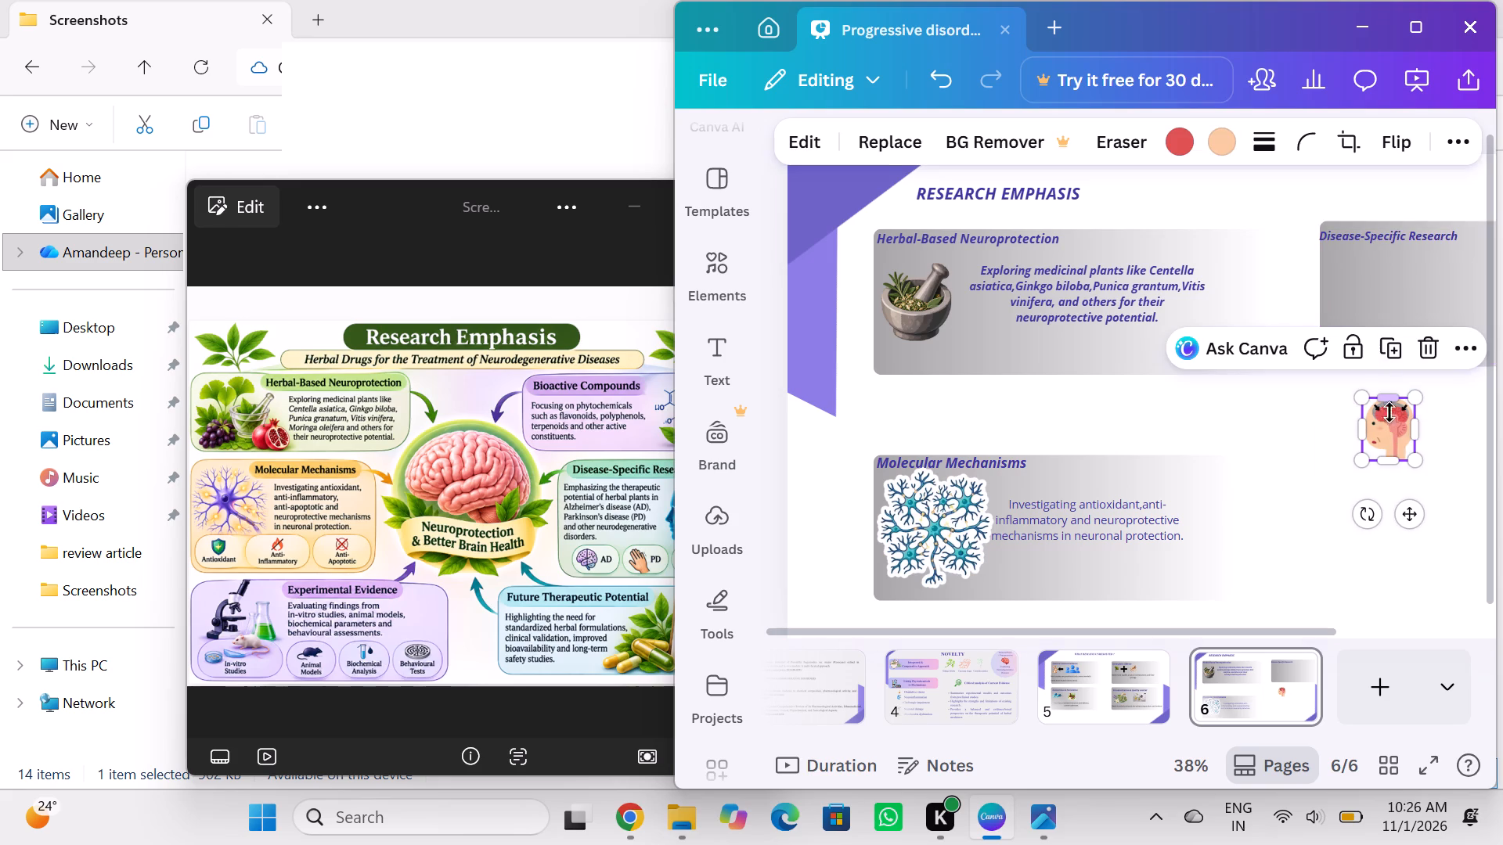
pyautogui.moveTo(1411, 520); pyautogui.dragTo(1371, 383)
pyautogui.click(1307, 484)
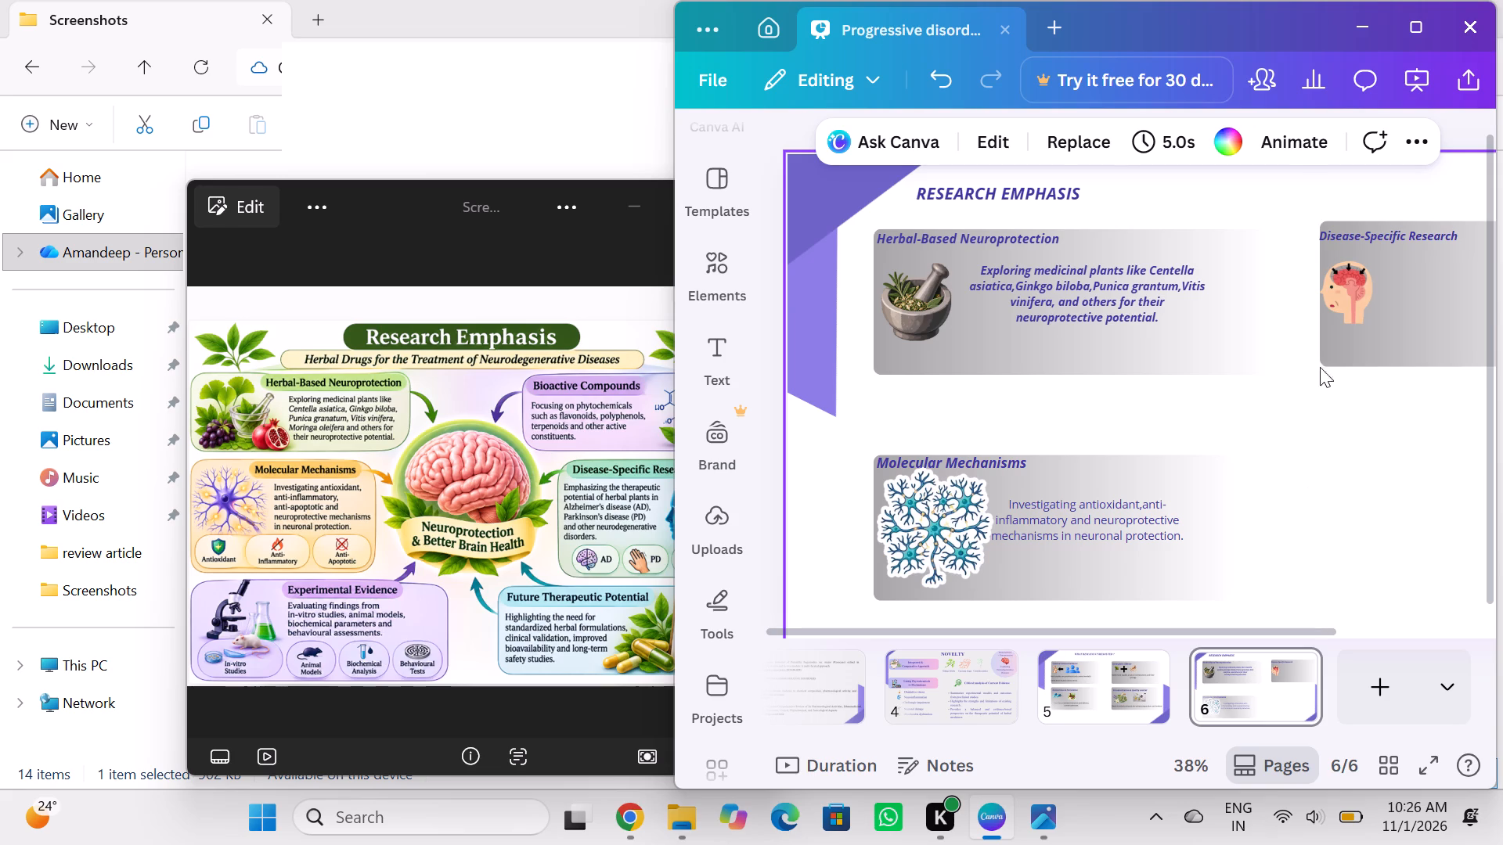
pyautogui.moveTo(1346, 313); pyautogui.dragTo(1357, 304)
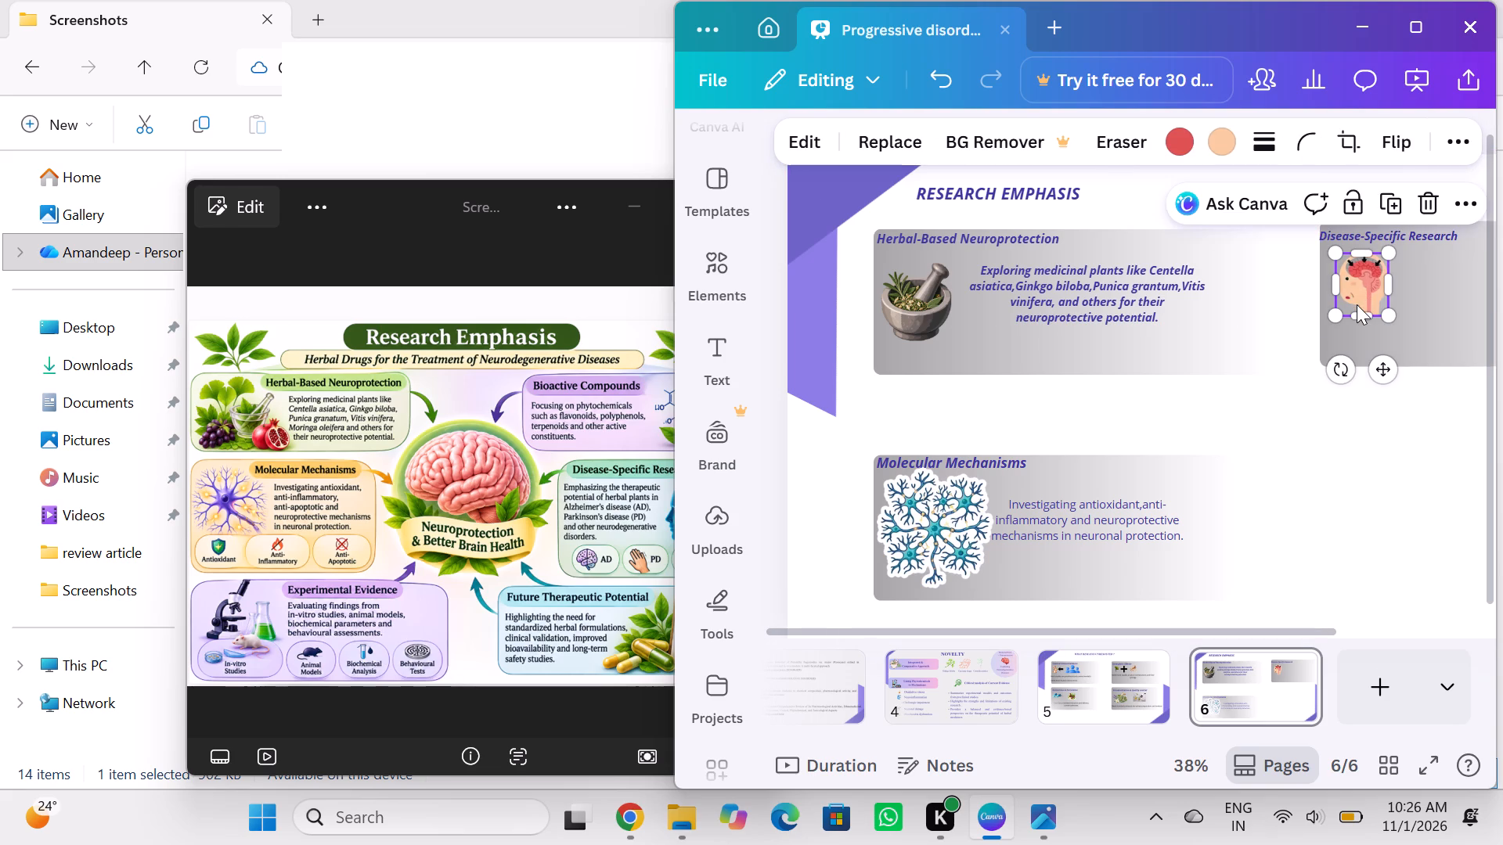
# Enlarge the mortar-and-pestle graphic slightly inside the Herbal-Based Neuroprotection box.
pyautogui.click(1270, 448)
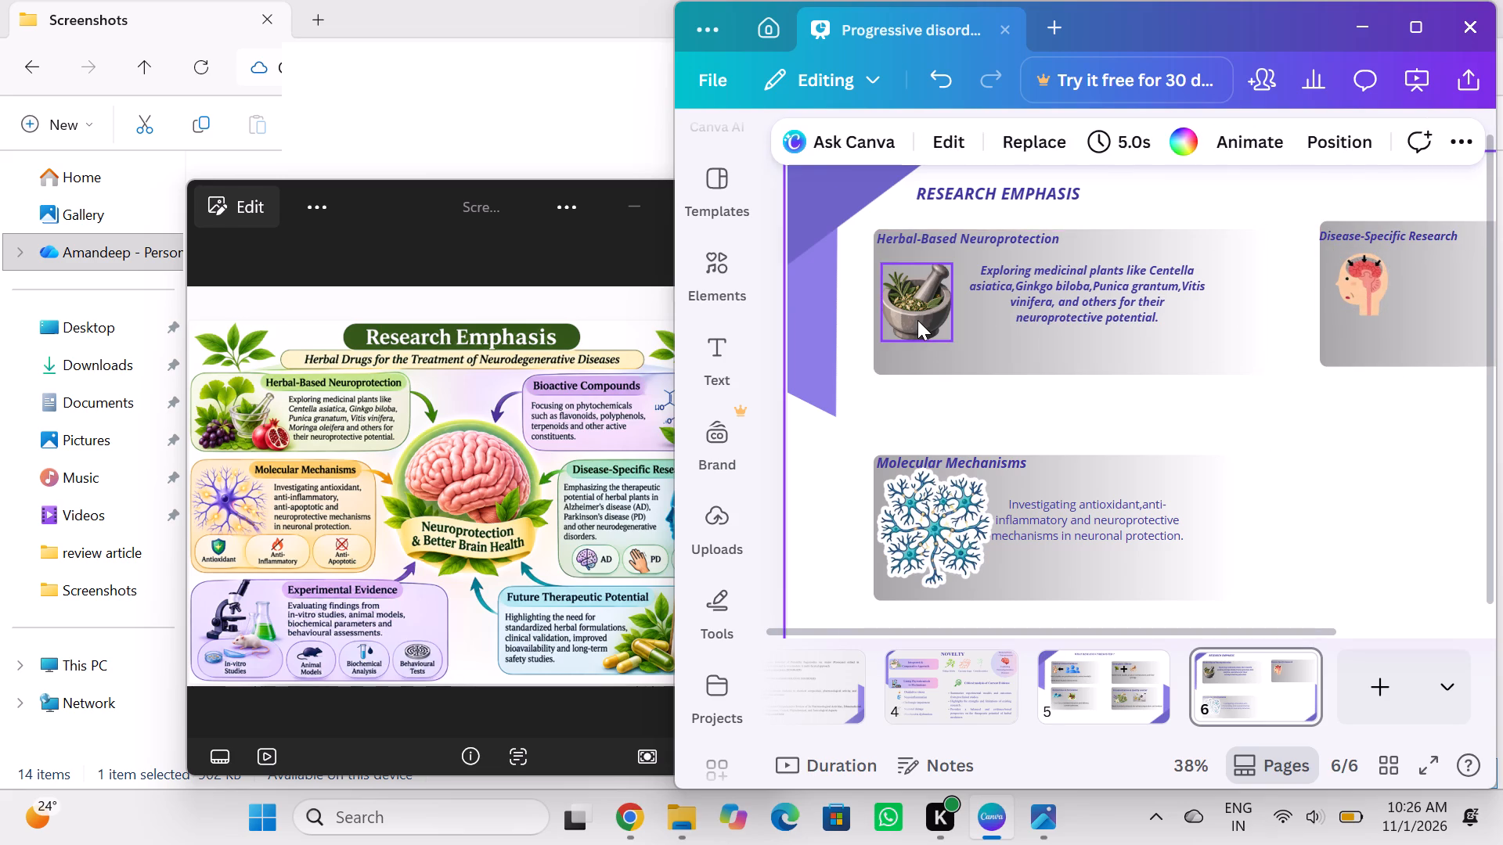
pyautogui.click(917, 320)
pyautogui.moveTo(946, 269); pyautogui.dragTo(968, 271)
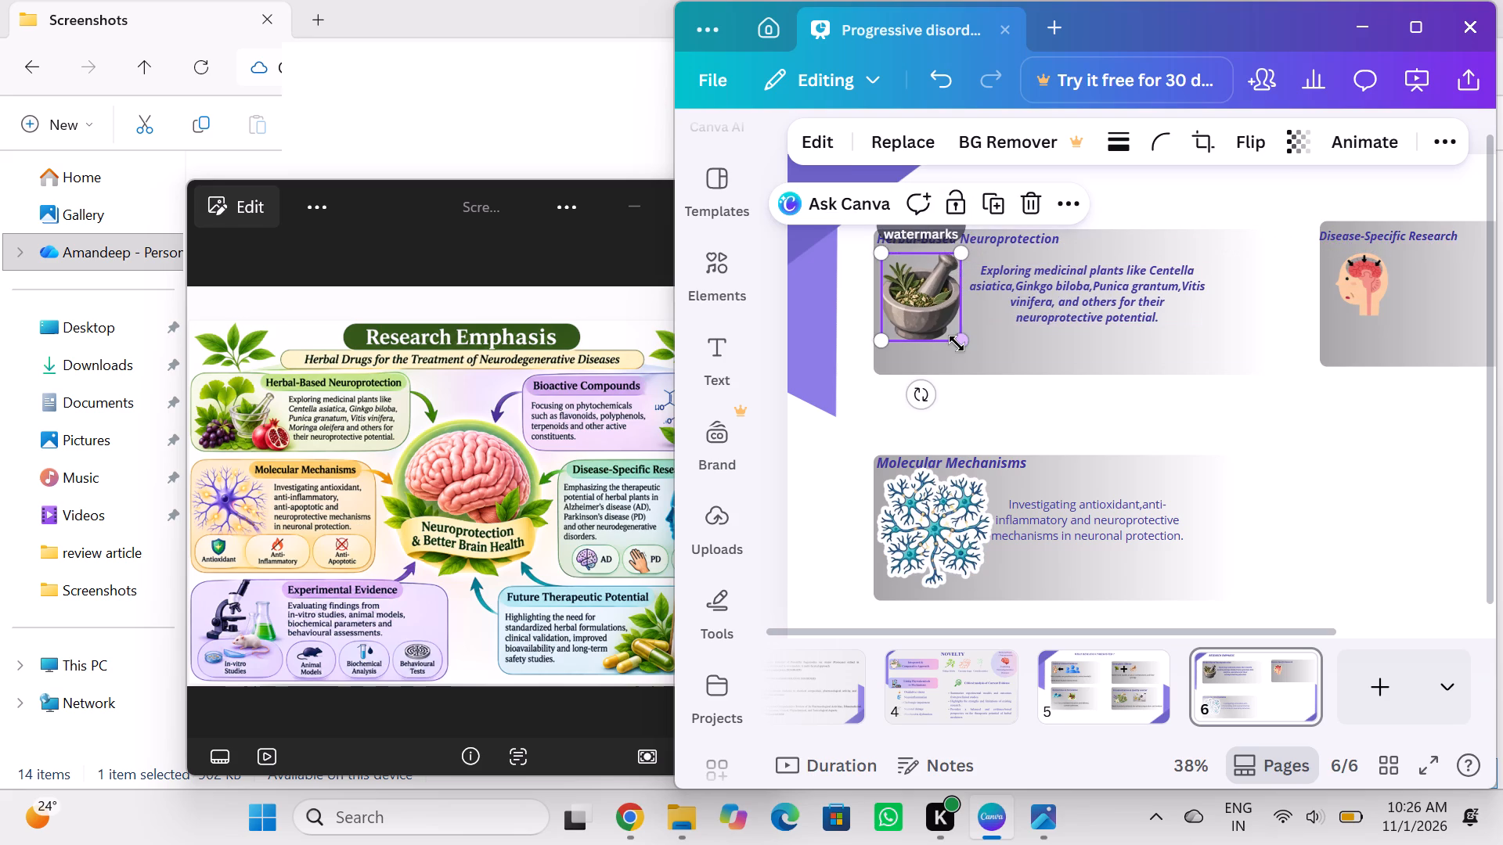
pyautogui.moveTo(957, 343); pyautogui.dragTo(961, 355)
pyautogui.click(1007, 427)
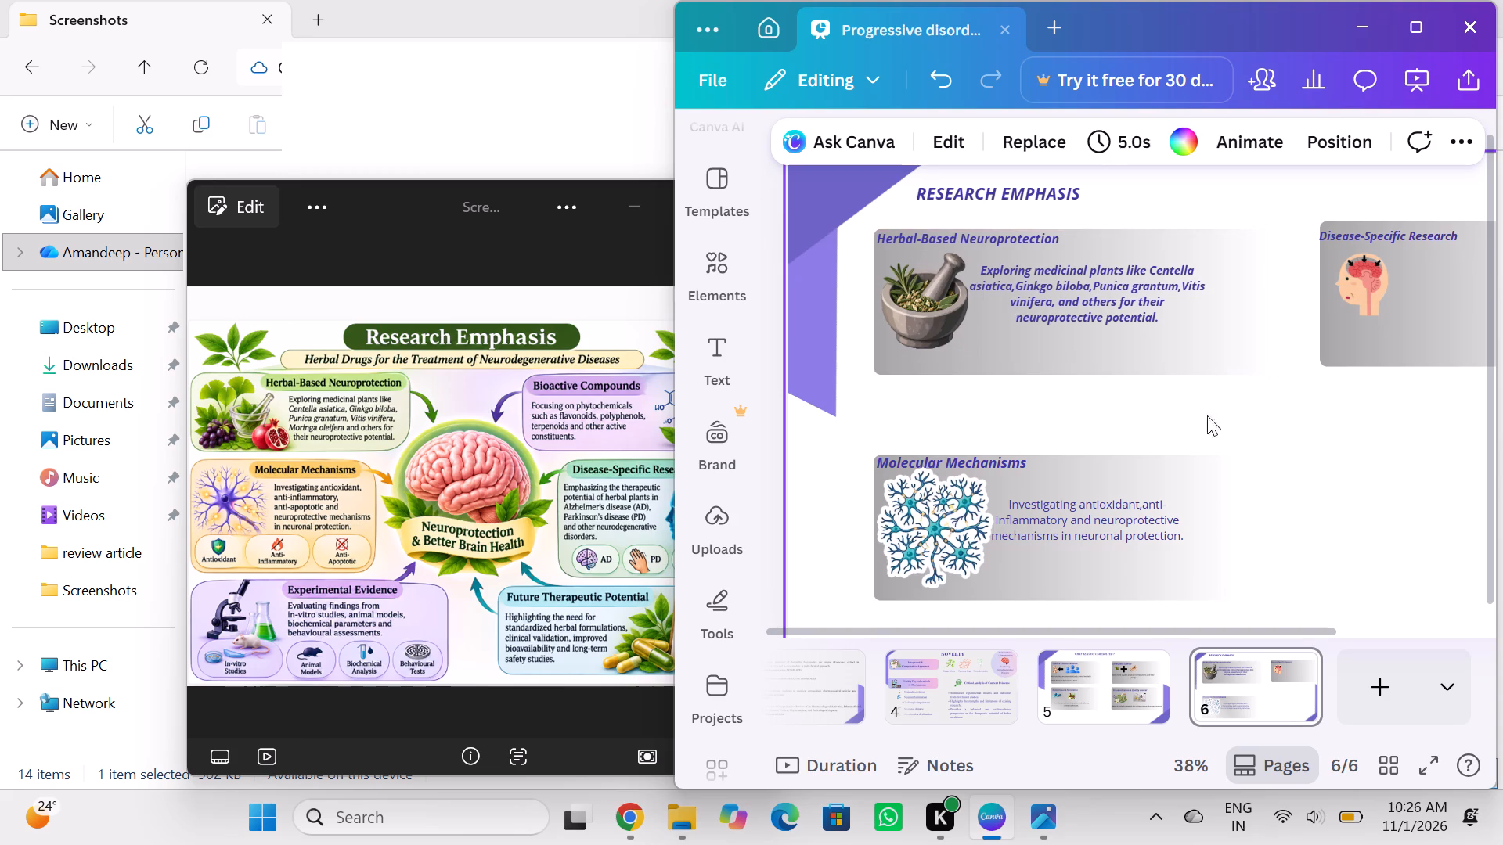
# Shift the Disease-Specific Research box and its red-brain head graphic toward the Herbal-Based Neuroprotection box, aligning the two boxes level.
pyautogui.moveTo(1344, 357); pyautogui.dragTo(1296, 363)
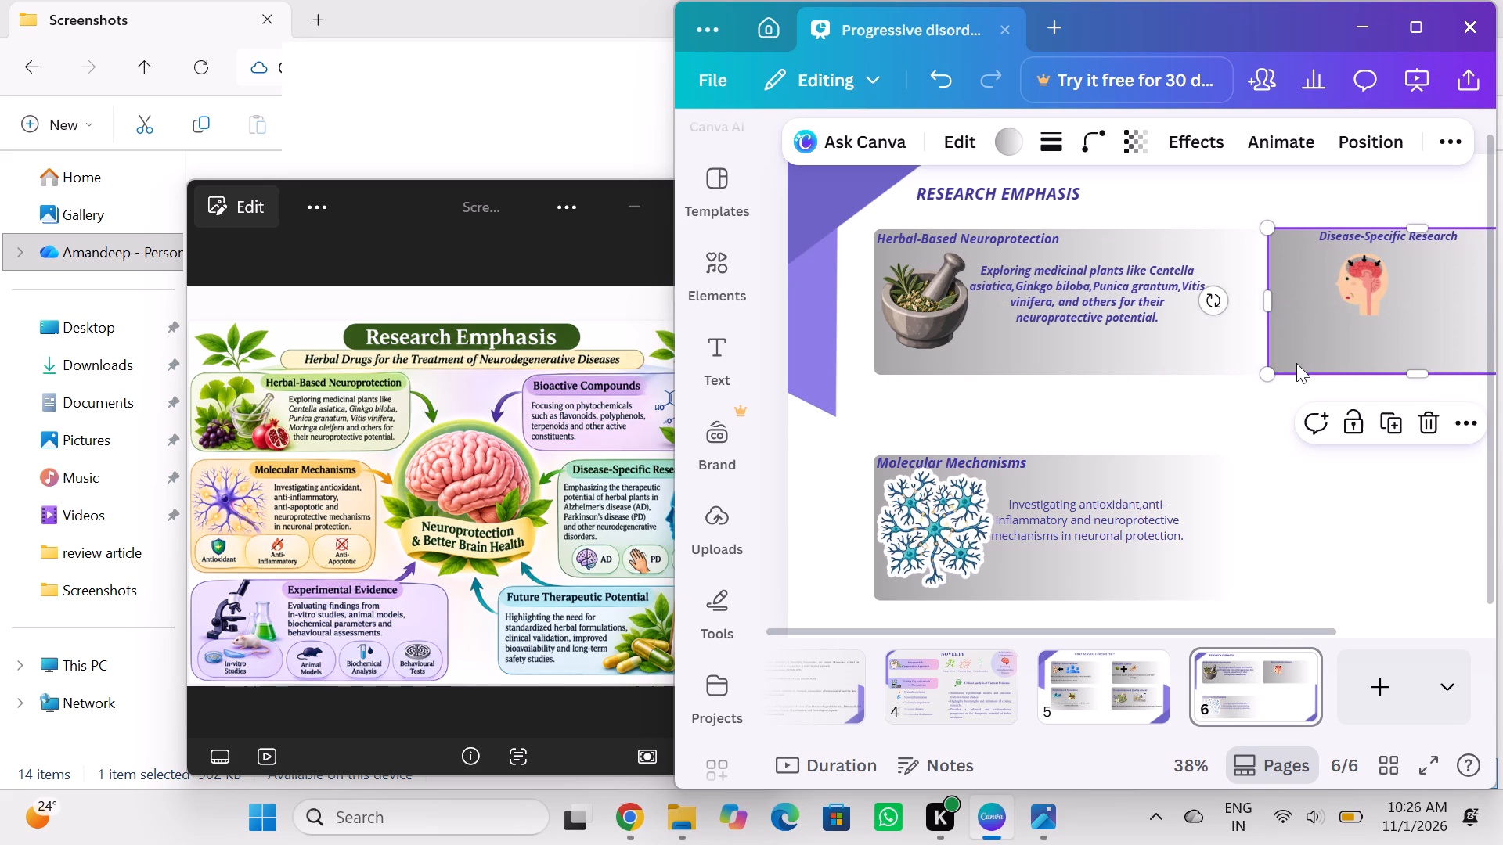
pyautogui.moveTo(1361, 311); pyautogui.dragTo(1312, 330)
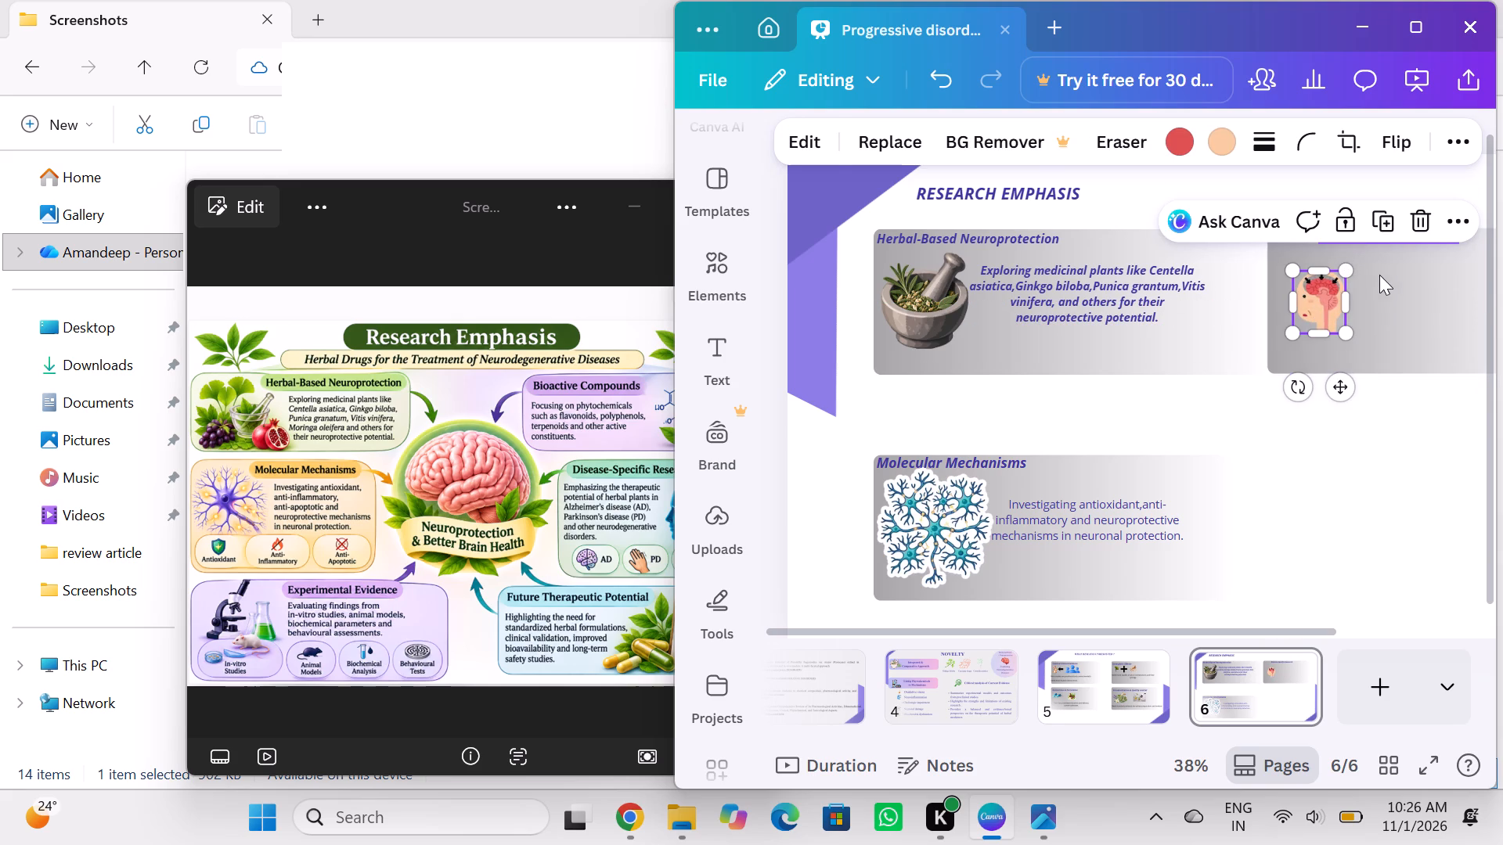
pyautogui.click(1379, 275)
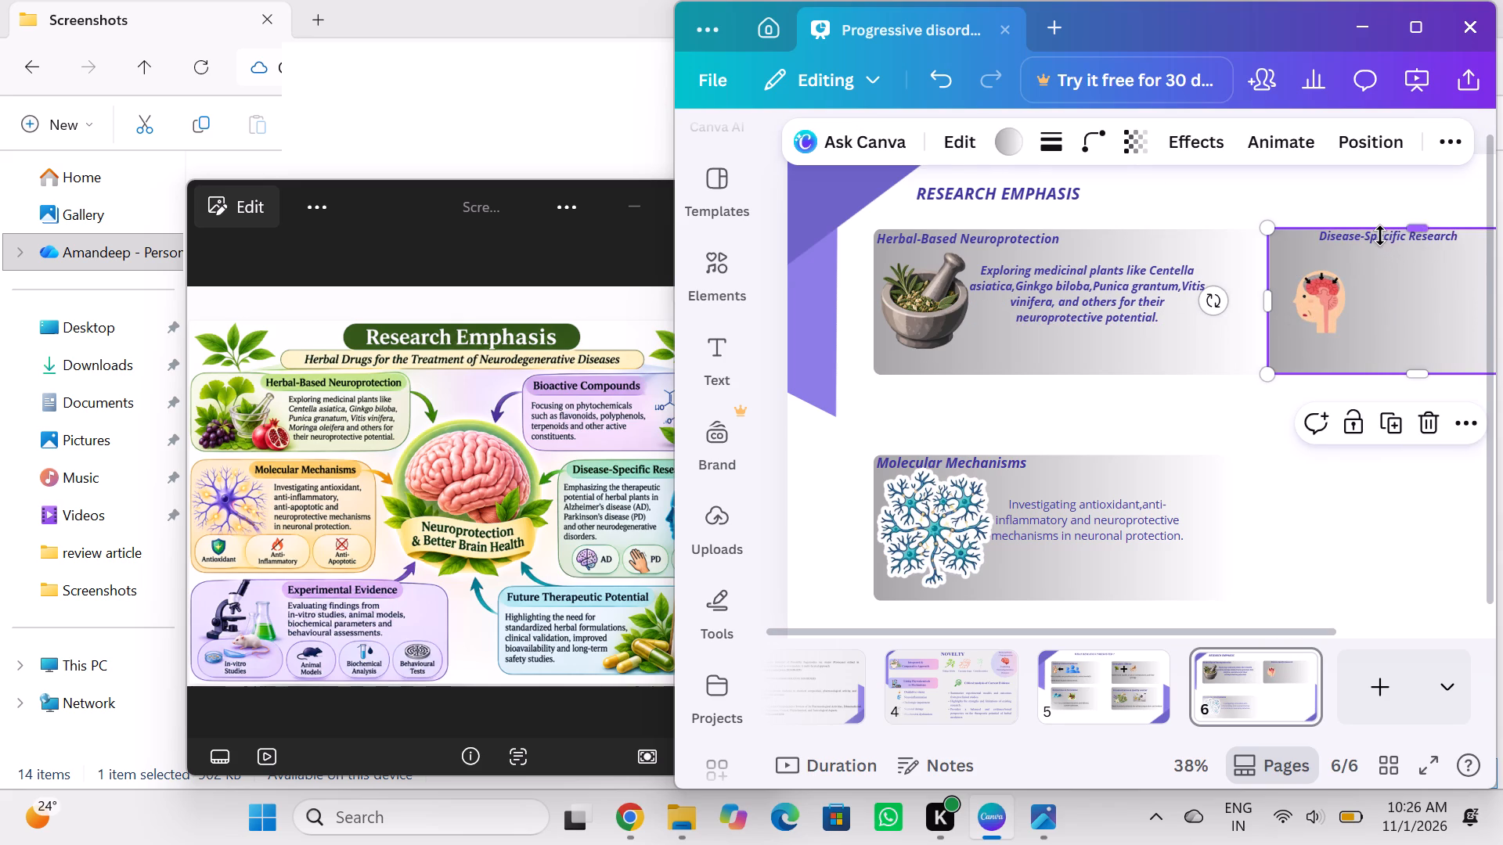
pyautogui.click(1382, 244)
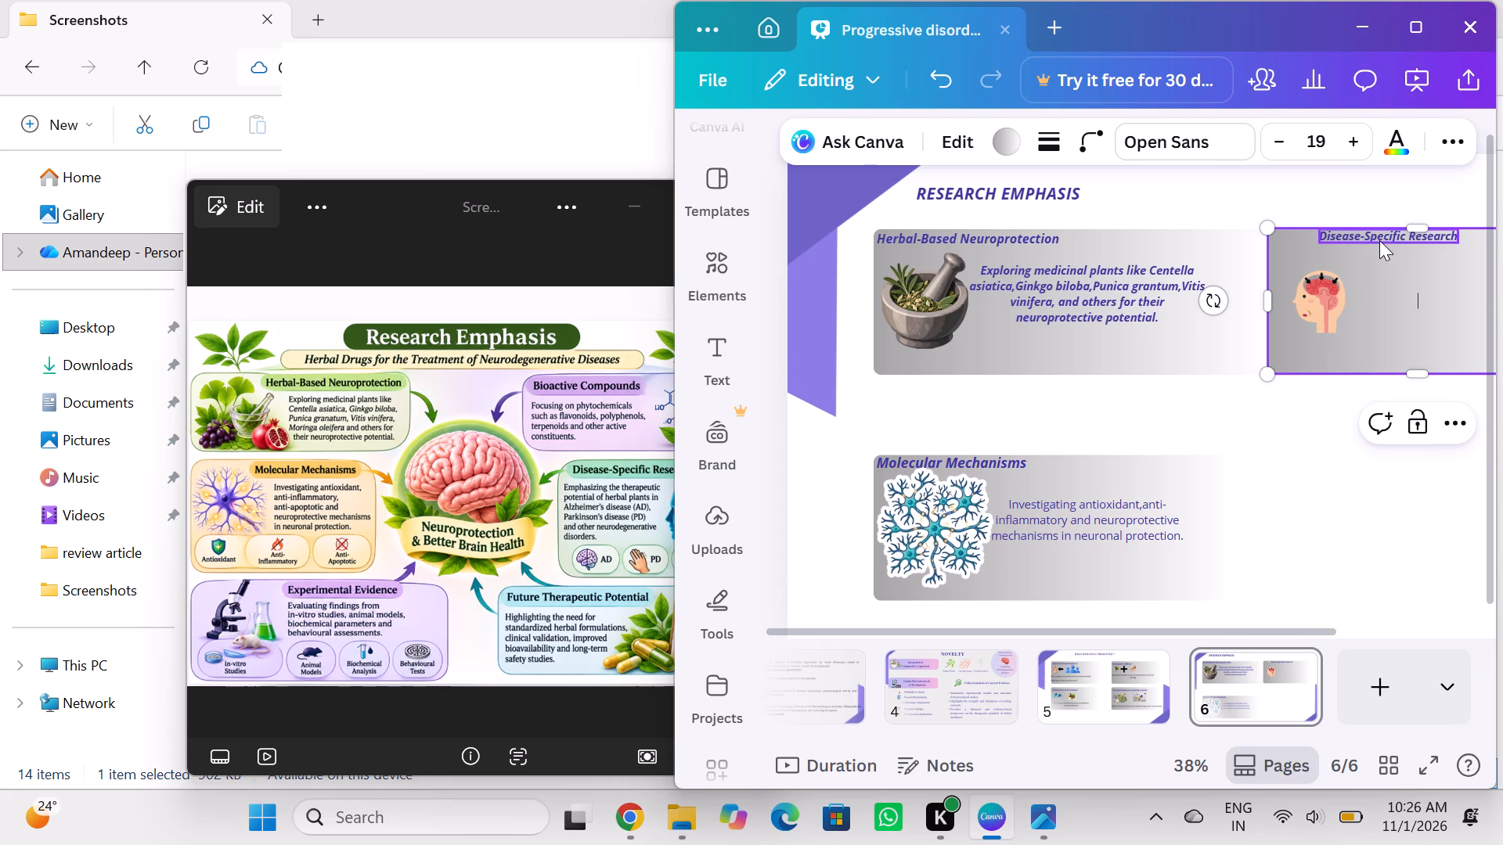
pyautogui.click(1378, 237)
pyautogui.click(1378, 237)
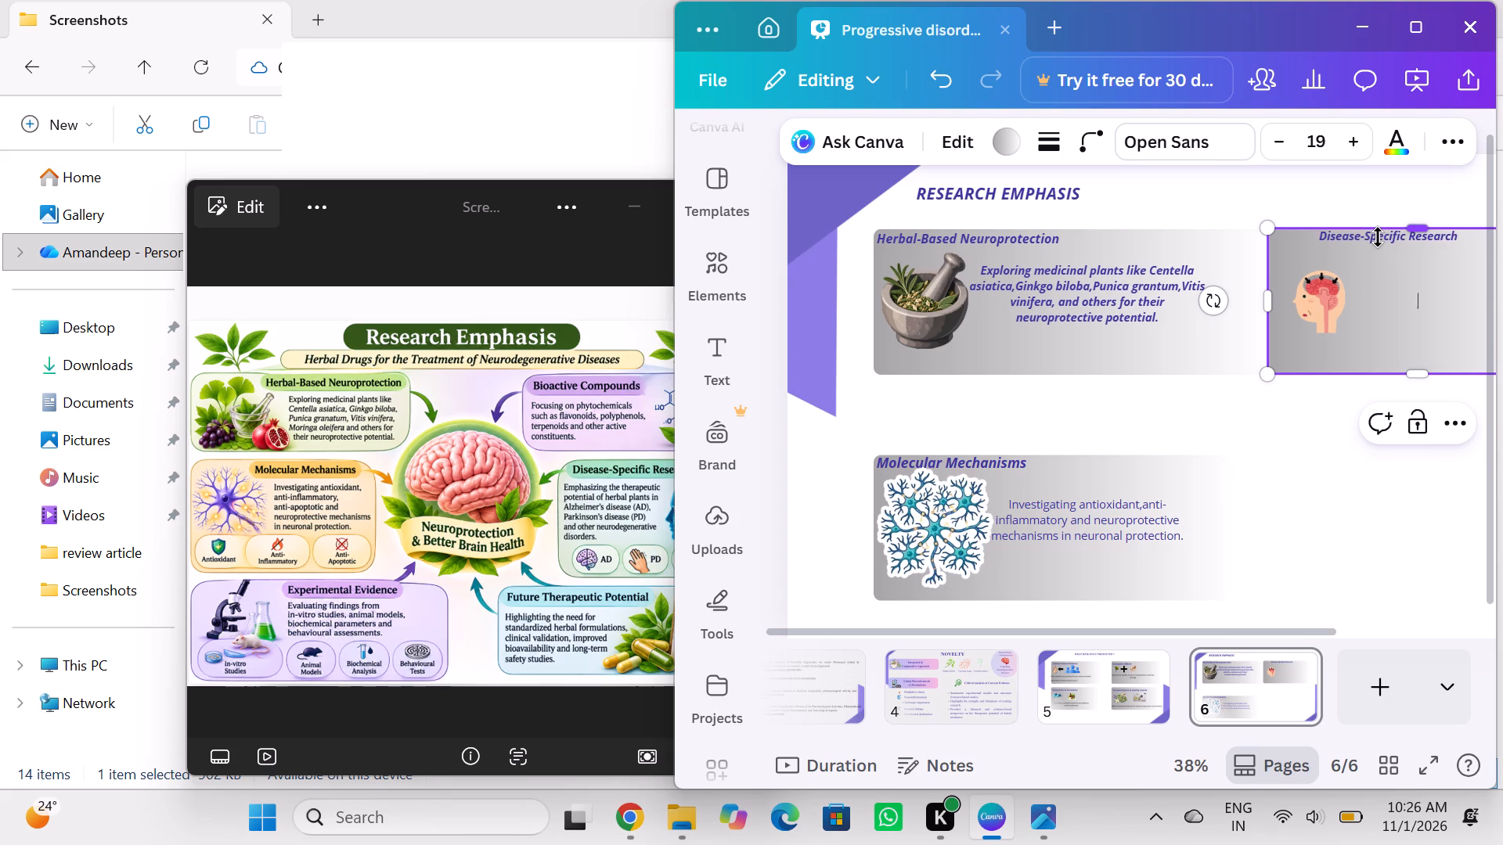
pyautogui.click(1378, 237)
pyautogui.click(1321, 234)
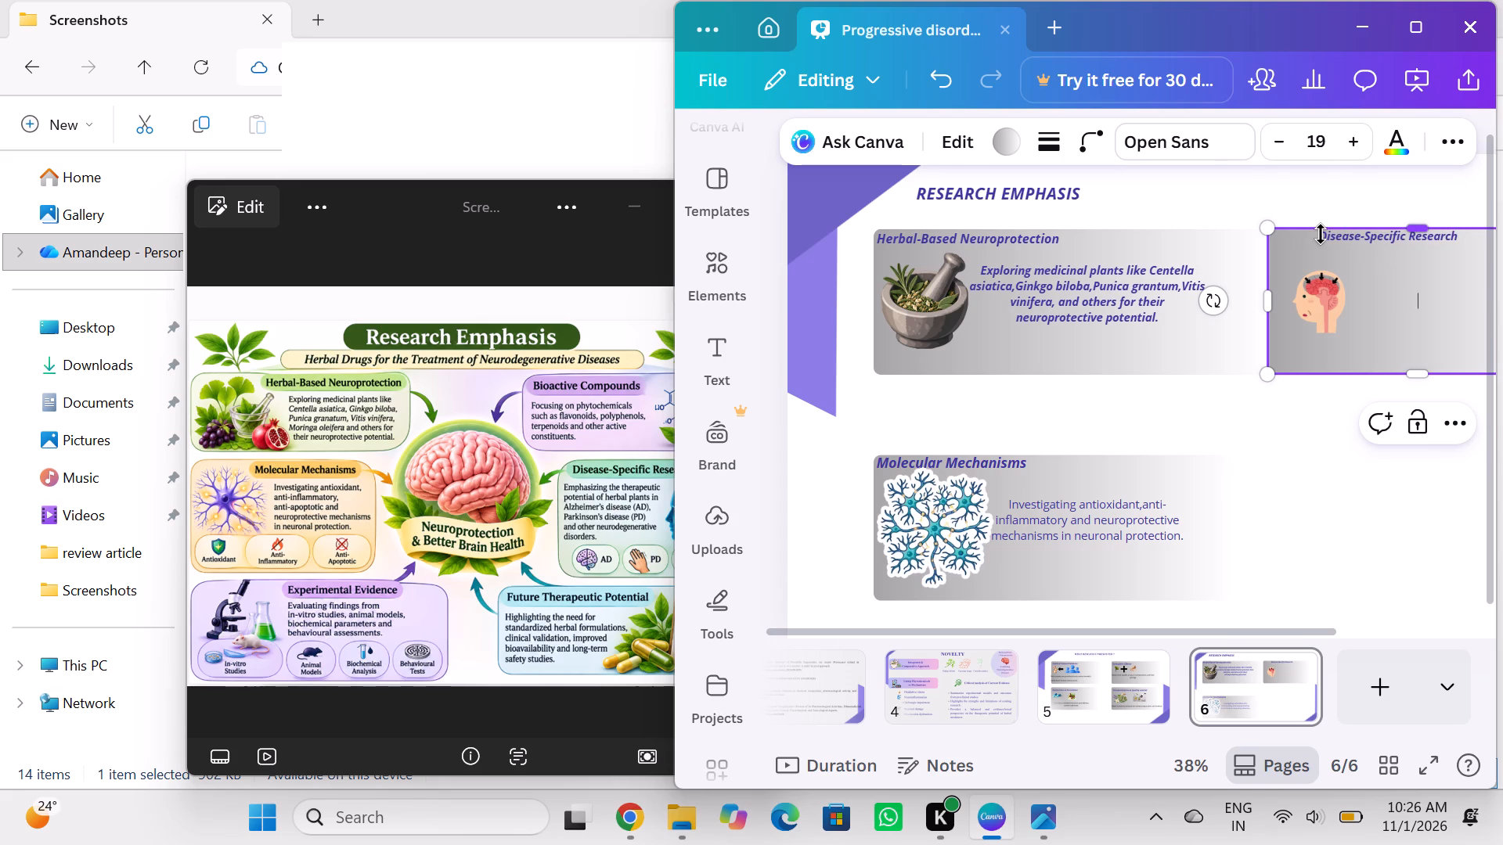
pyautogui.click(1332, 238)
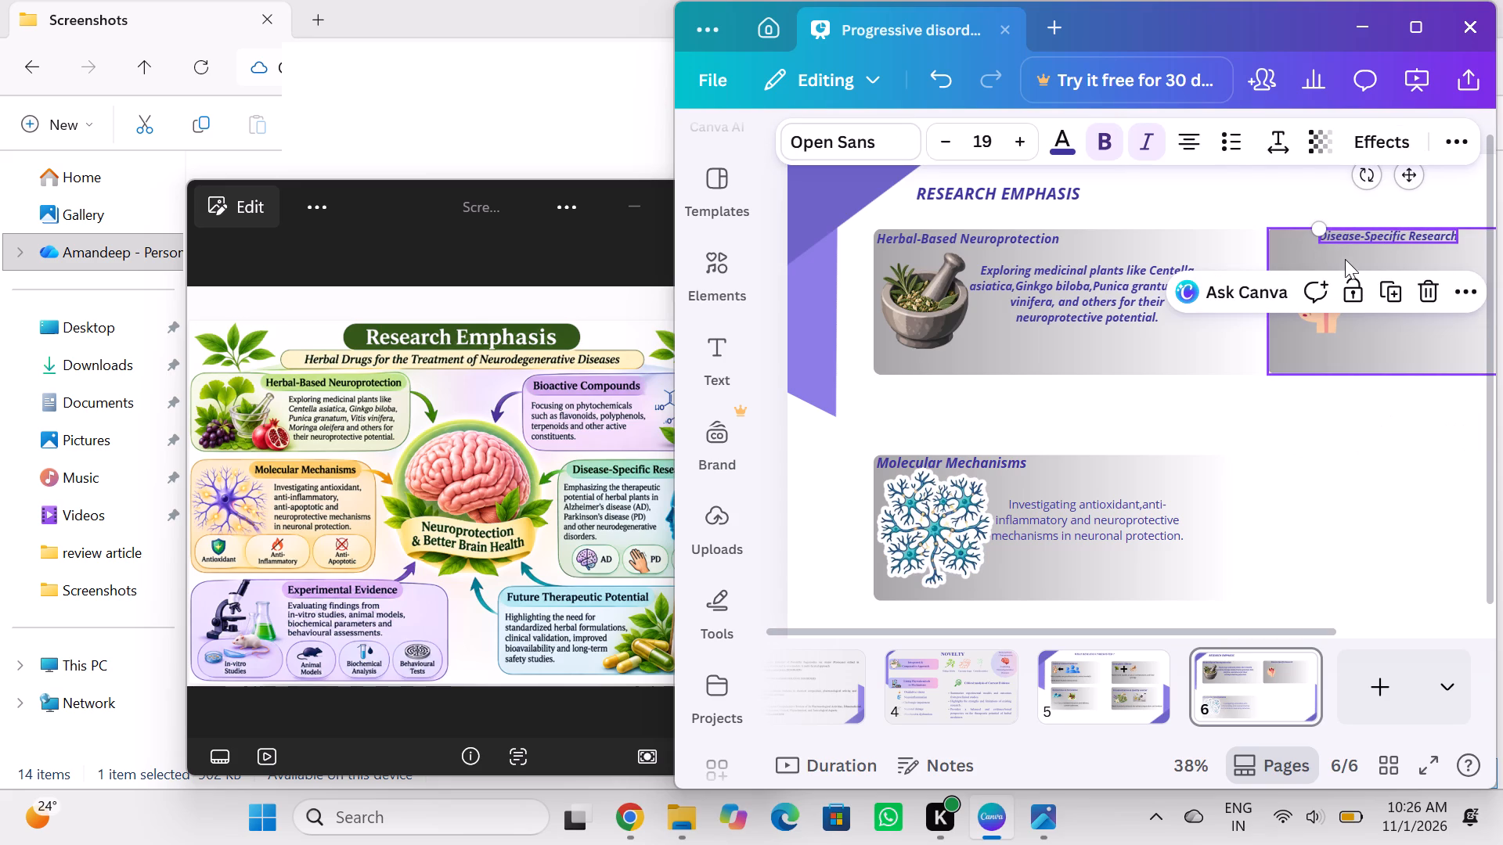
pyautogui.moveTo(1354, 261); pyautogui.dragTo(1341, 260)
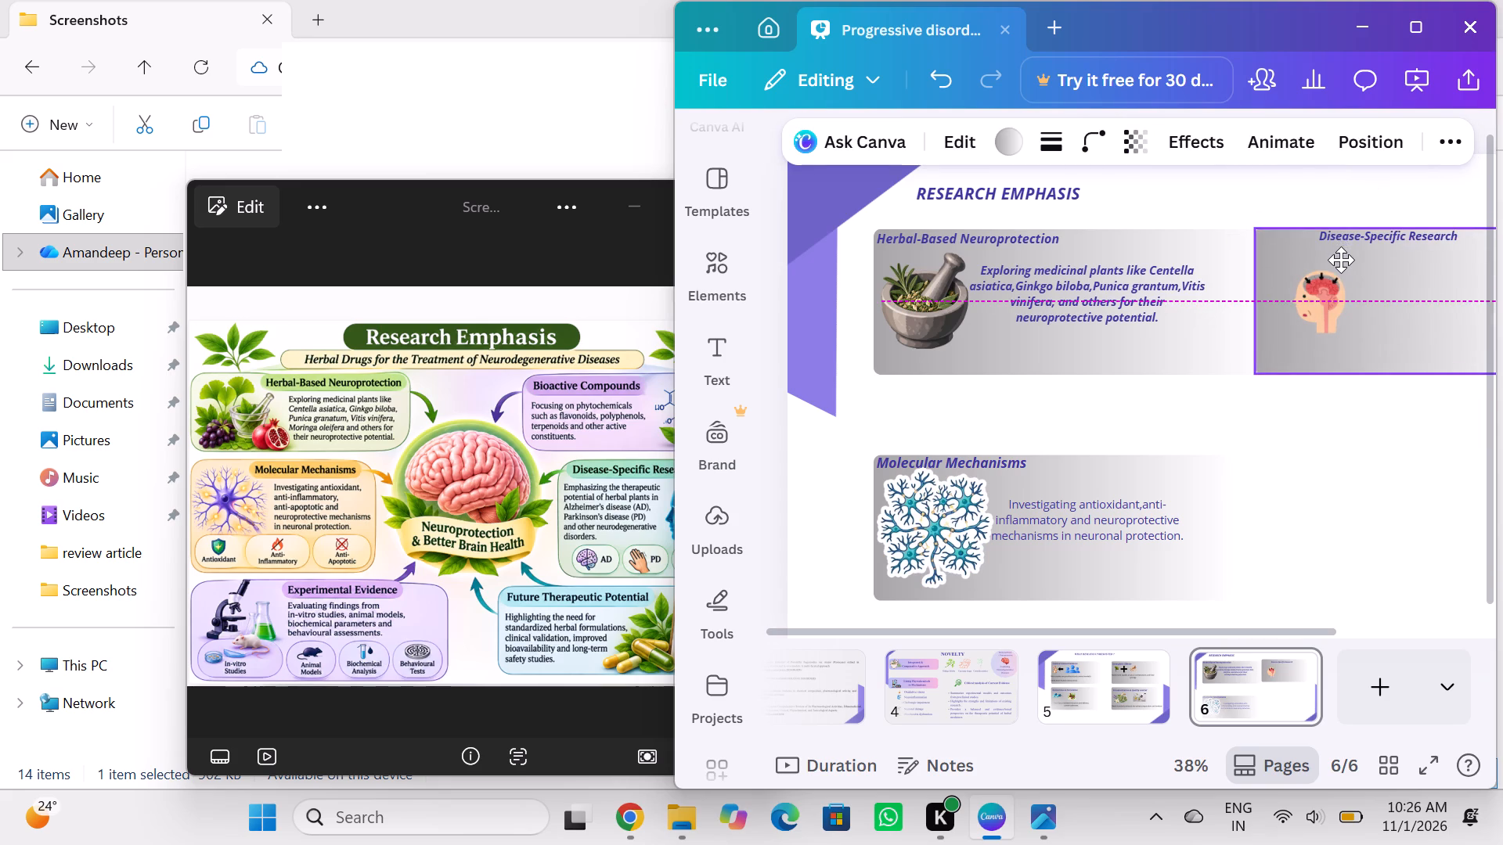
pyautogui.moveTo(1341, 260); pyautogui.dragTo(1341, 259)
# Move the Disease-Specific Research heading into its box's top-left corner, nudging the box slightly closer to the Herbal-Based Neuroprotection box.
pyautogui.doubleClick(1362, 239)
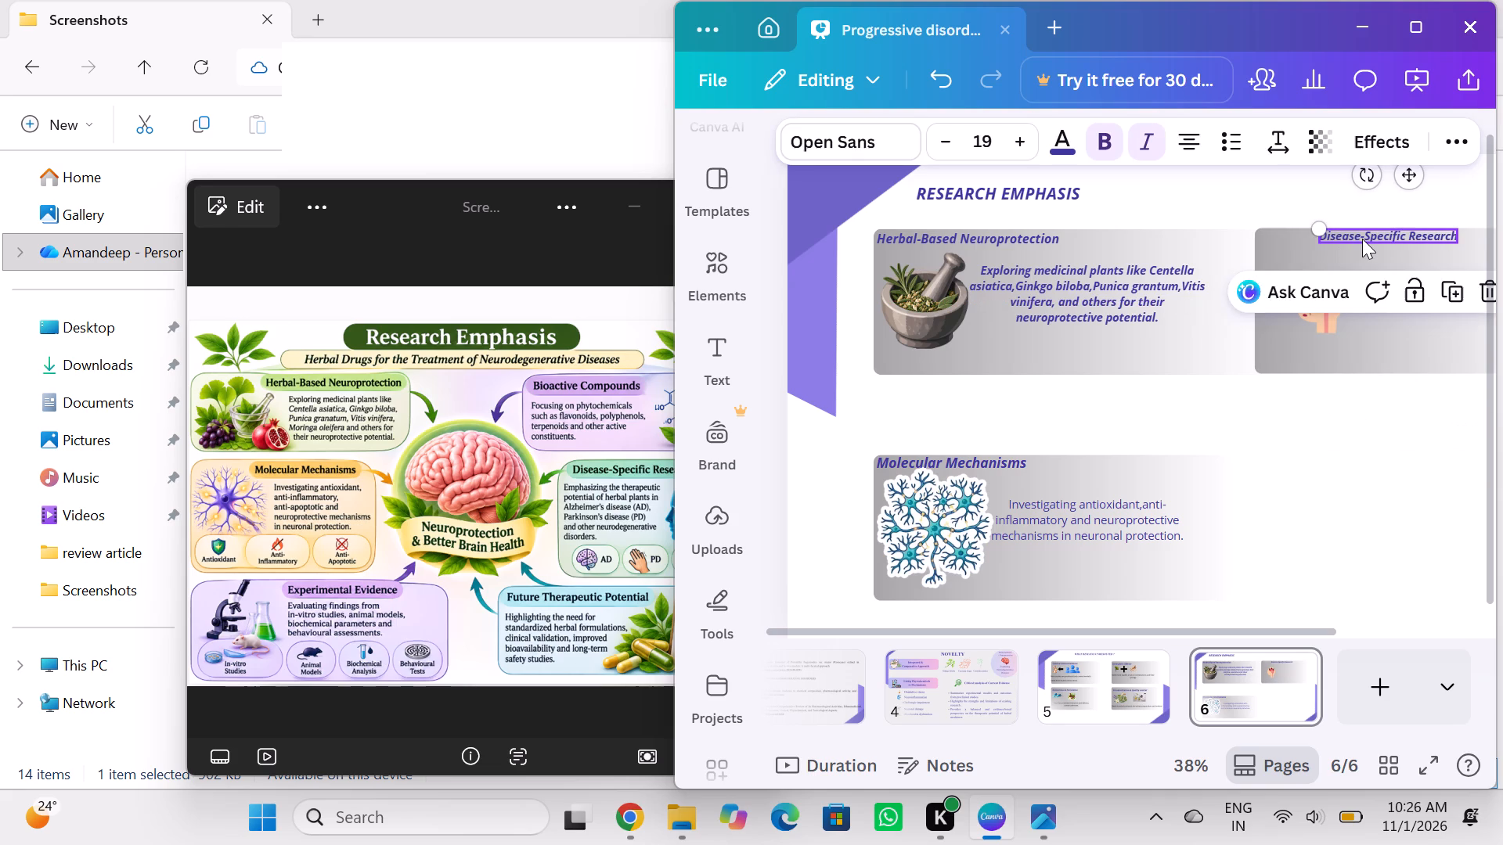
pyautogui.click(1395, 253)
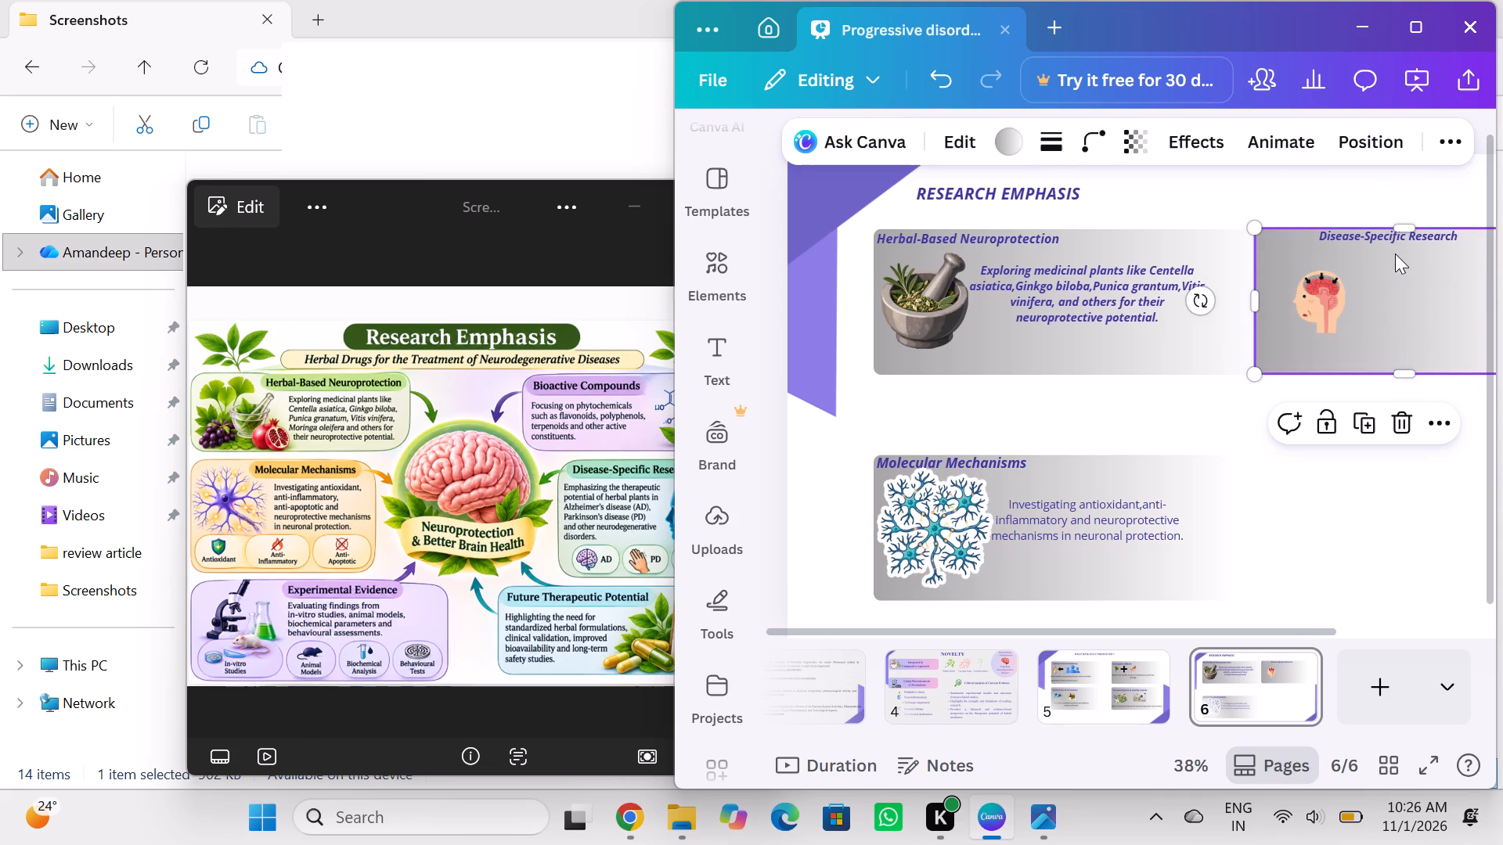
pyautogui.click(1393, 242)
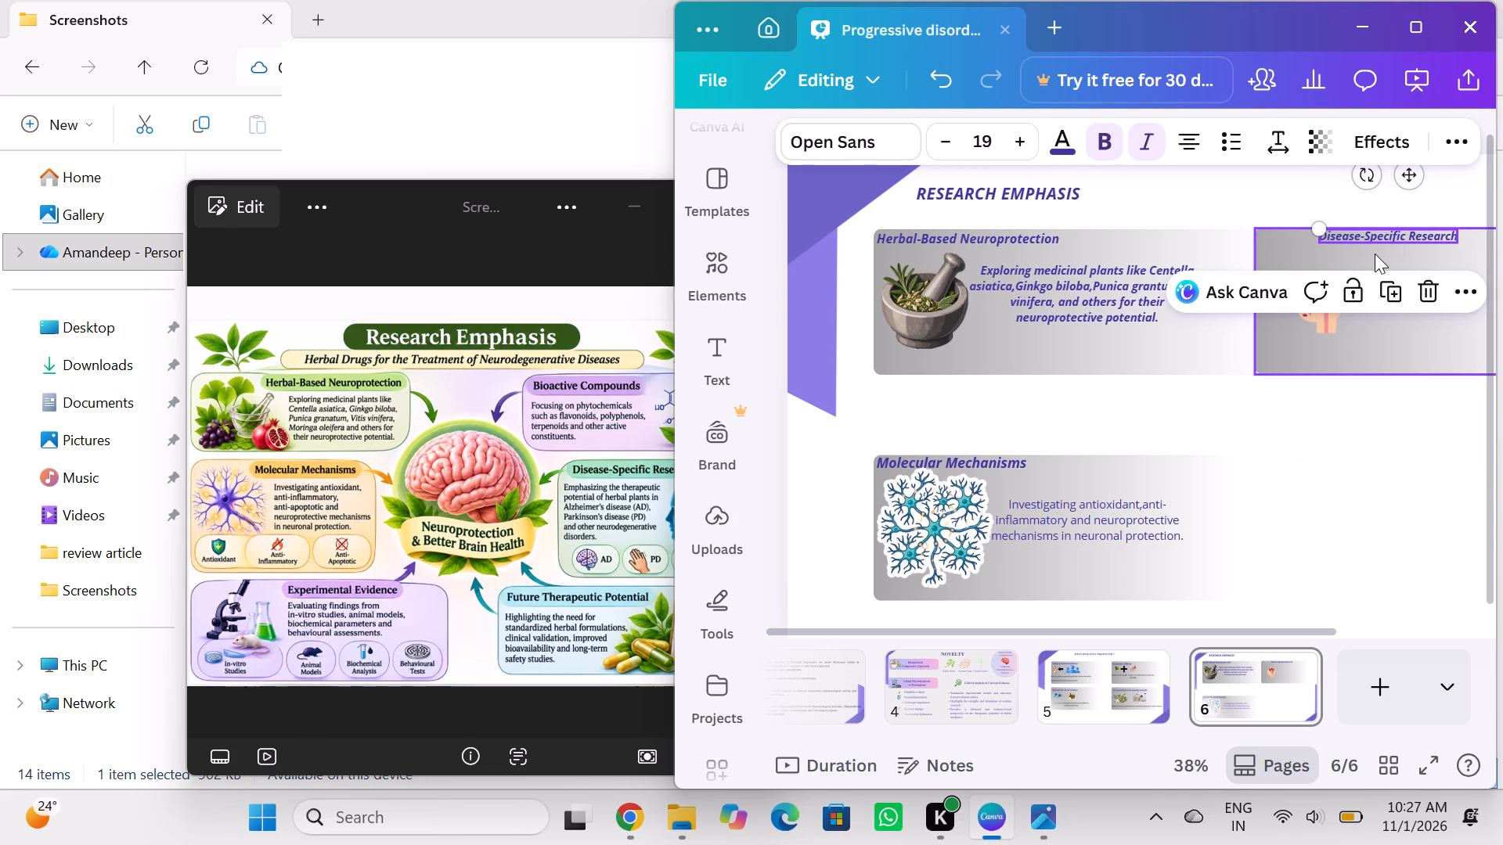
pyautogui.moveTo(1370, 234); pyautogui.dragTo(1322, 243)
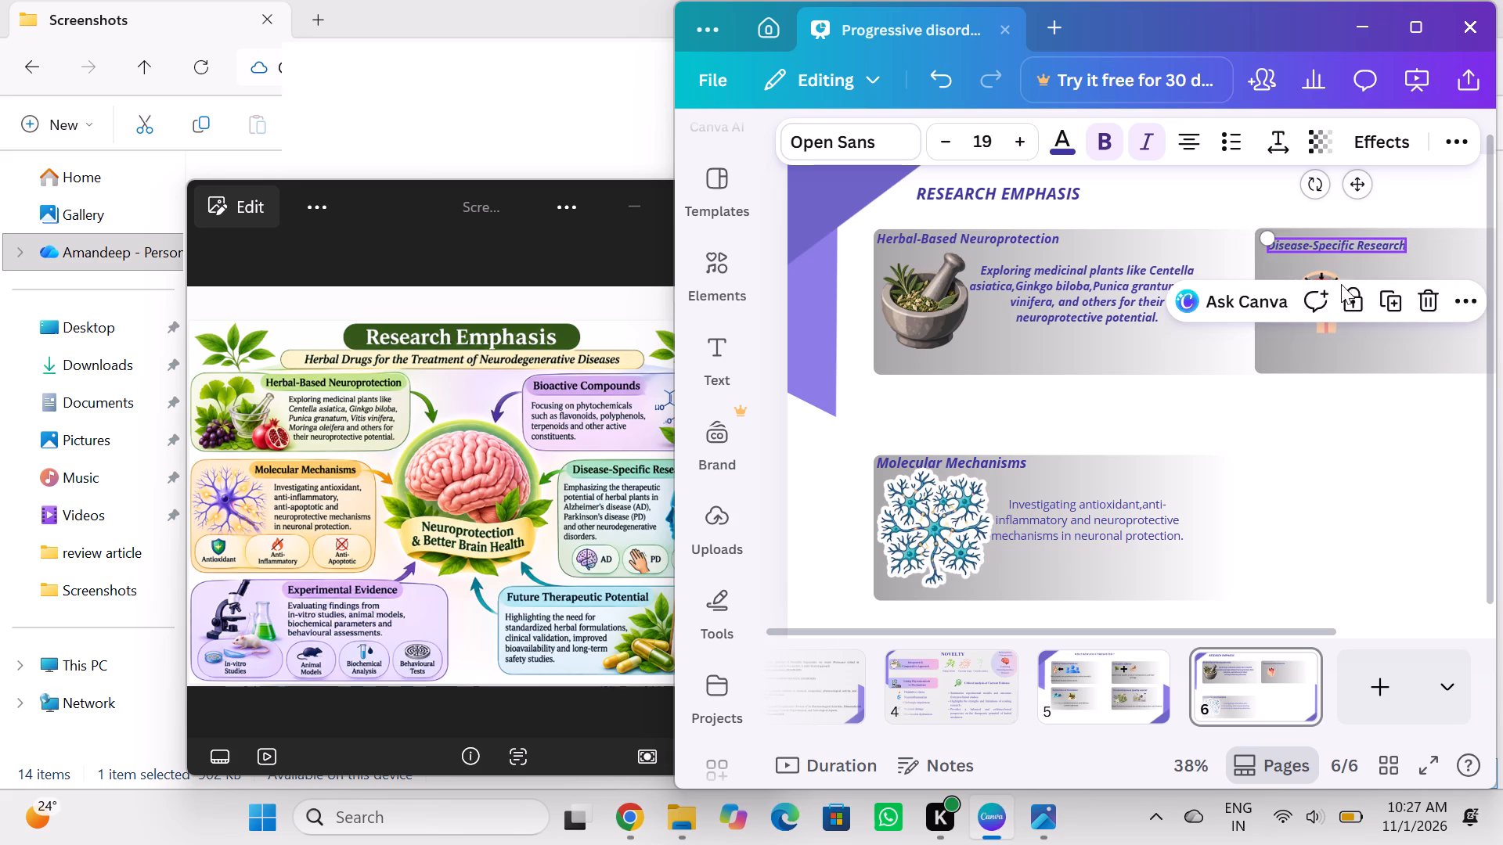
pyautogui.moveTo(1324, 236); pyautogui.dragTo(1314, 236)
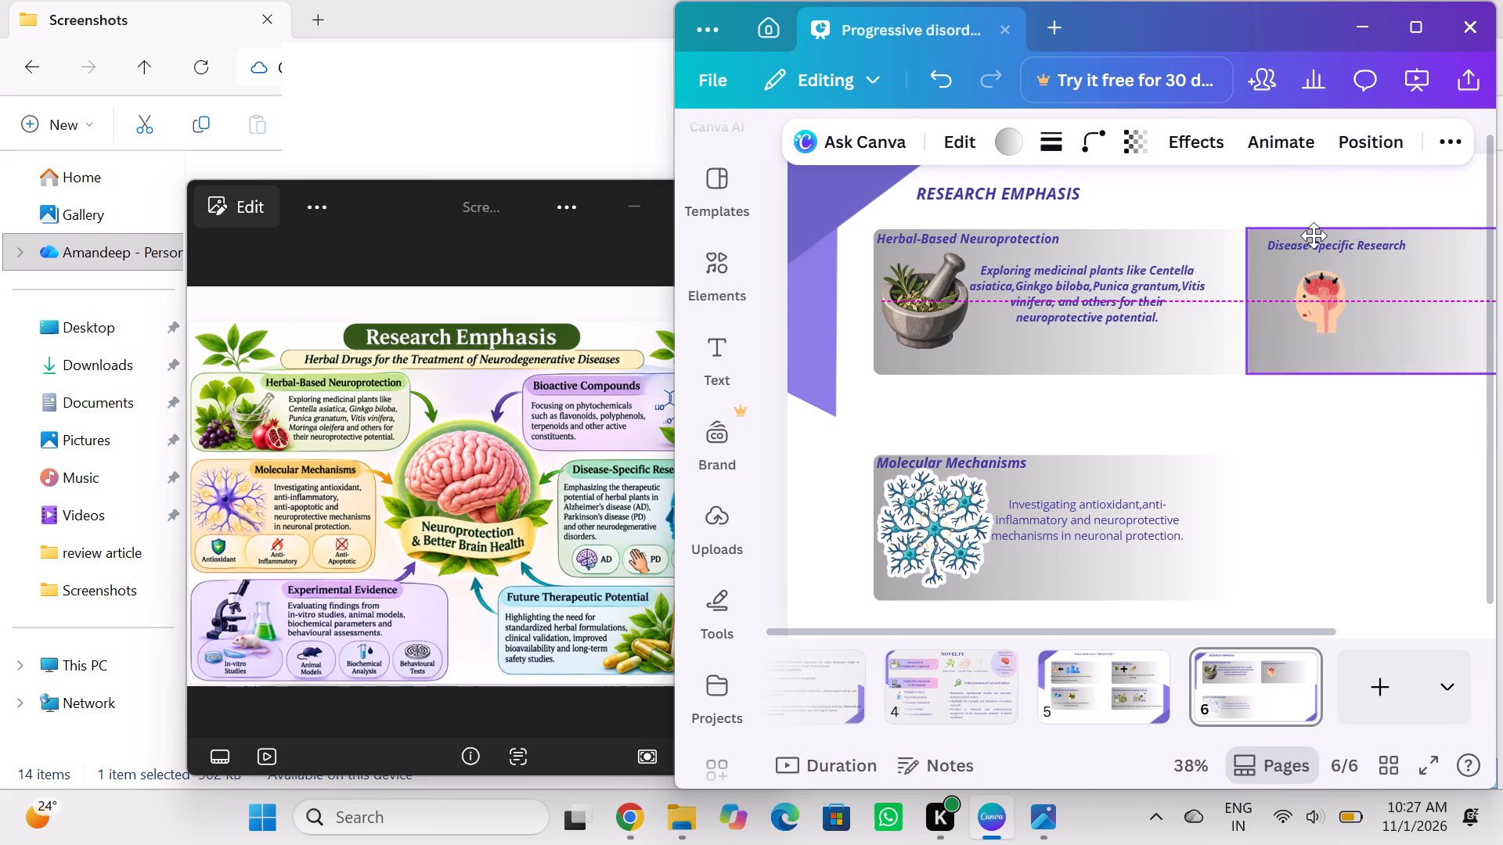
pyautogui.moveTo(1314, 236); pyautogui.dragTo(1317, 237)
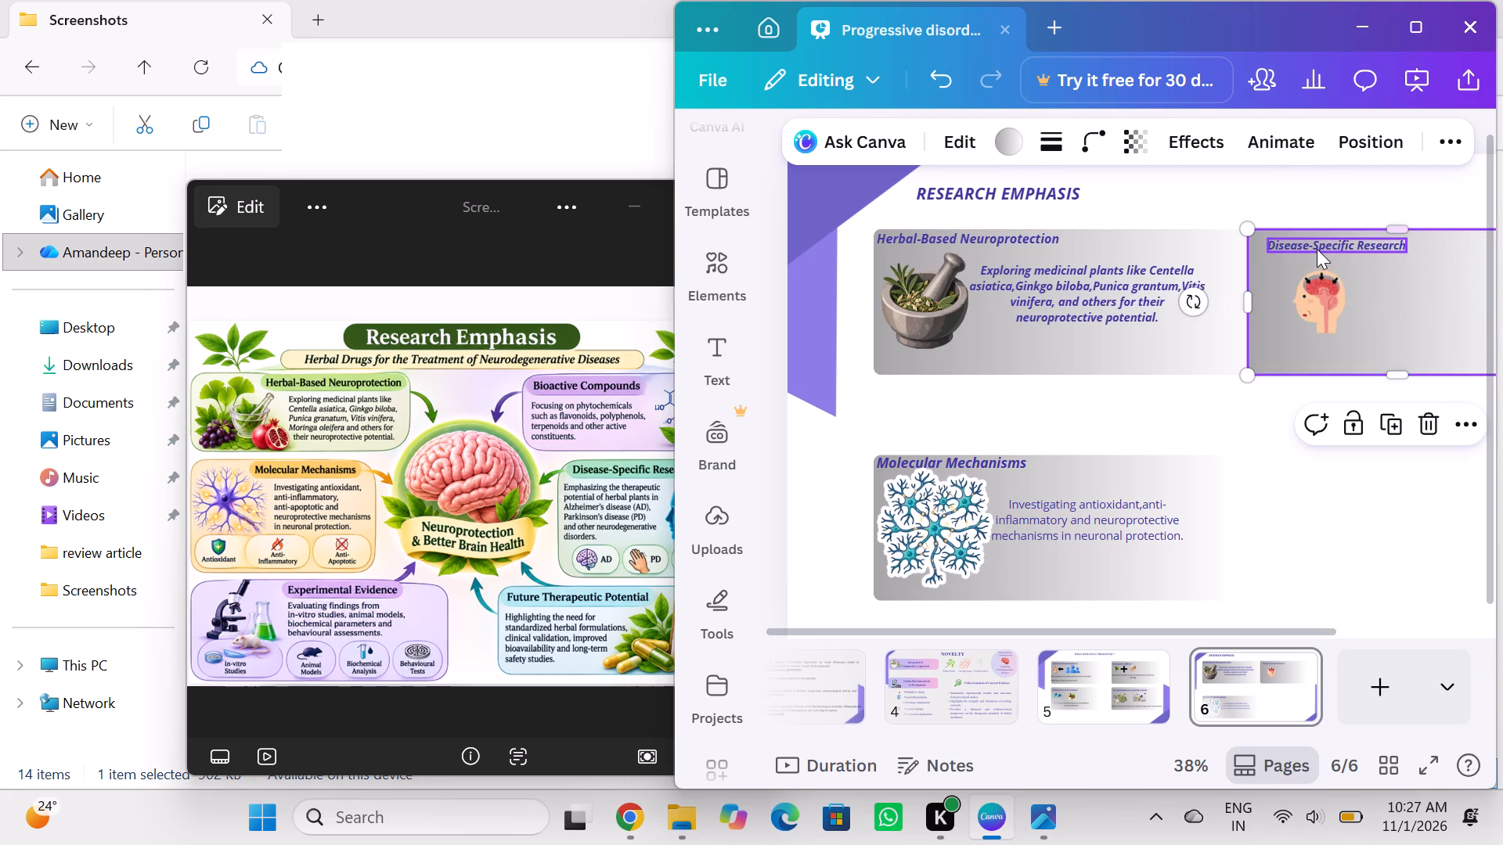
pyautogui.moveTo(1317, 249); pyautogui.dragTo(1302, 246)
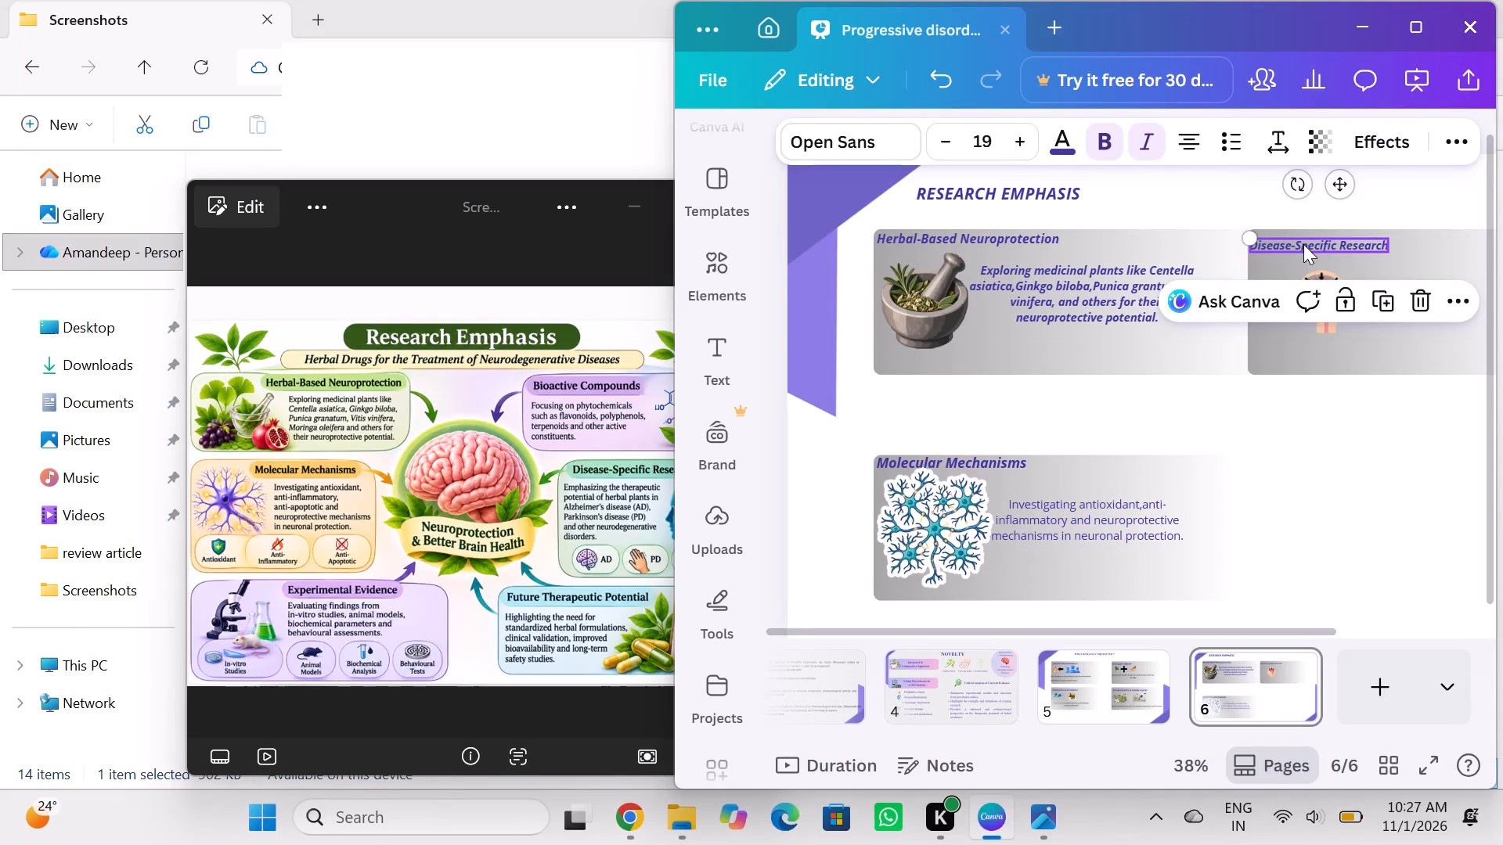
pyautogui.click(1303, 244)
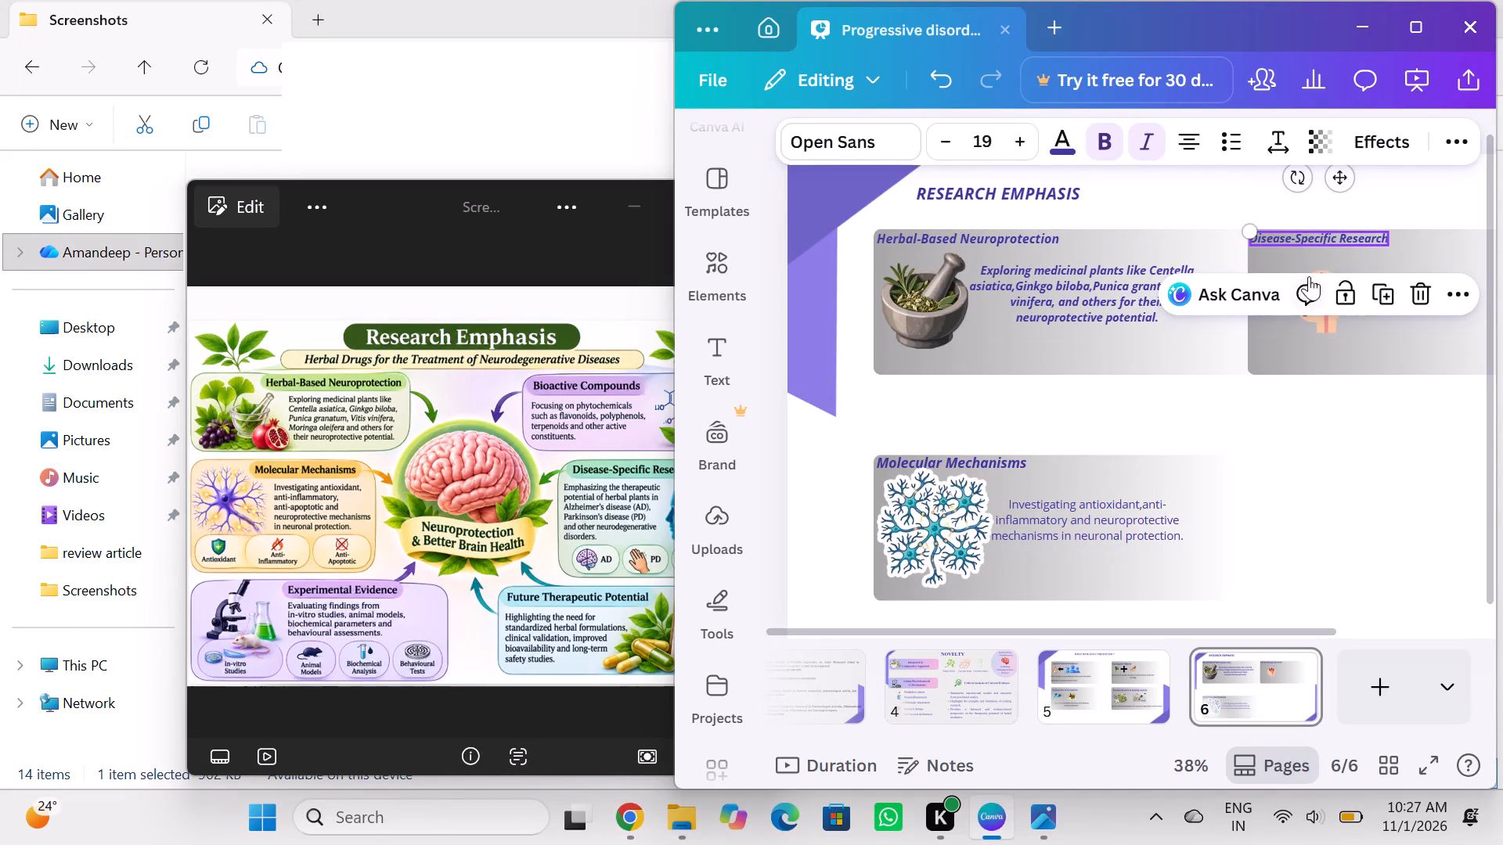
pyautogui.click(1353, 400)
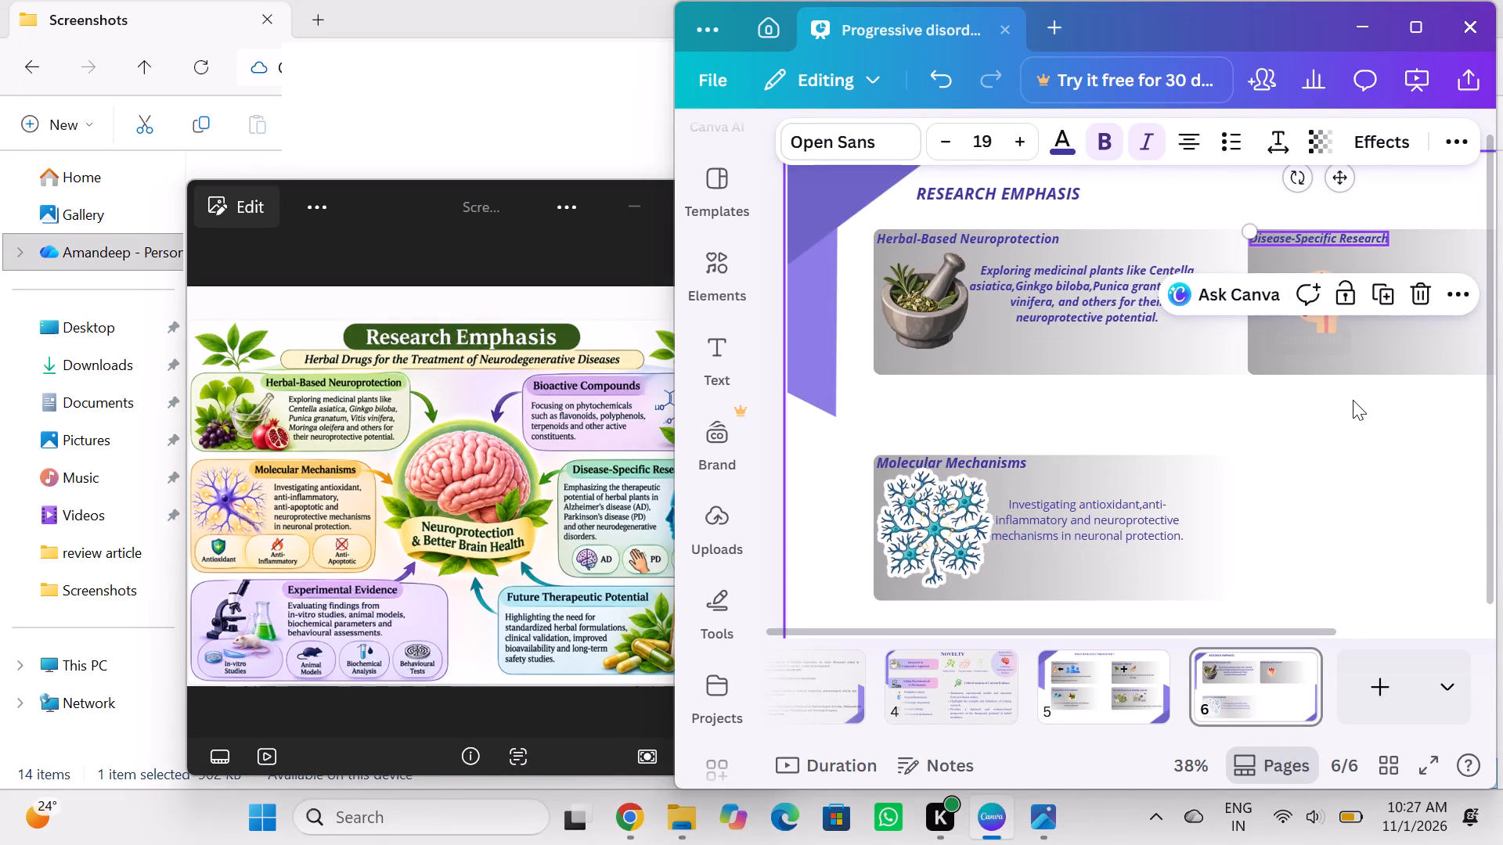
# Move the red-brain head graphic near the left edge of the Disease-Specific Research box and enlarge it to fill the height below the heading.
pyautogui.moveTo(1339, 320); pyautogui.dragTo(1303, 318)
pyautogui.moveTo(1303, 333); pyautogui.dragTo(1308, 340)
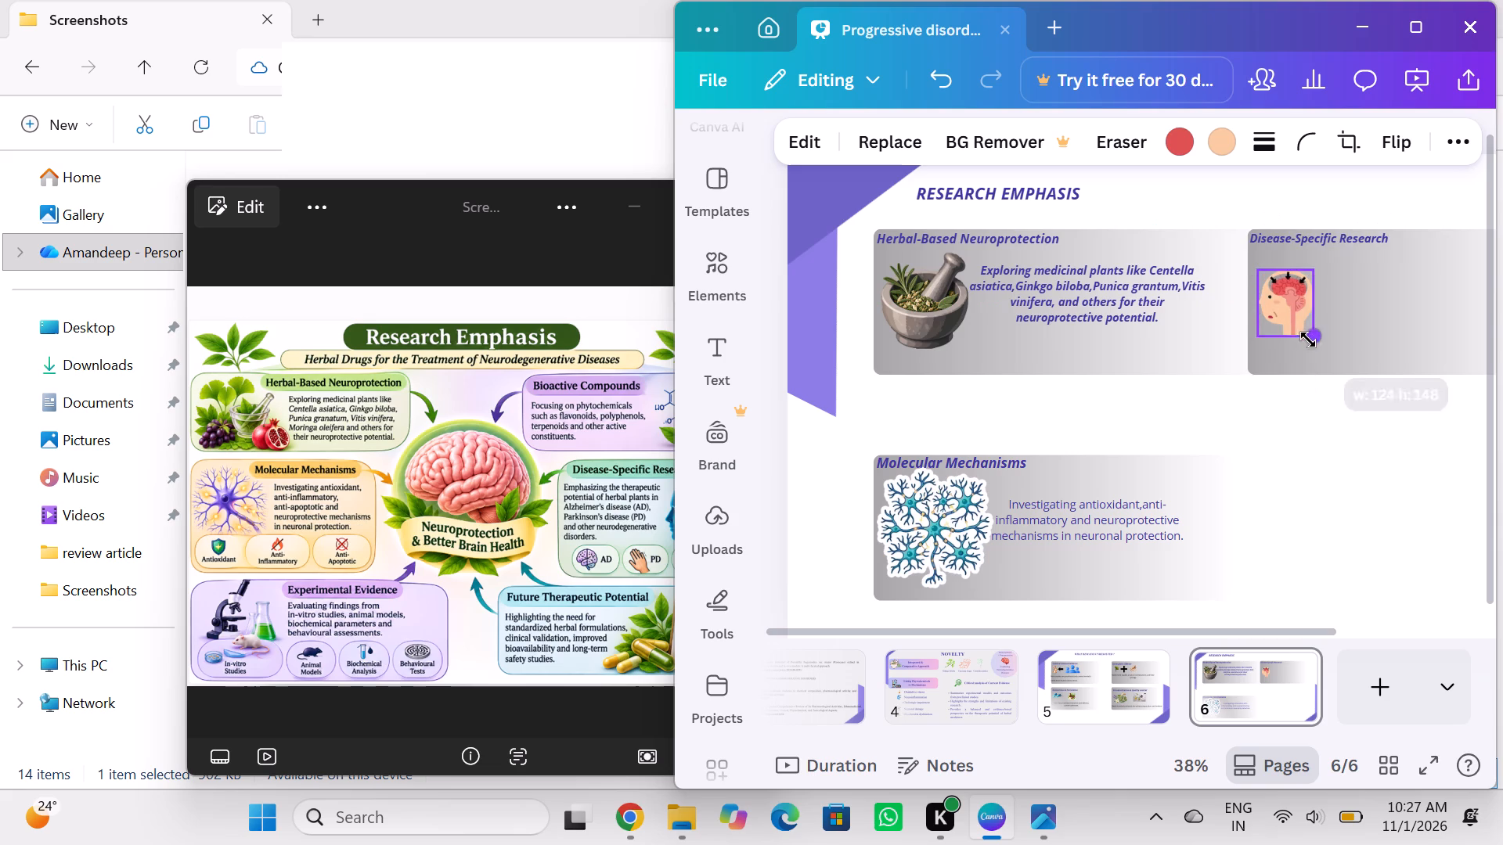
pyautogui.moveTo(1308, 340); pyautogui.dragTo(1325, 357)
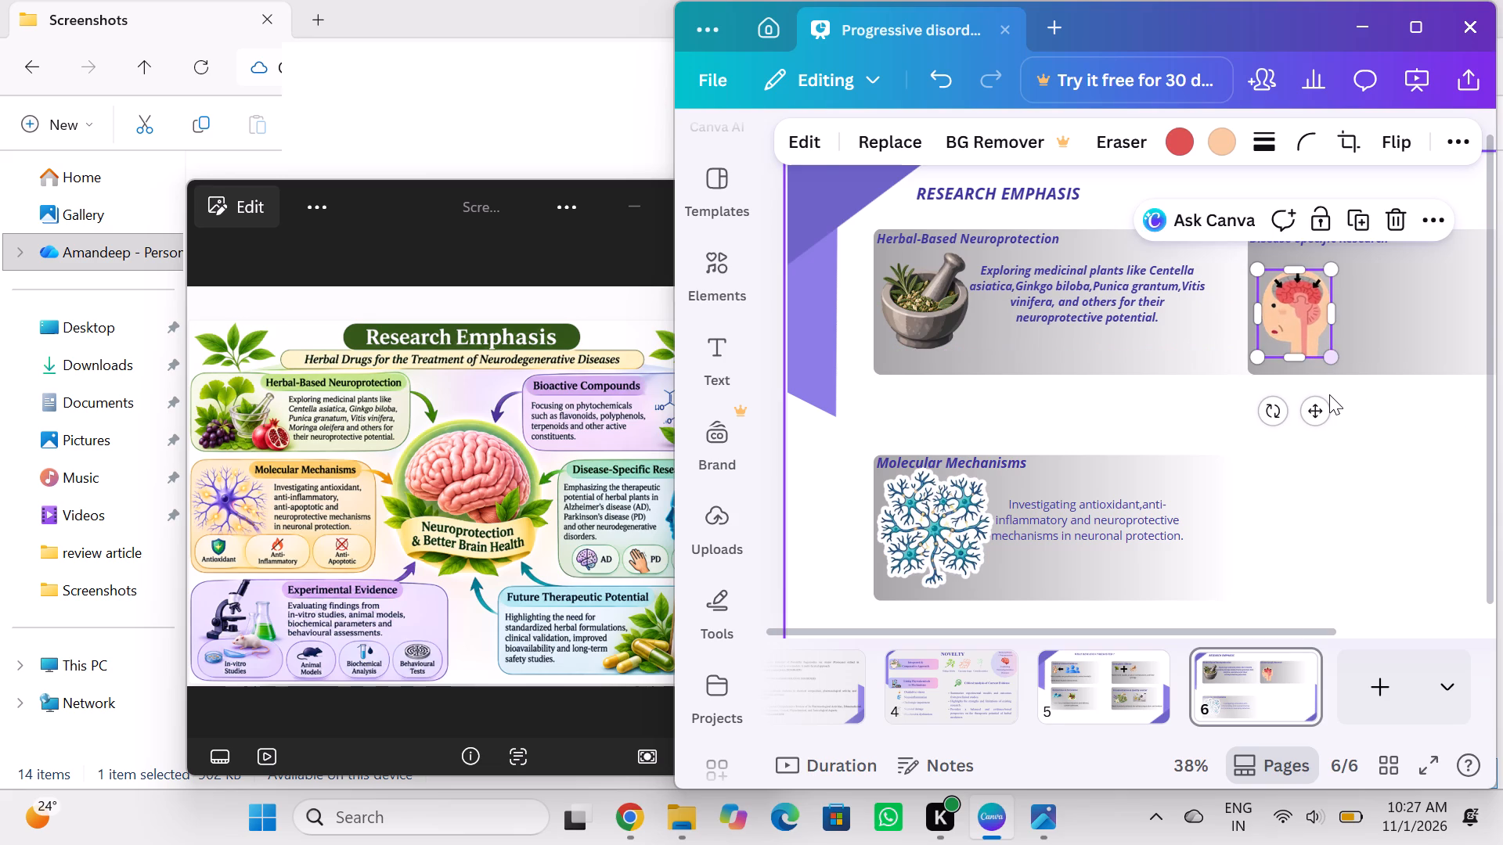
pyautogui.click(1329, 394)
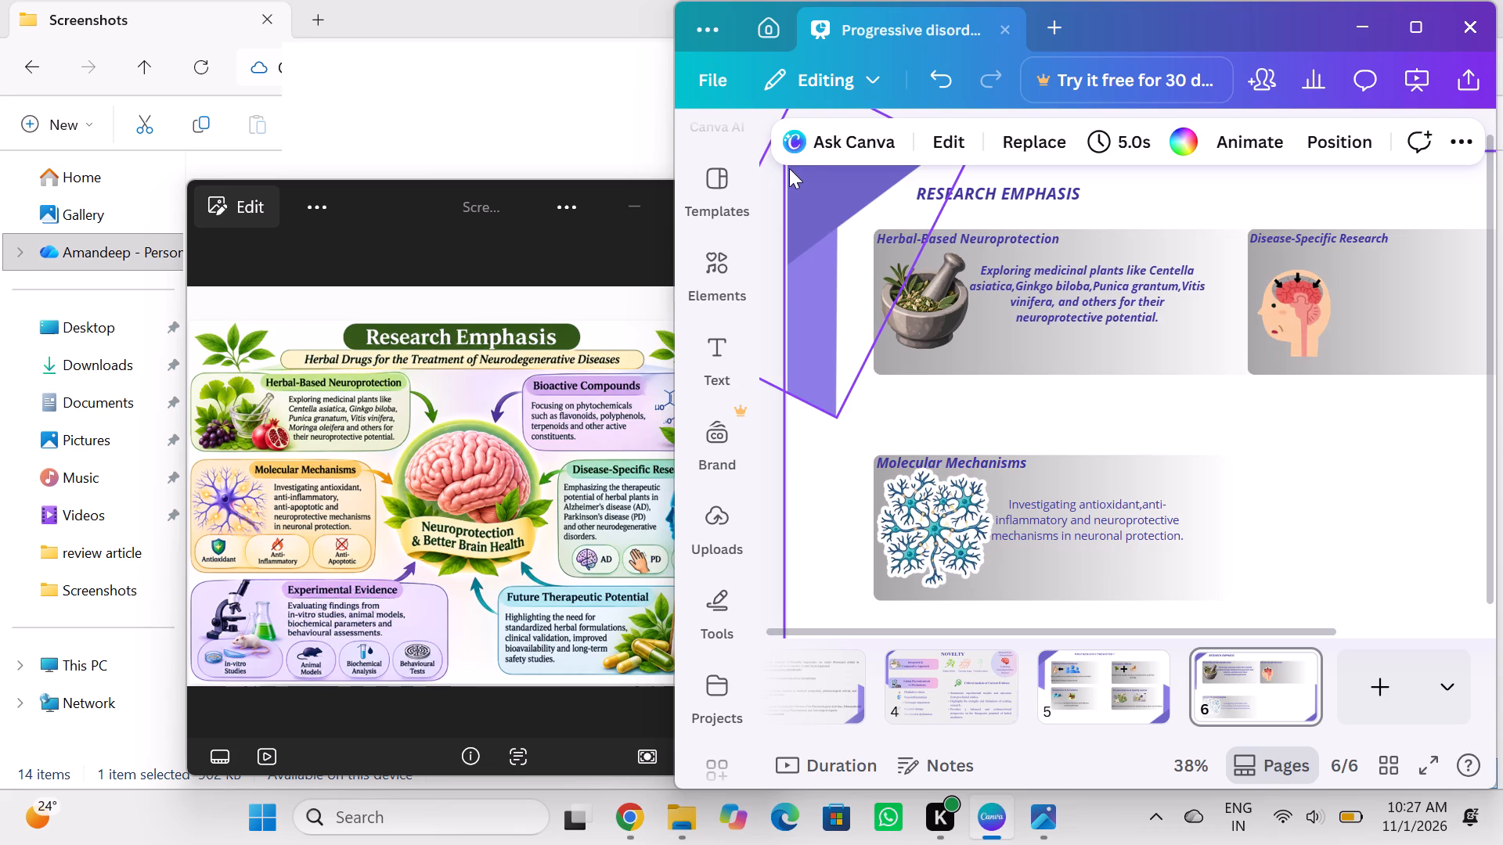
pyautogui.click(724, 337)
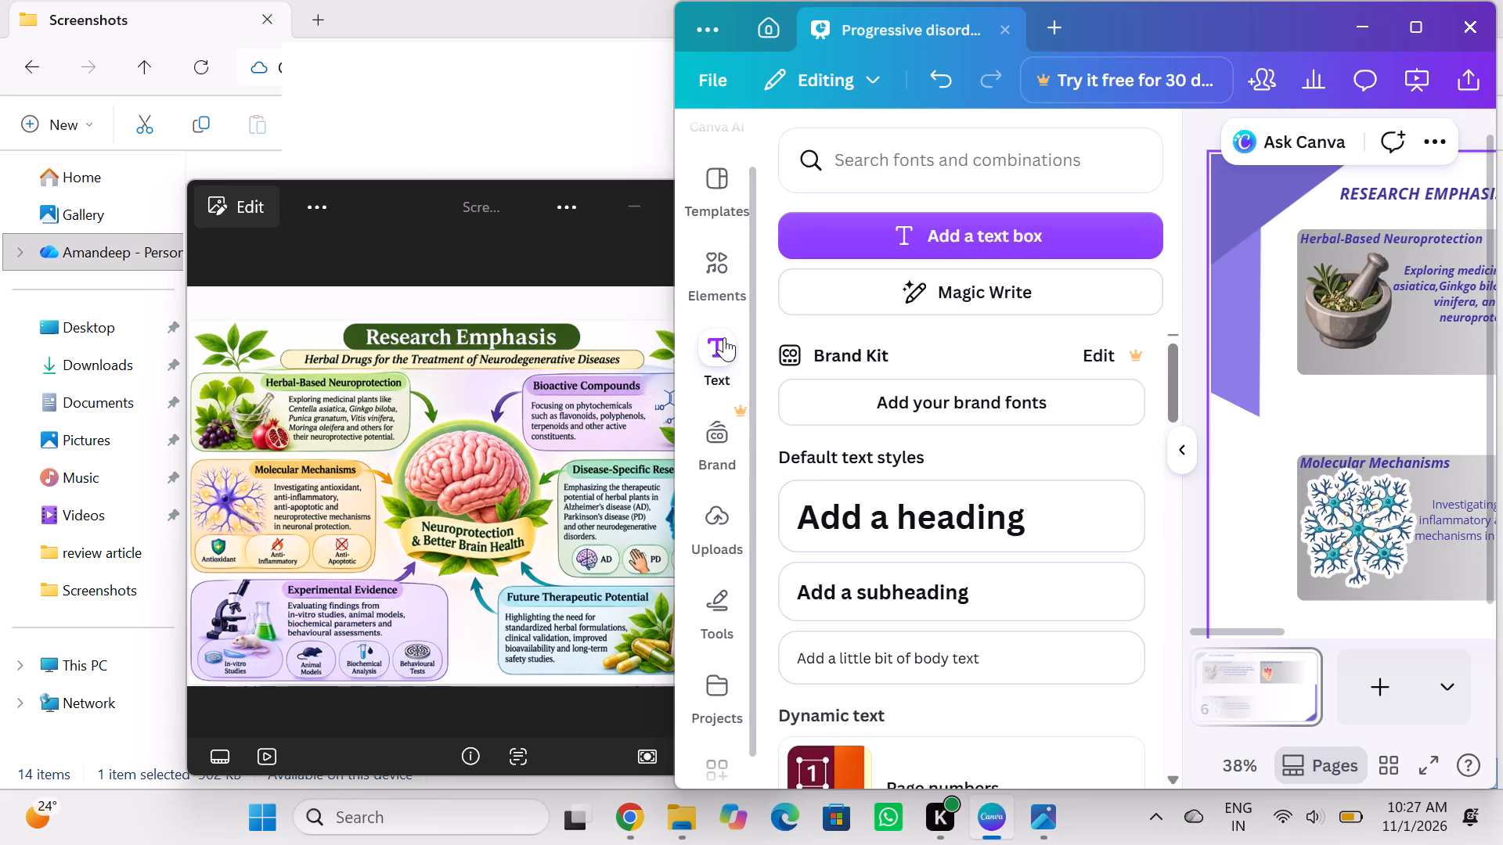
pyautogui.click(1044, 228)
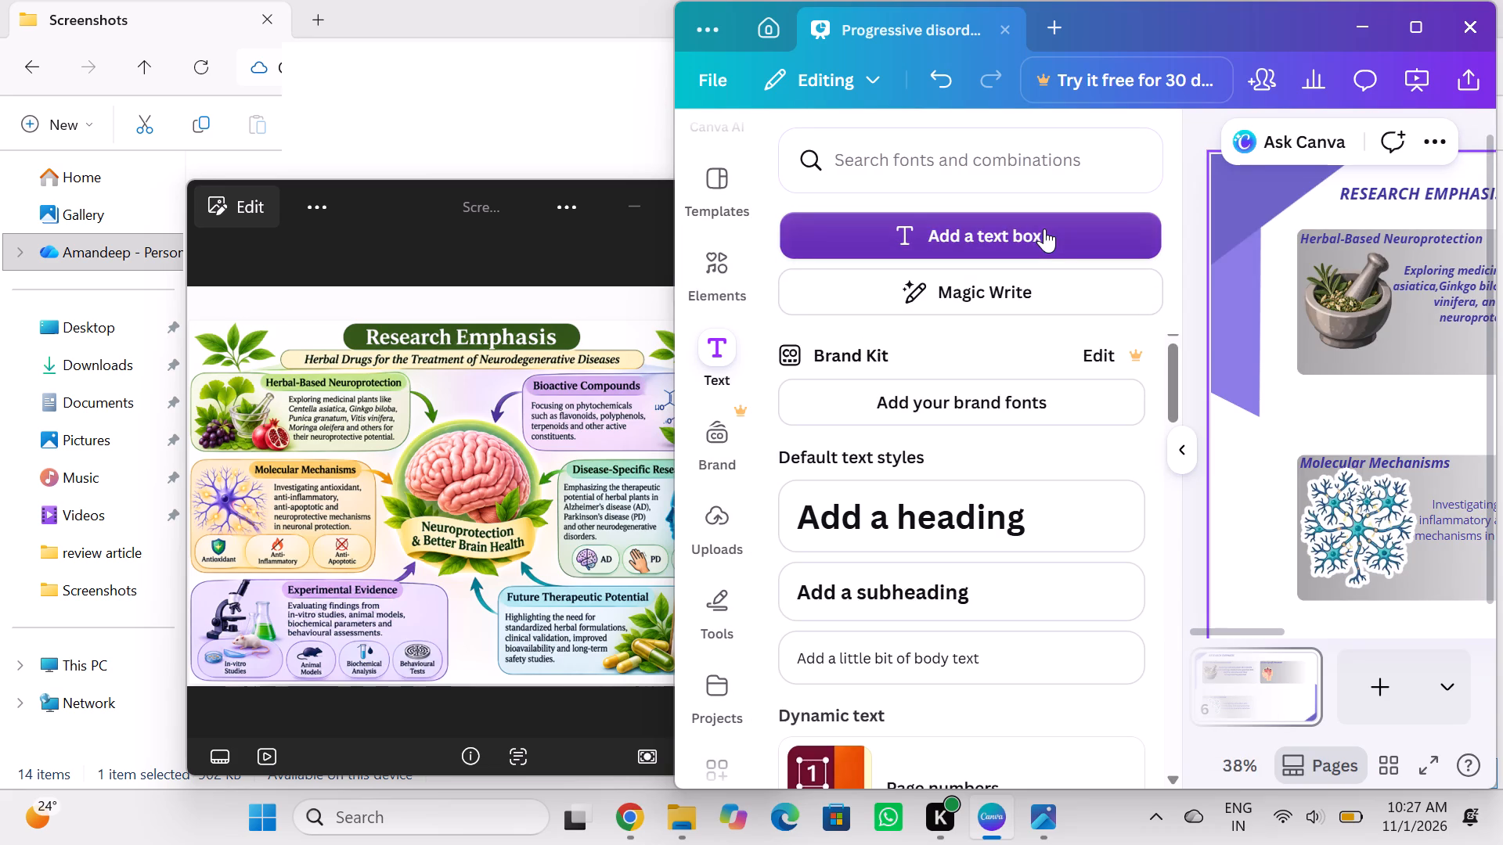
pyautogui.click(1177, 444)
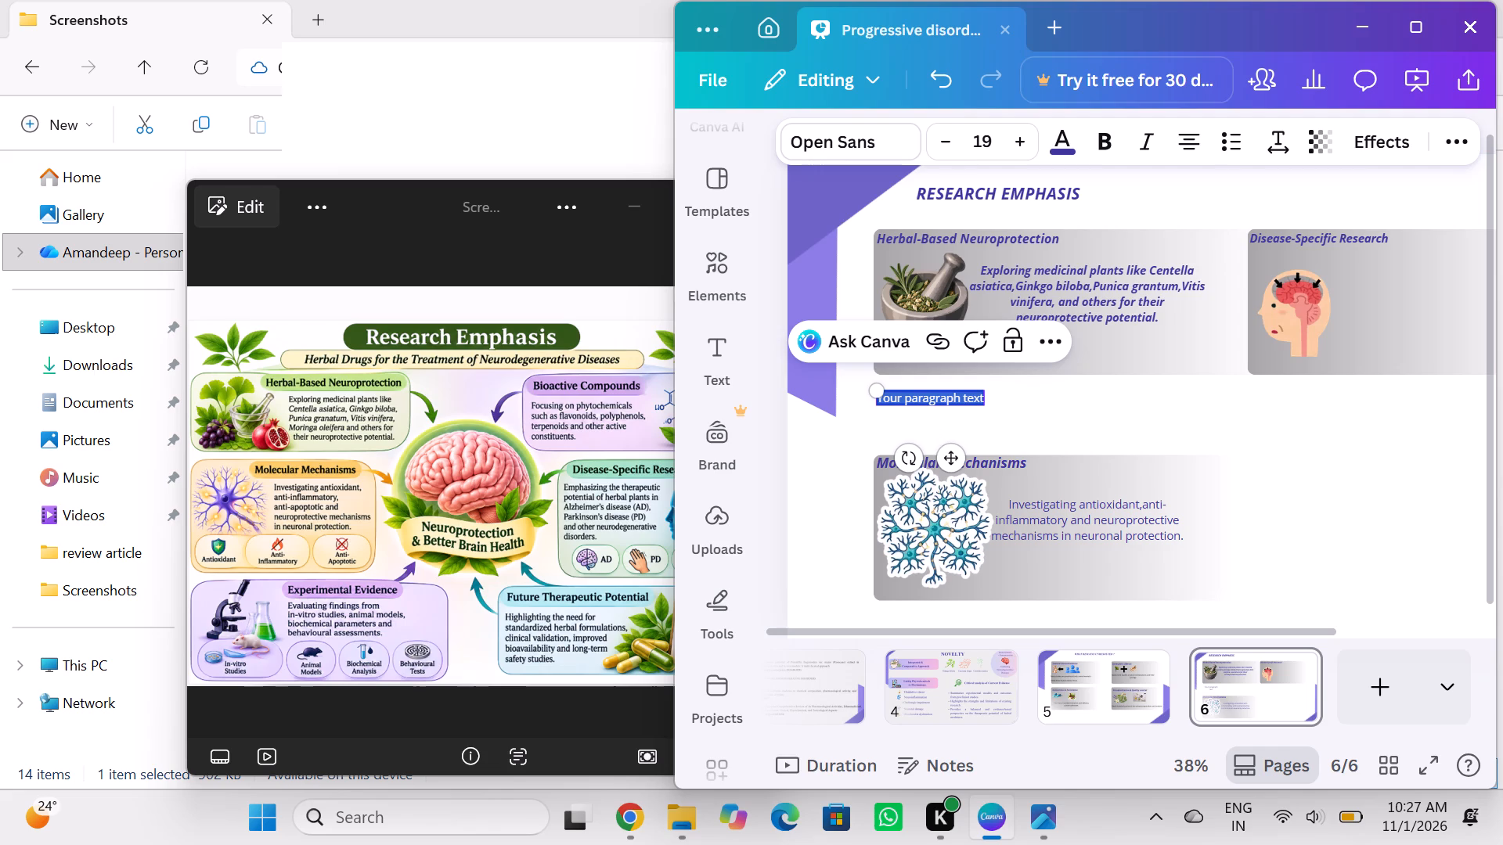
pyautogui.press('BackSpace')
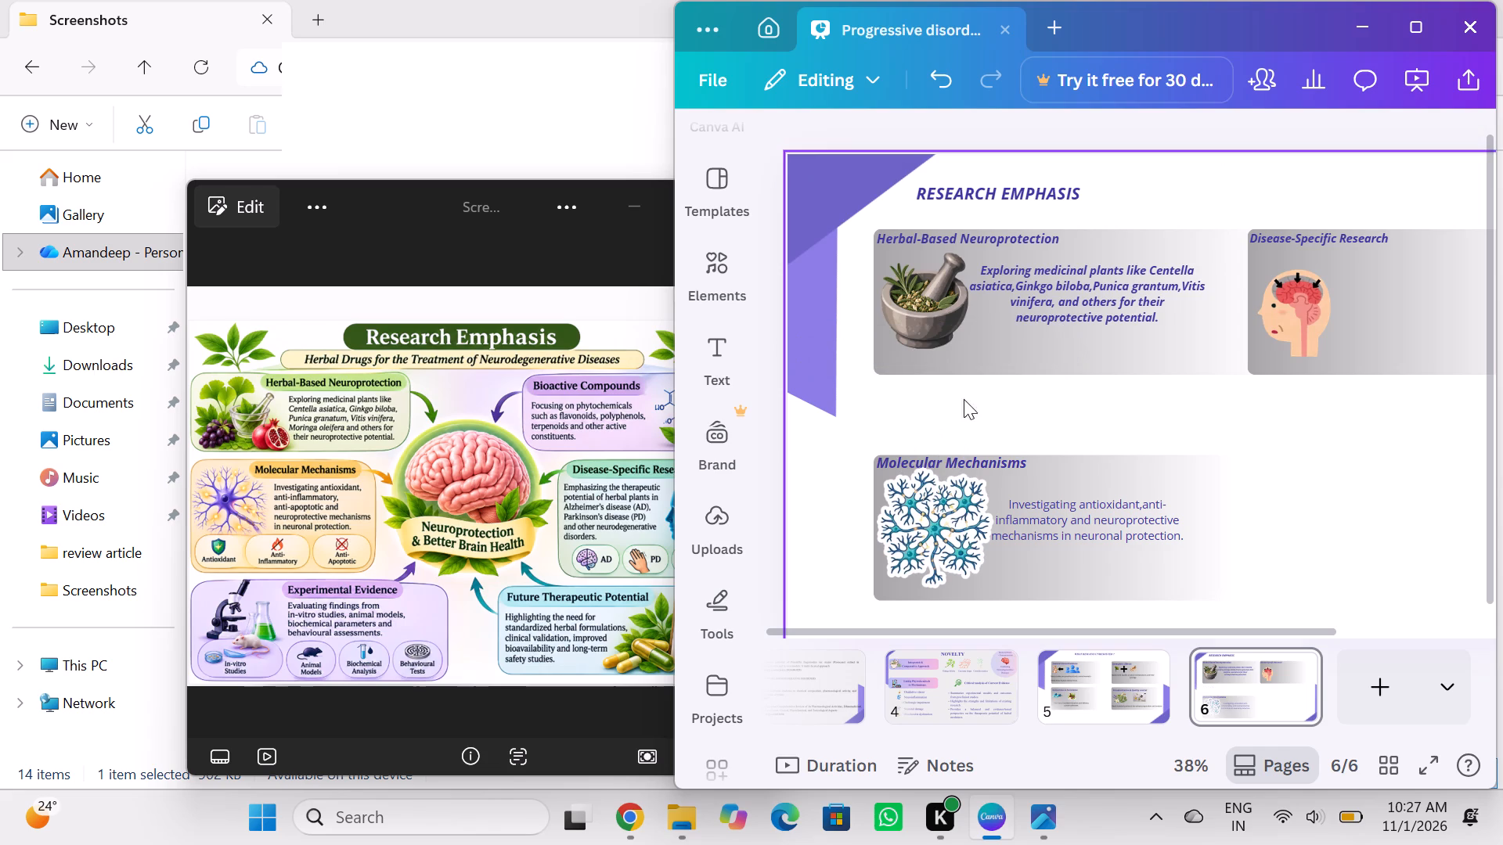
# Add a text box between the Herbal-Based Neuroprotection and Molecular Mechanisms boxes and delete its placeholder text.
pyautogui.click(705, 355)
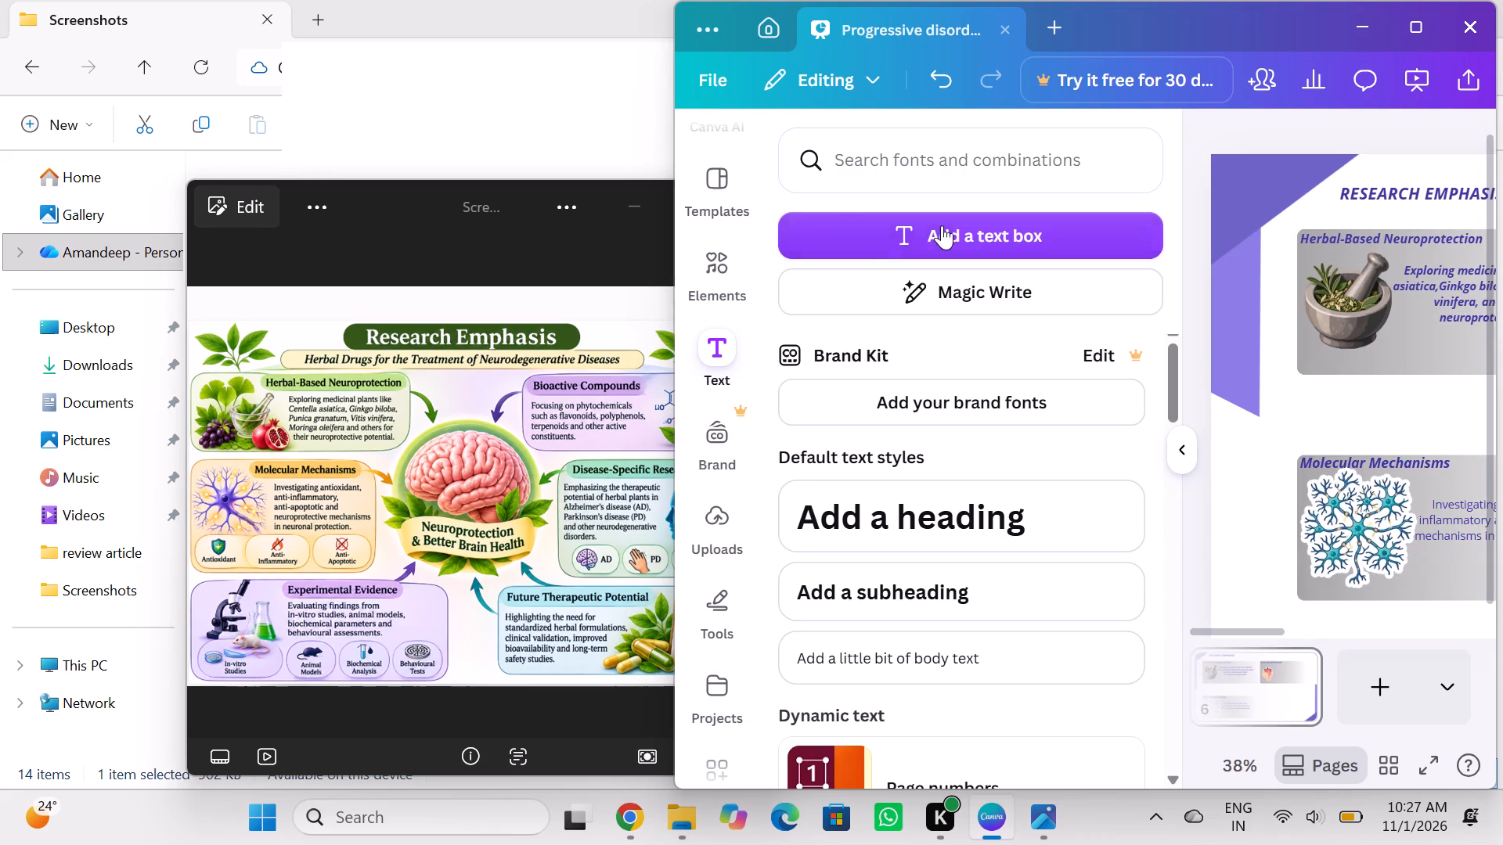
pyautogui.click(951, 224)
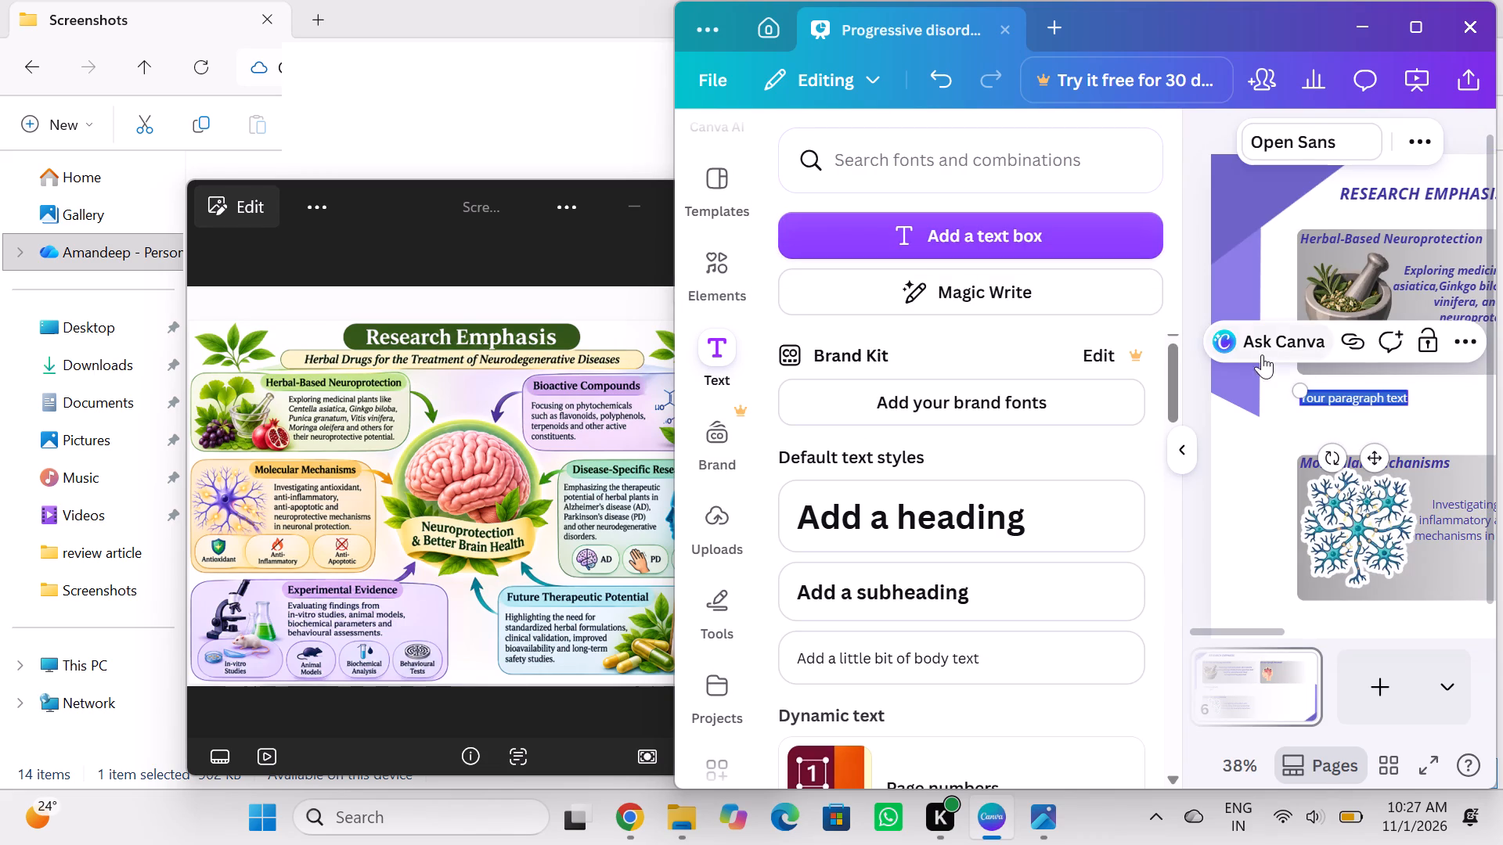
pyautogui.click(1380, 400)
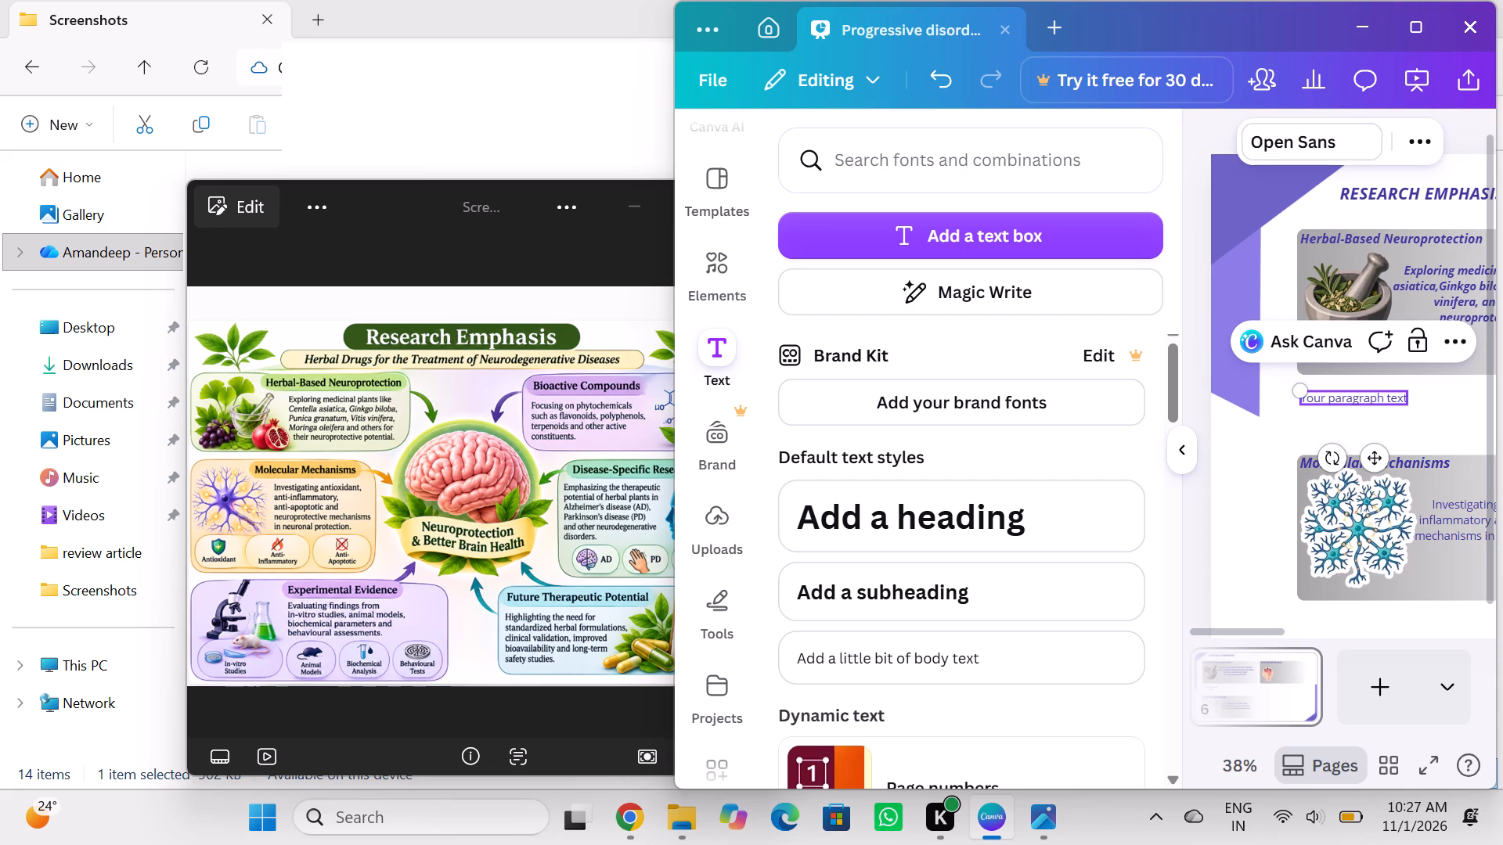
pyautogui.click(1179, 459)
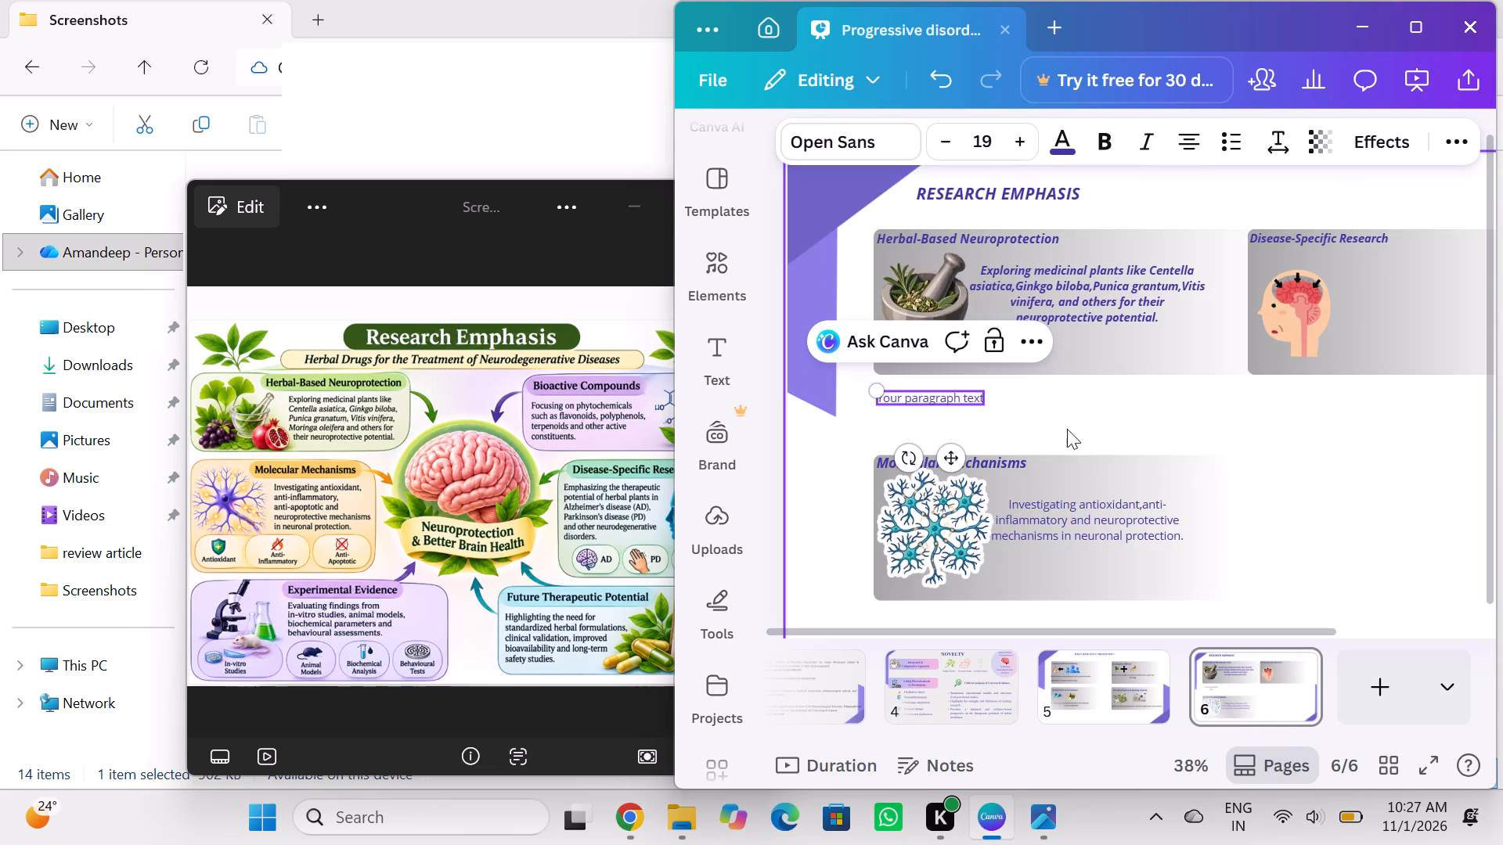
pyautogui.click(982, 400)
pyautogui.press('BackSpace')
pyautogui.press('BackSpace')
pyautogui.press('BackSpace')
pyautogui.press('BackSpace')
pyautogui.press('BackSpace')
pyautogui.press('BackSpace')
pyautogui.press('BackSpace')
pyautogui.press('BackSpace')
pyautogui.press('BackSpace')
pyautogui.press('BackSpace')
pyautogui.press('BackSpace')
pyautogui.press('BackSpace')
pyautogui.press('BackSpace')
pyautogui.press('BackSpace')
pyautogui.press('BackSpace')
pyautogui.press('BackSpace')
pyautogui.press('BackSpace')
pyautogui.press('BackSpace')
pyautogui.press('BackSpace')
pyautogui.press('BackSpace')
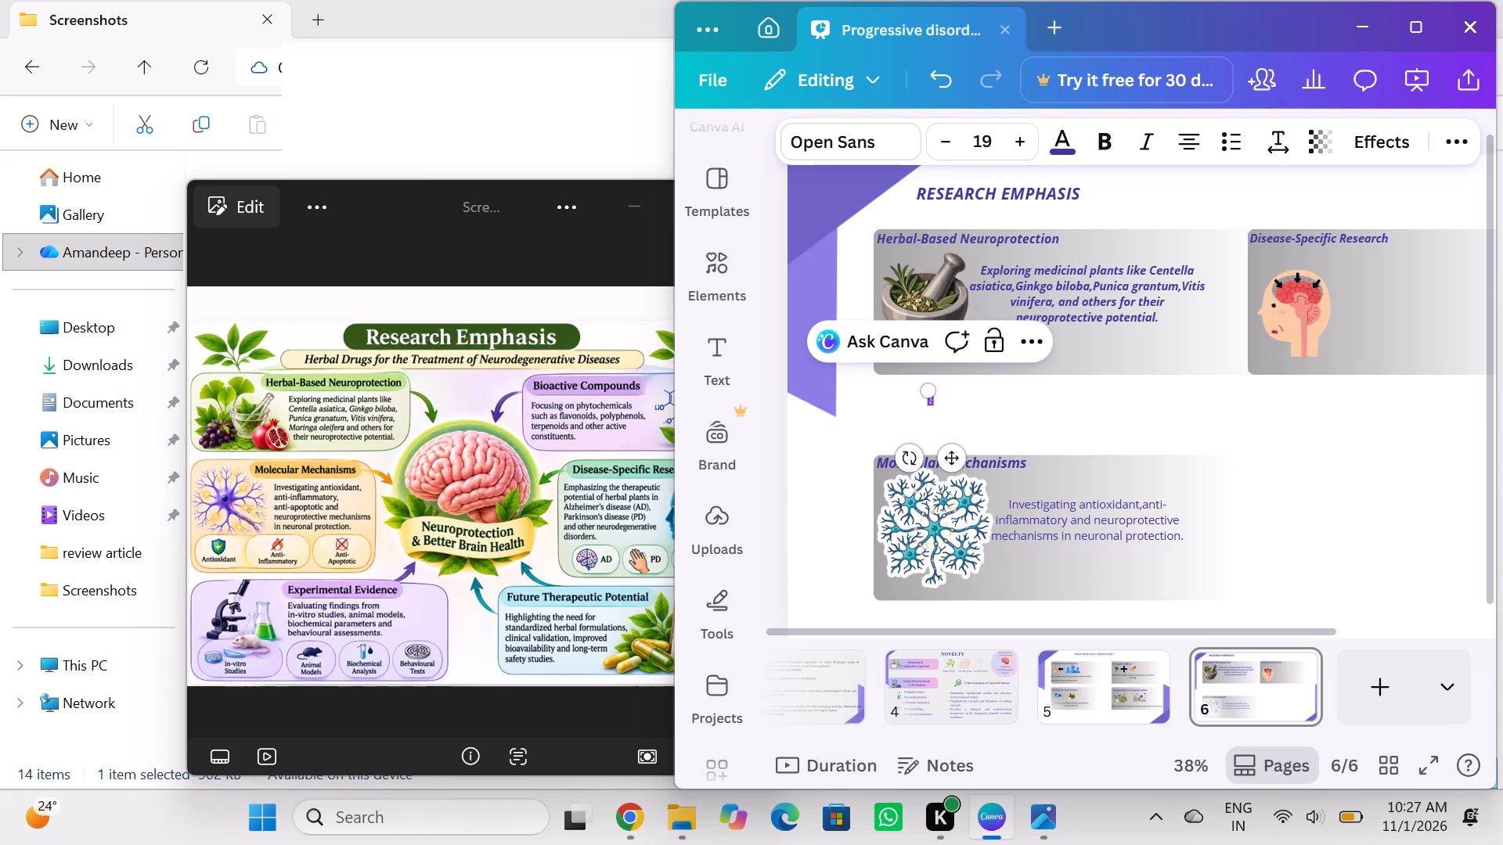
# Enter "Emphasizing the therapeutic potential of herbal plants in" in the new text box as the Disease-Specific Research description.
pyautogui.press('e')
pyautogui.write('mpha')
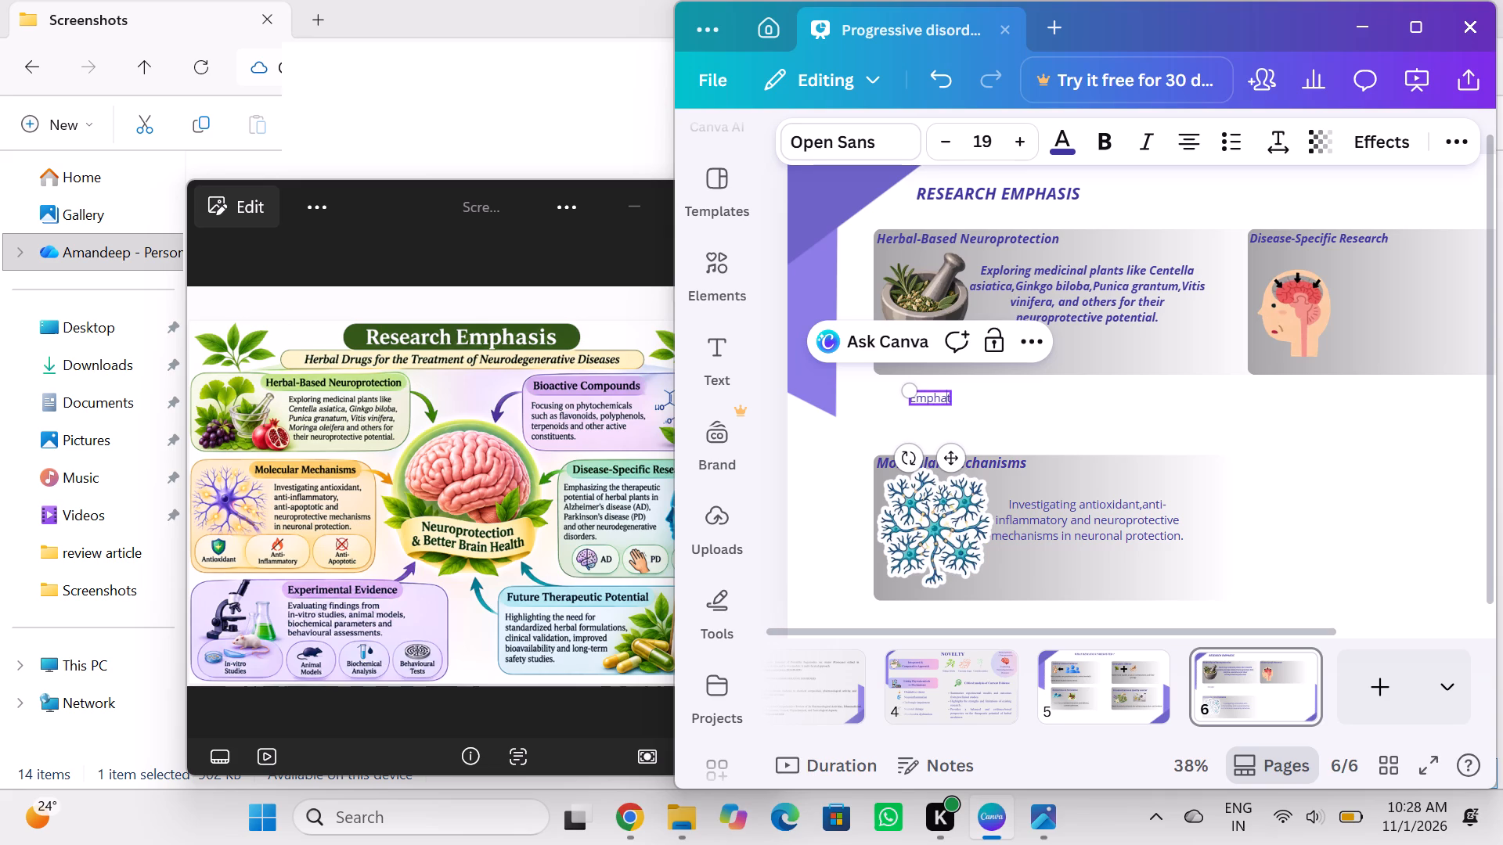
pyautogui.write('si')
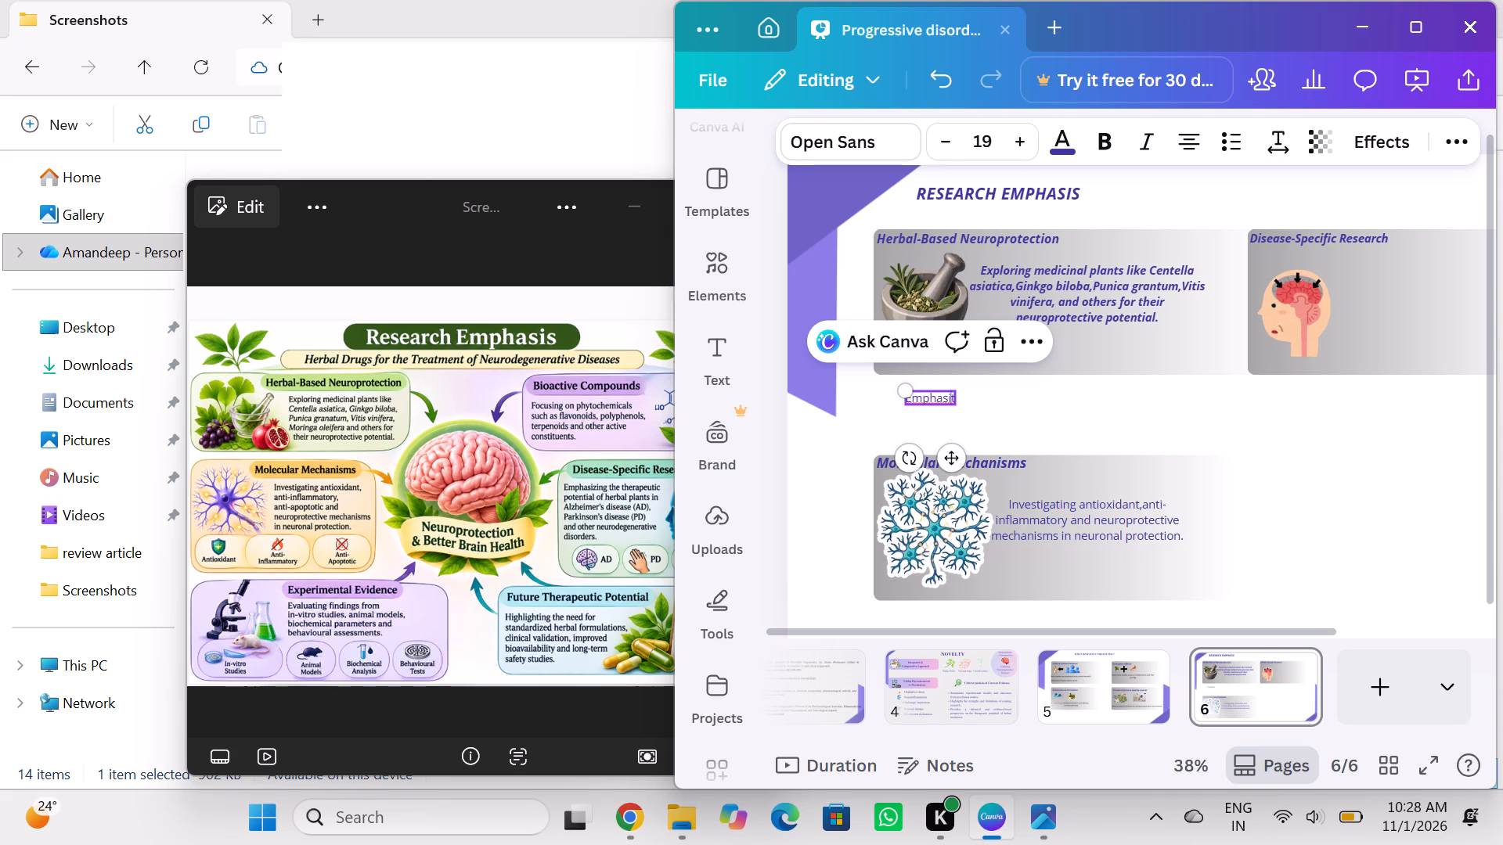
pyautogui.write('zing')
pyautogui.press('space')
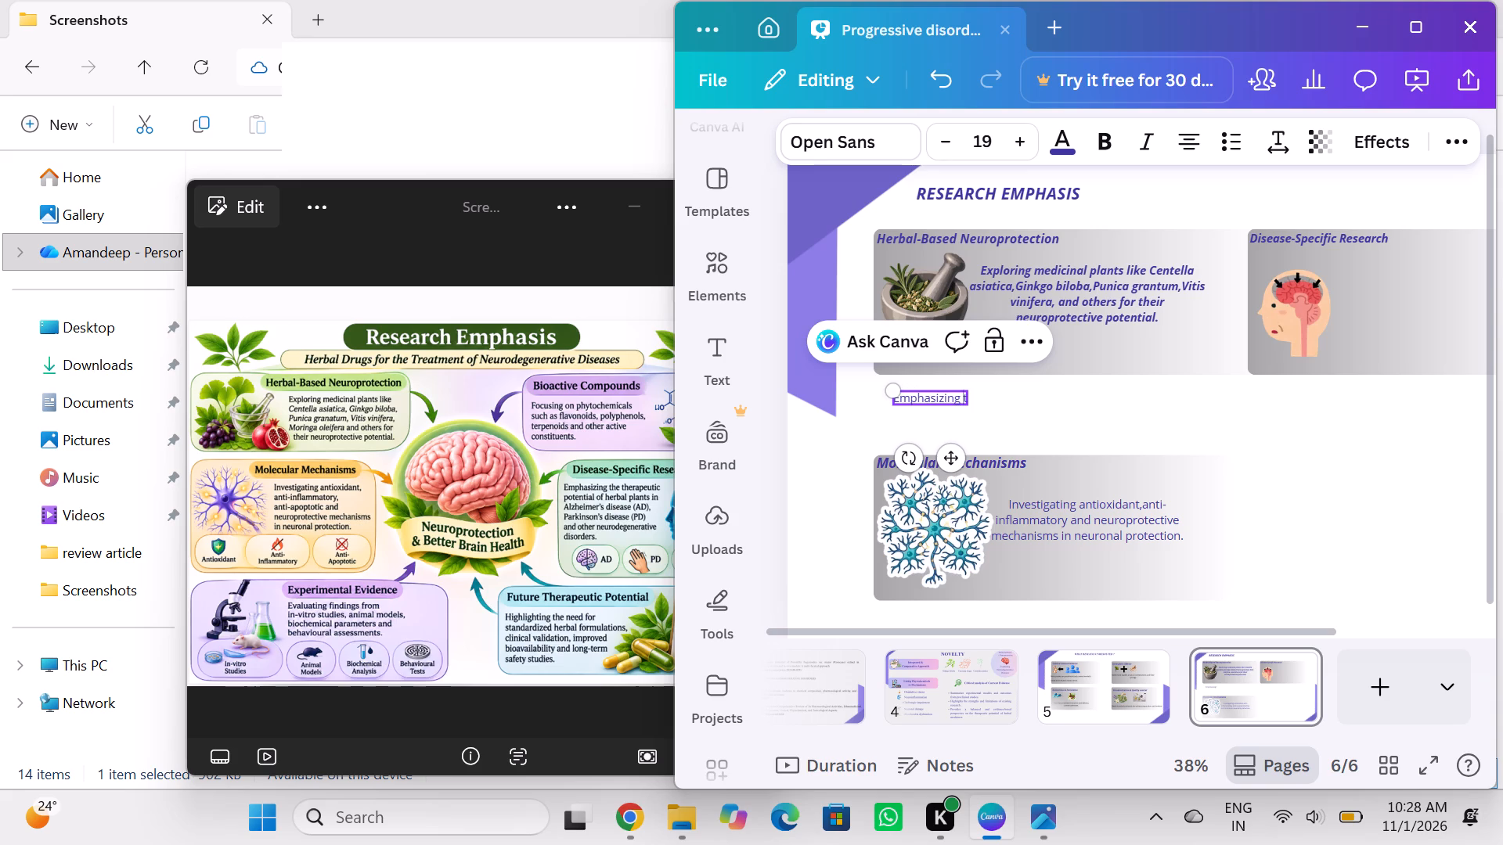
pyautogui.write('thr')
pyautogui.press('space')
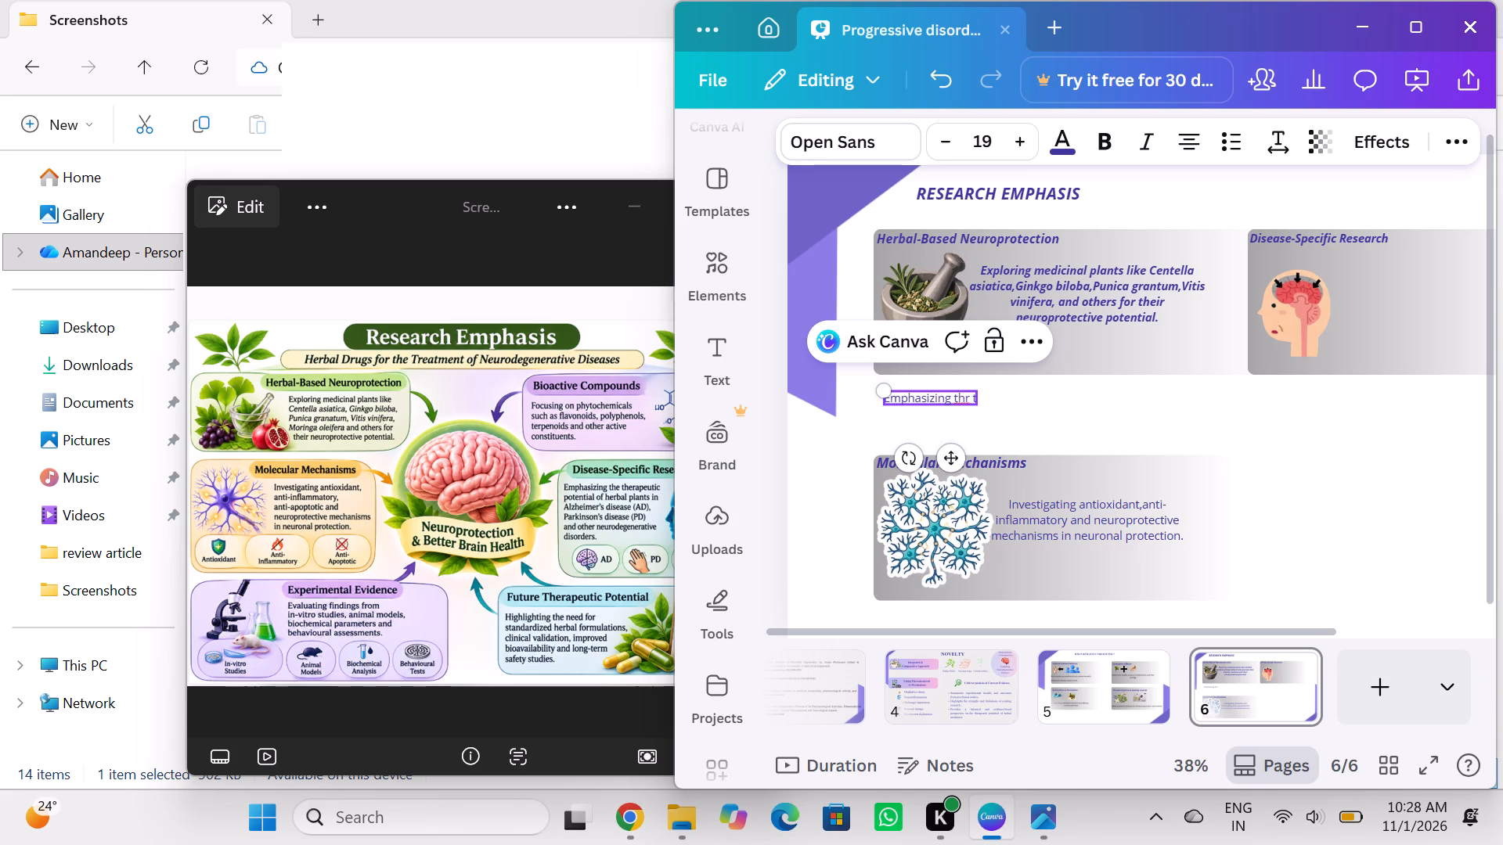
pyautogui.press('BackSpace')
pyautogui.press('BackSpace')
pyautogui.press('r')
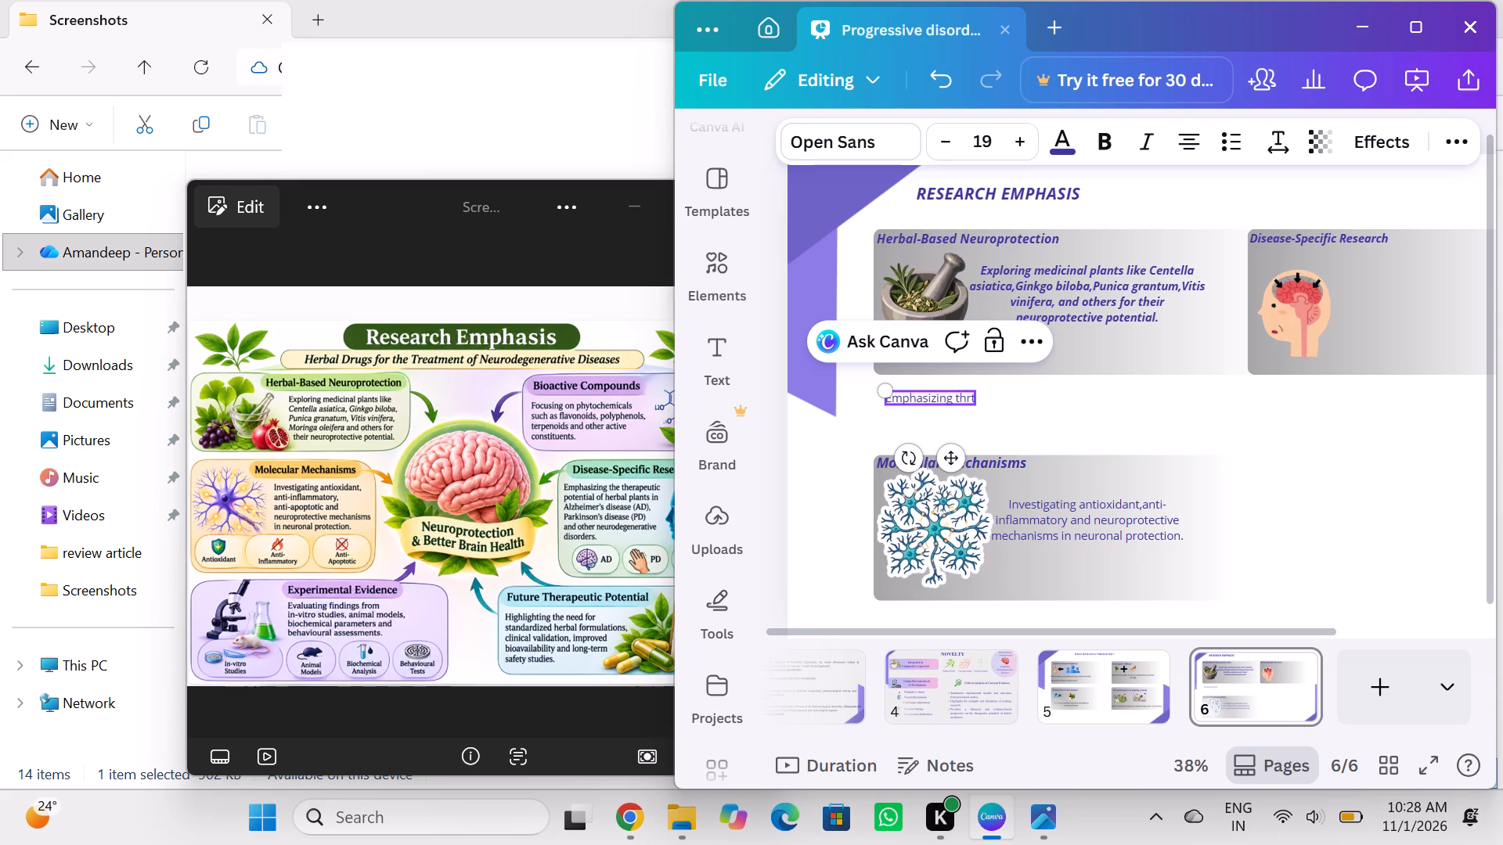
pyautogui.press('BackSpace')
pyautogui.write('e')
pyautogui.press('space')
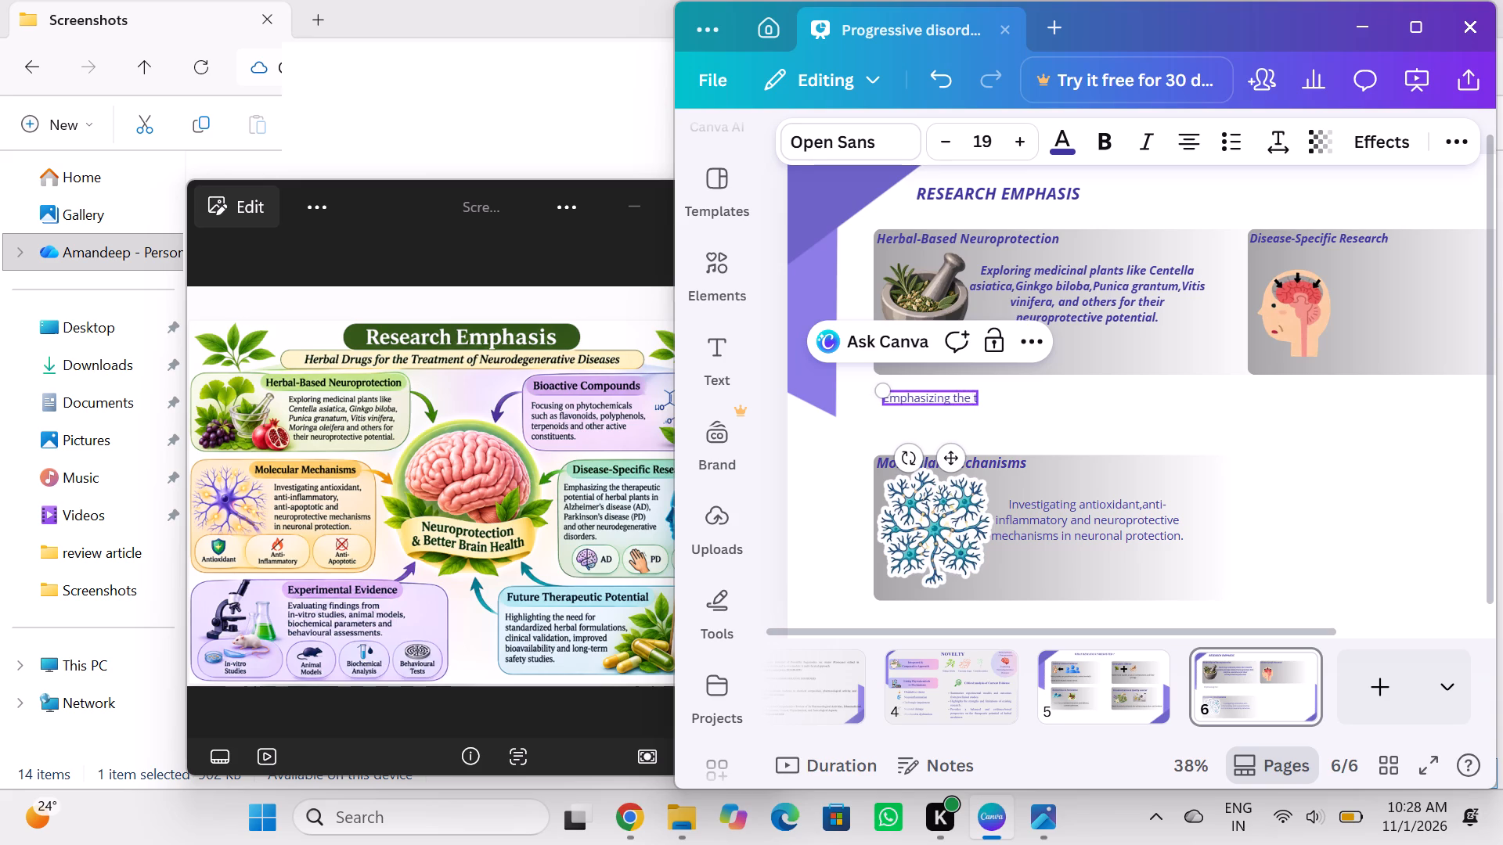
pyautogui.write('therapeutic')
pyautogui.press('space')
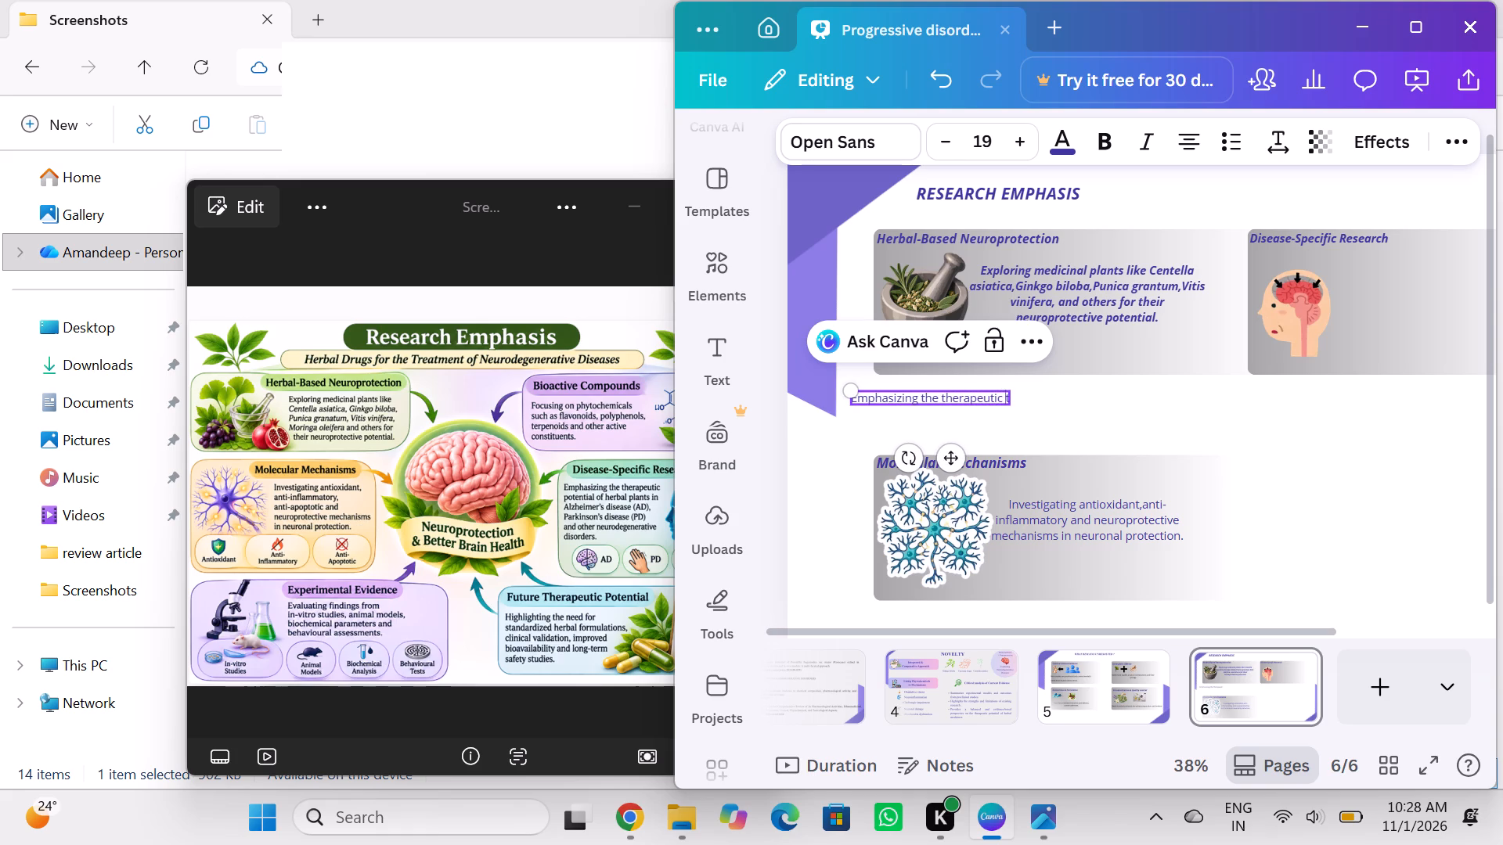
pyautogui.write('potential')
pyautogui.press('space')
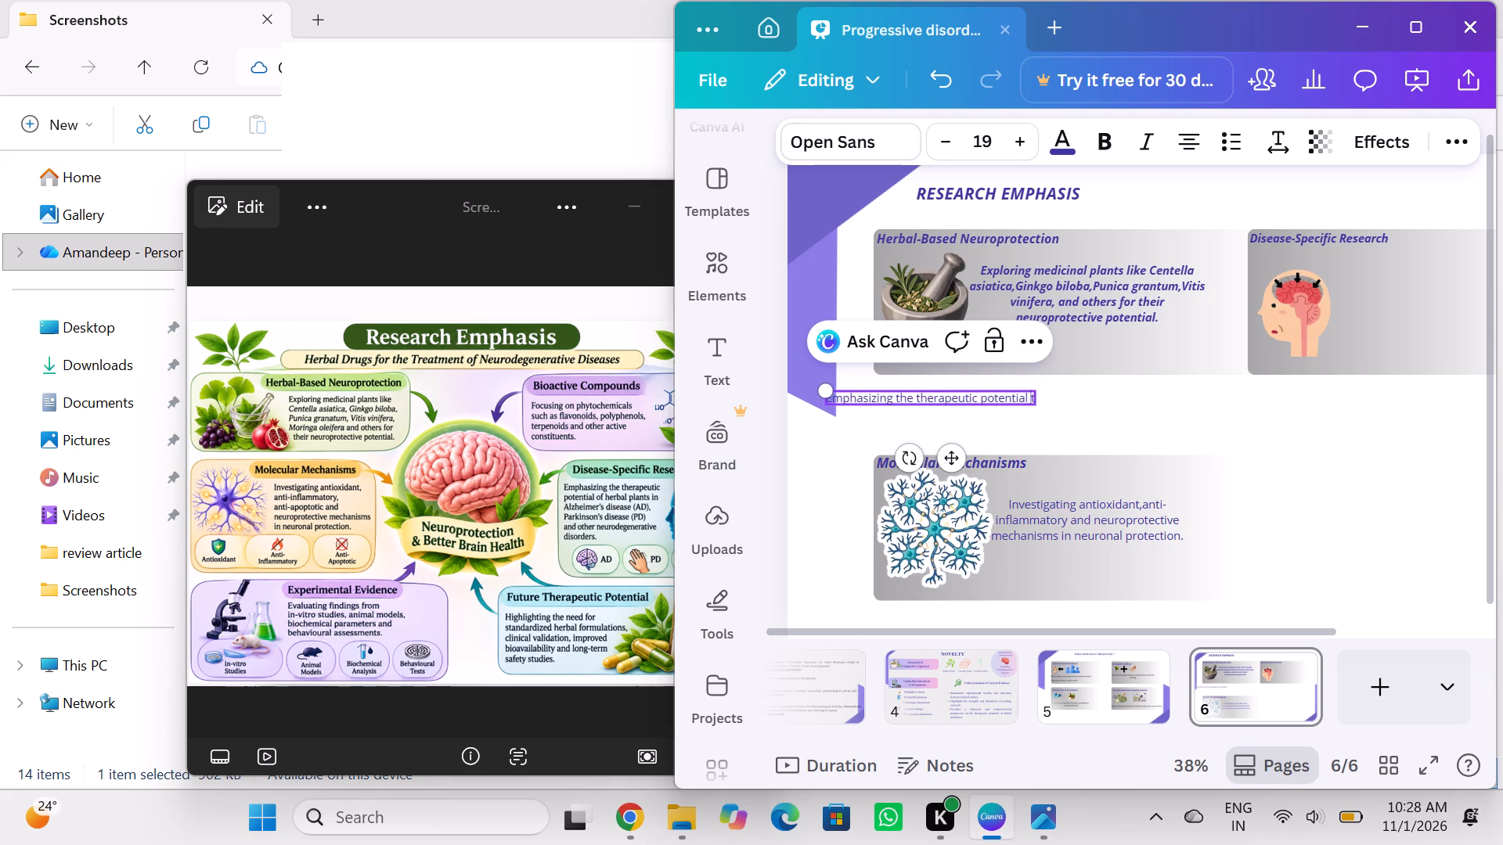
pyautogui.write('of')
pyautogui.press('space')
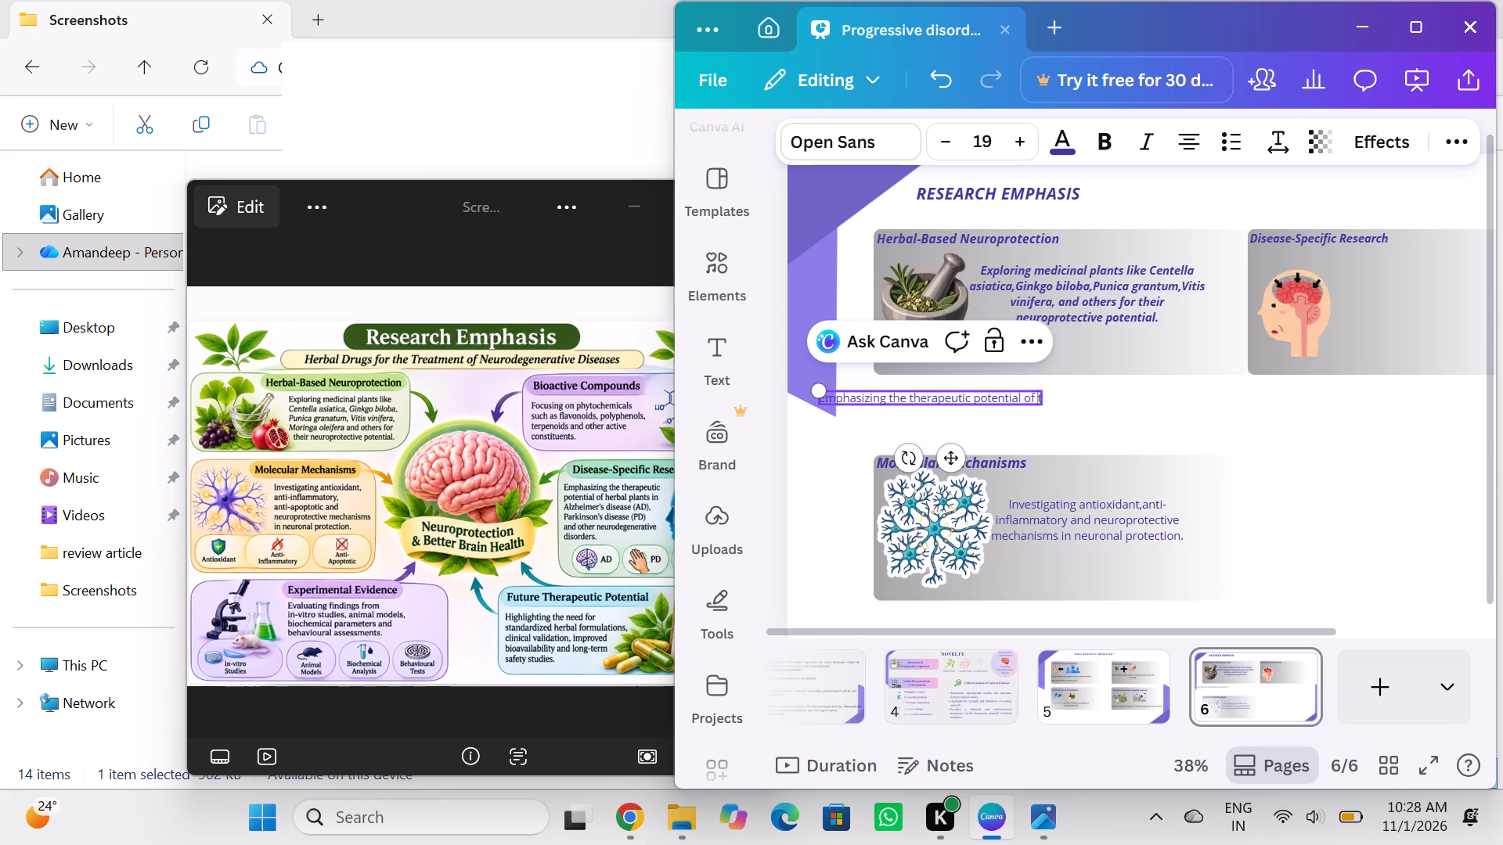
pyautogui.write('herbal')
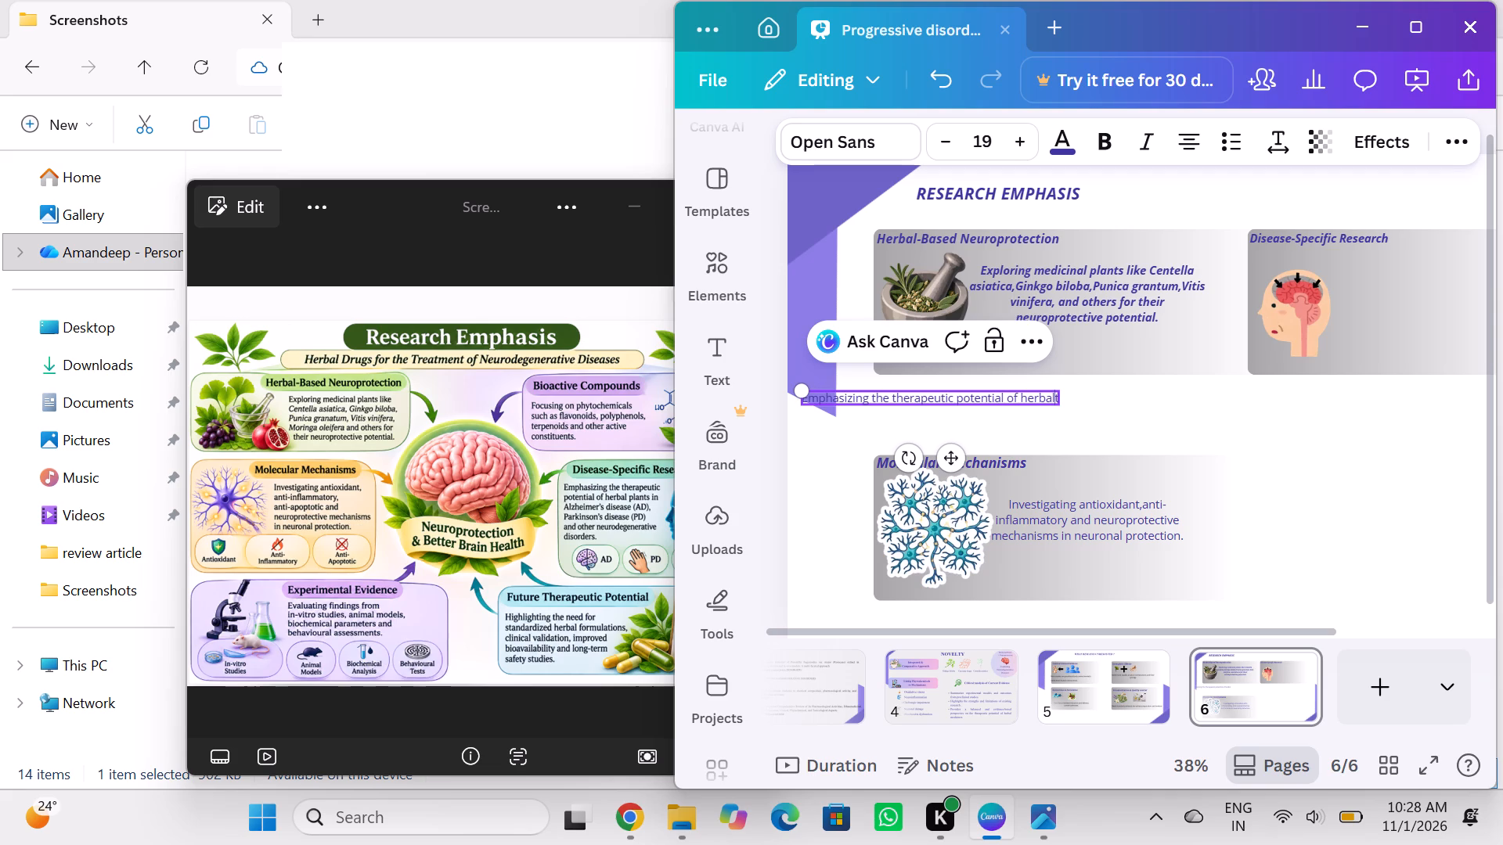
pyautogui.press('space')
pyautogui.write('plants')
pyautogui.press('space')
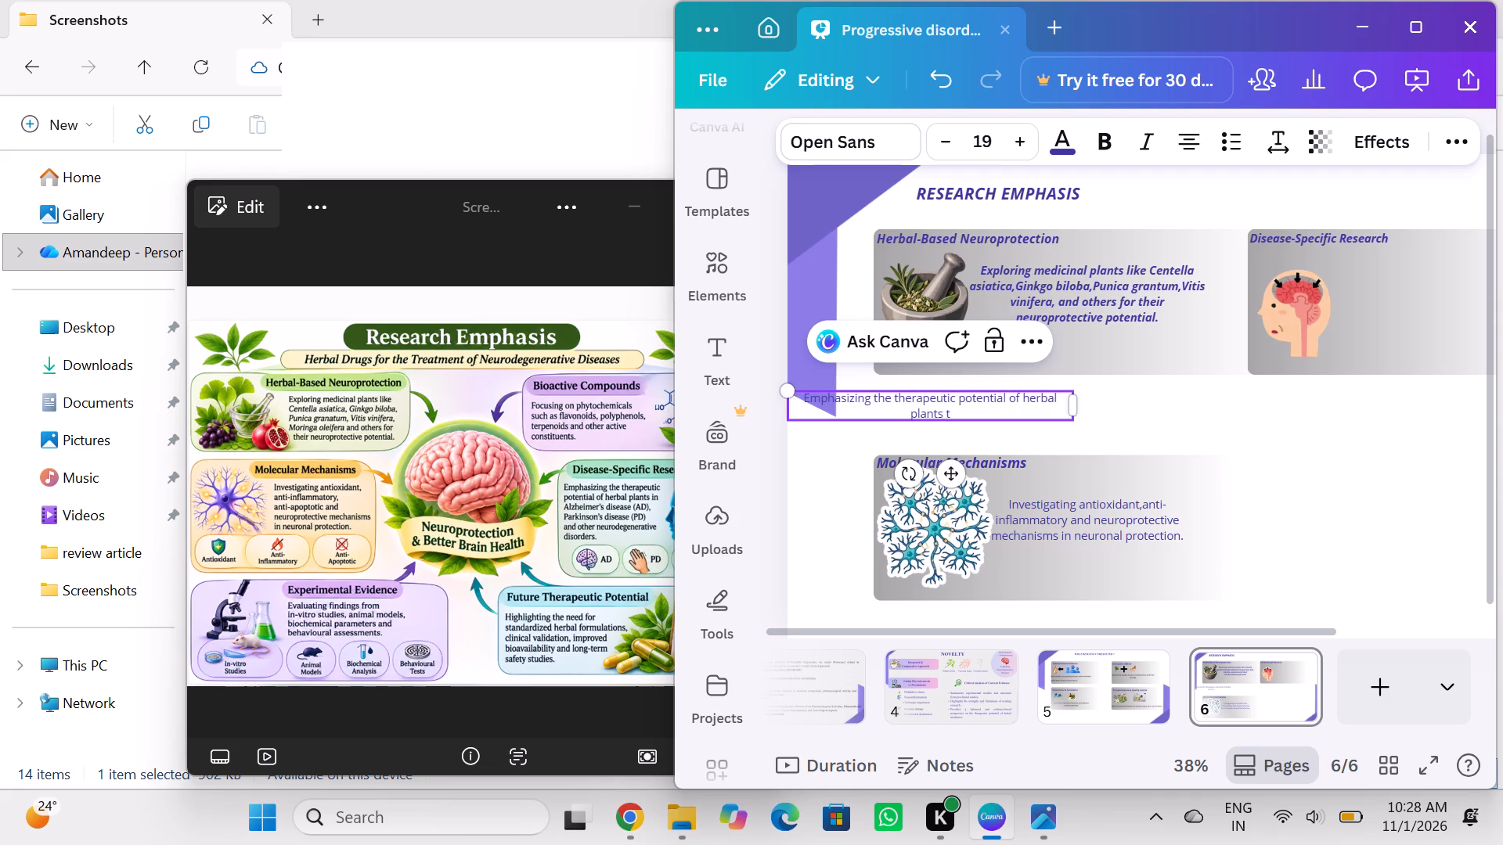
pyautogui.write('in')
pyautogui.press('space')
# Continue the Disease-Specific Research description with "Alzheimer's disease(AD)," after "plants in".
pyautogui.press('a')
pyautogui.press('l')
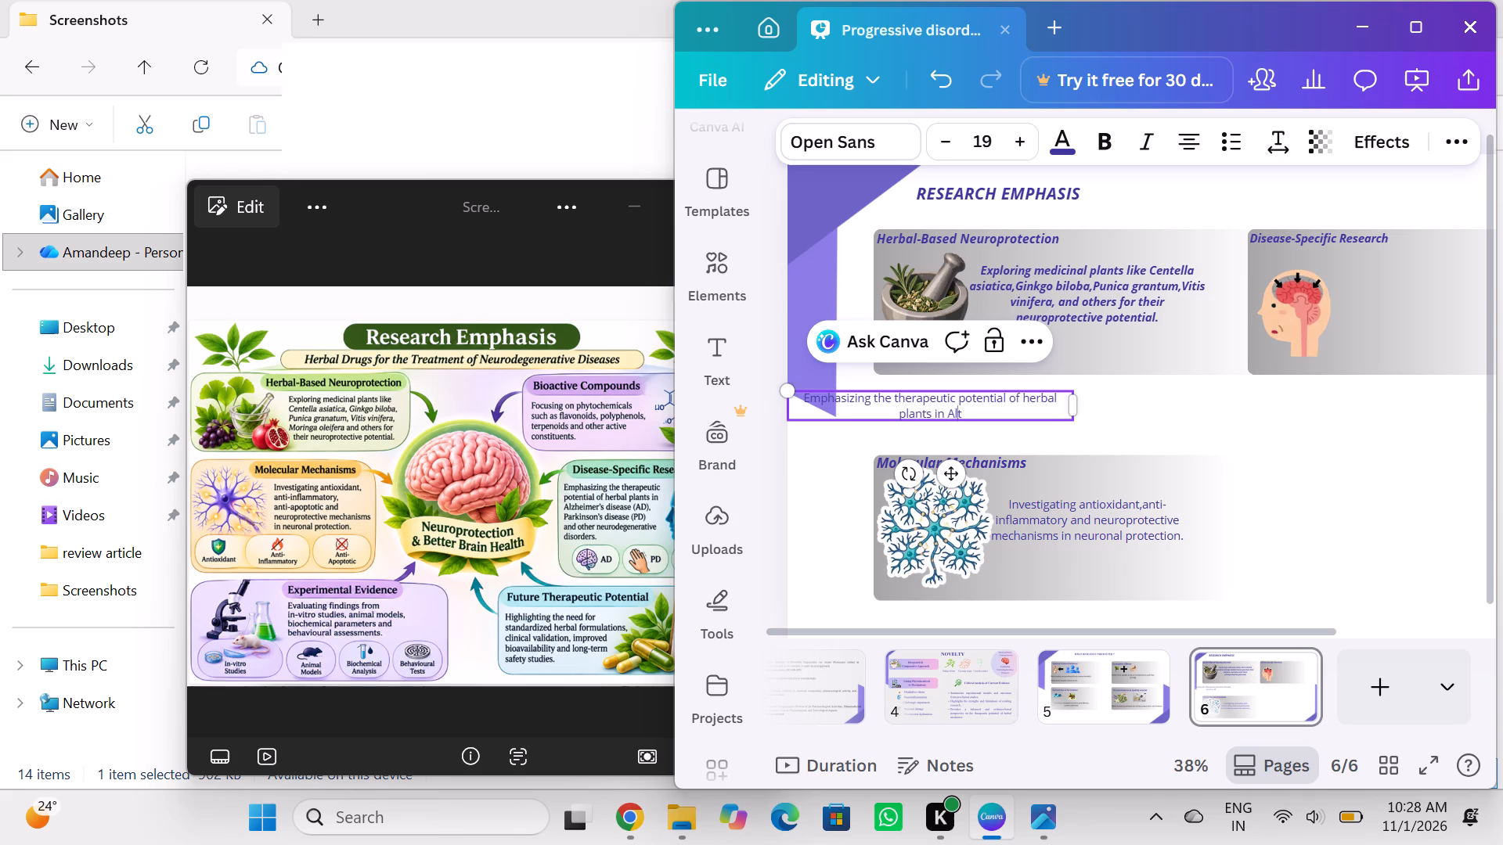
pyautogui.write('zheimer')
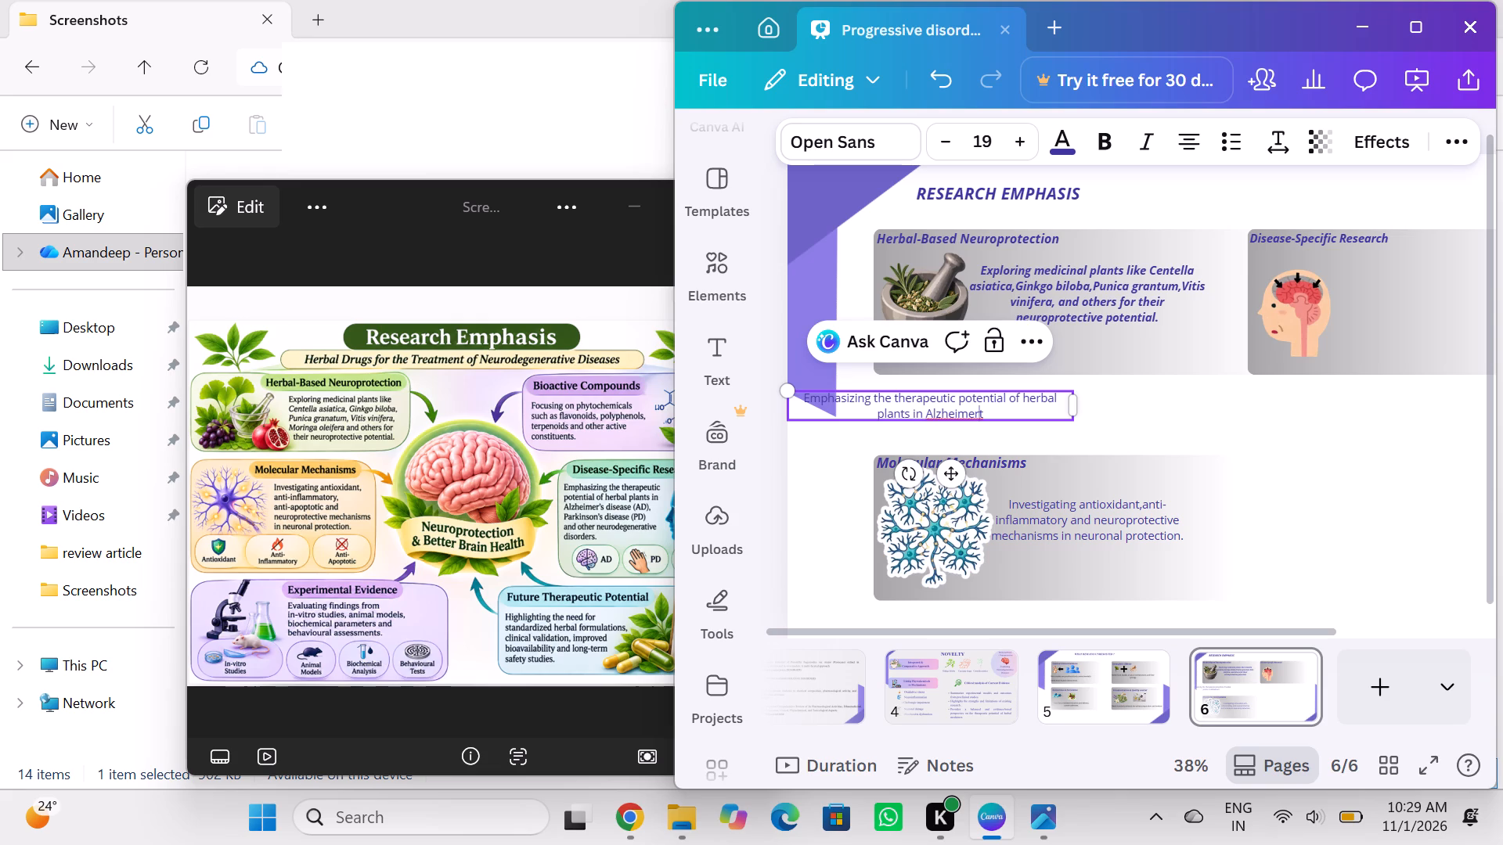
pyautogui.press(',')
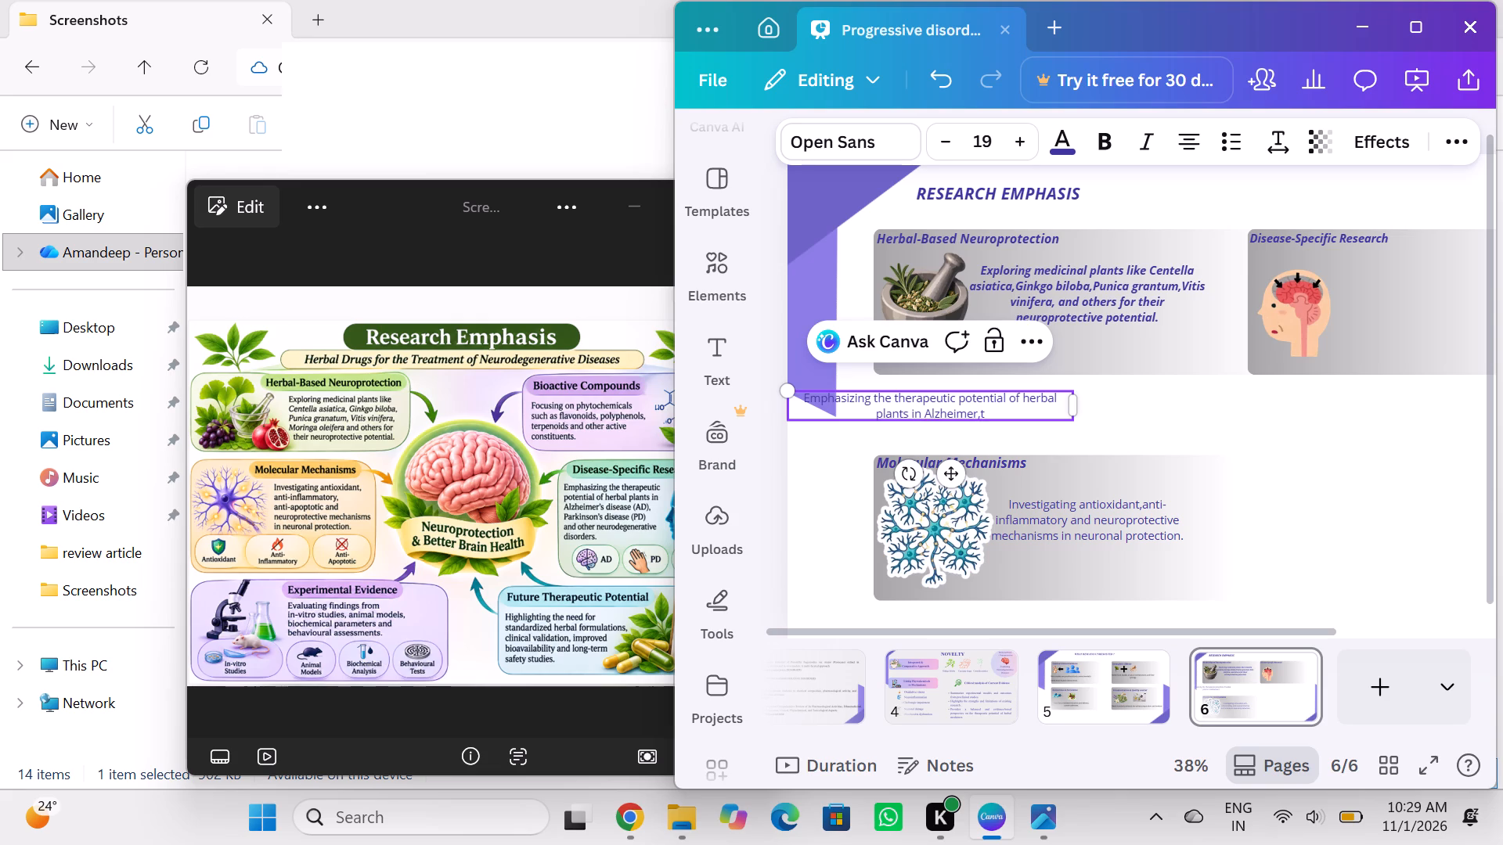
pyautogui.press('BackSpace')
pyautogui.press('shift+less')
pyautogui.press('BackSpace')
pyautogui.hotkey('shift', ':')
pyautogui.press('BackSpace')
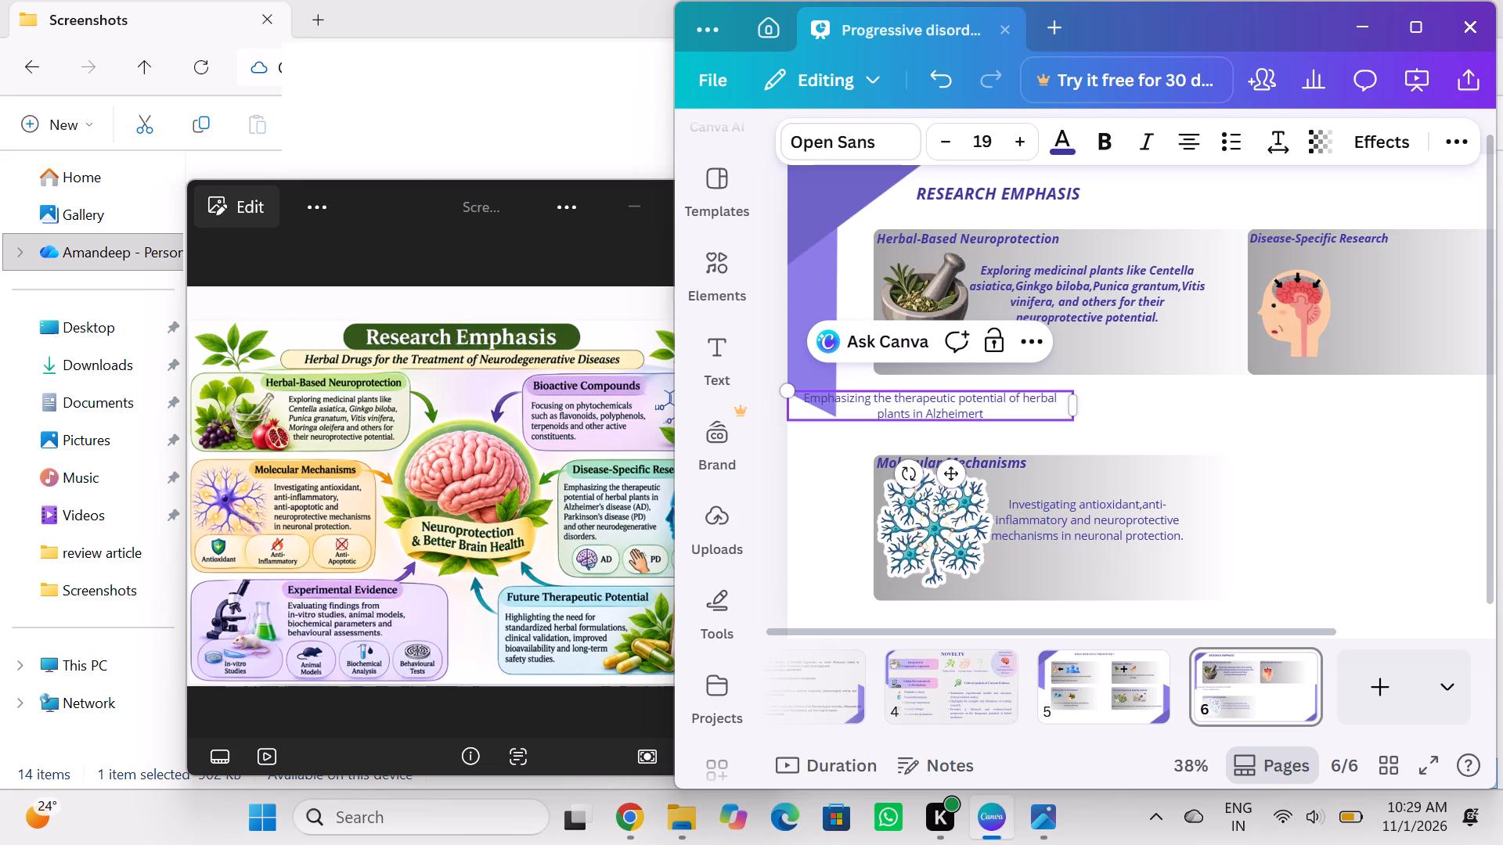
pyautogui.press("'")
pyautogui.write('s')
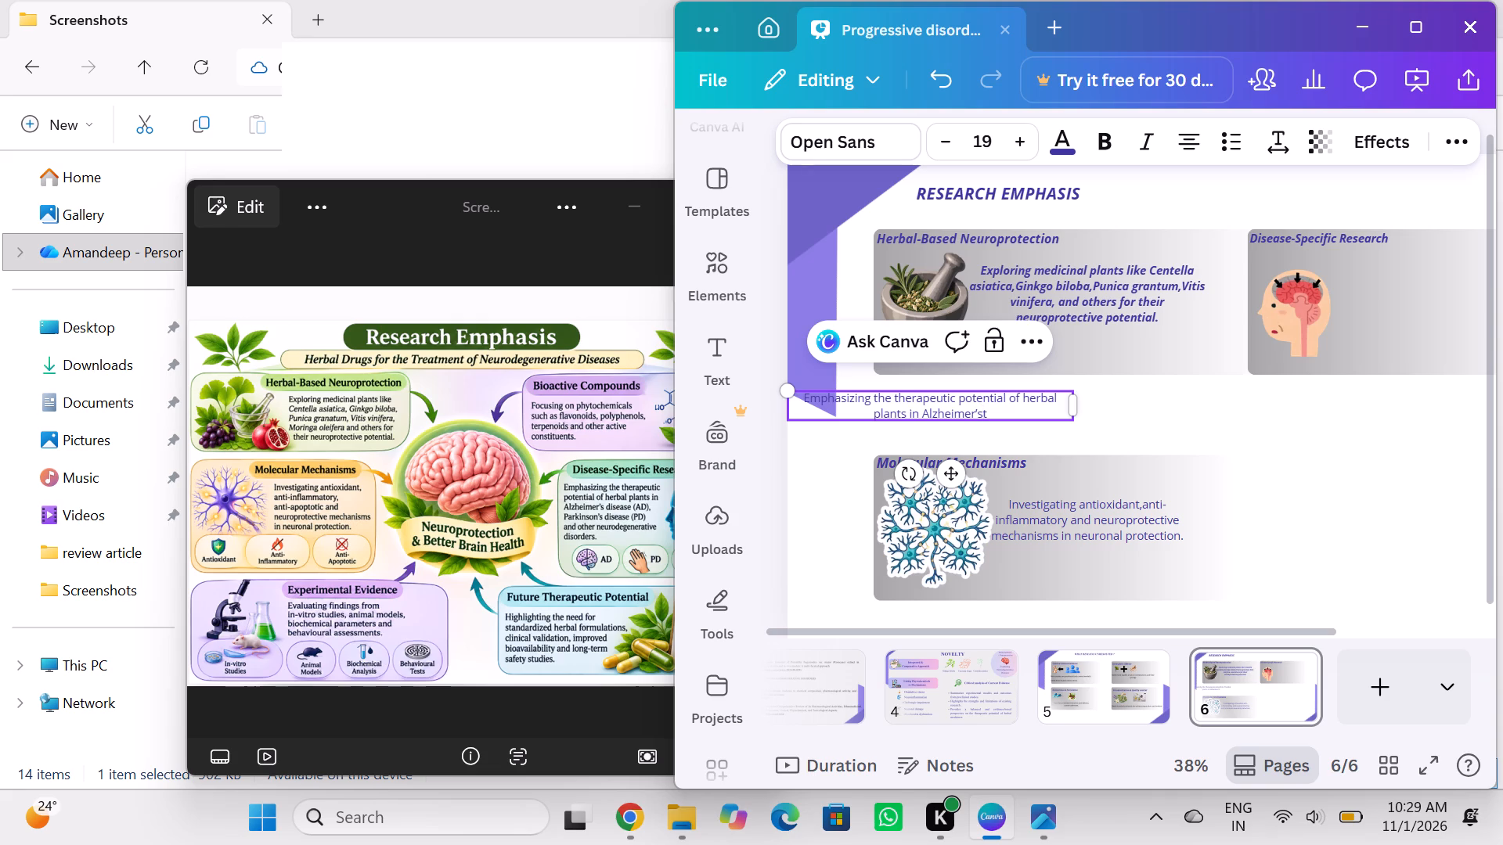
pyautogui.press('space')
pyautogui.write('disease')
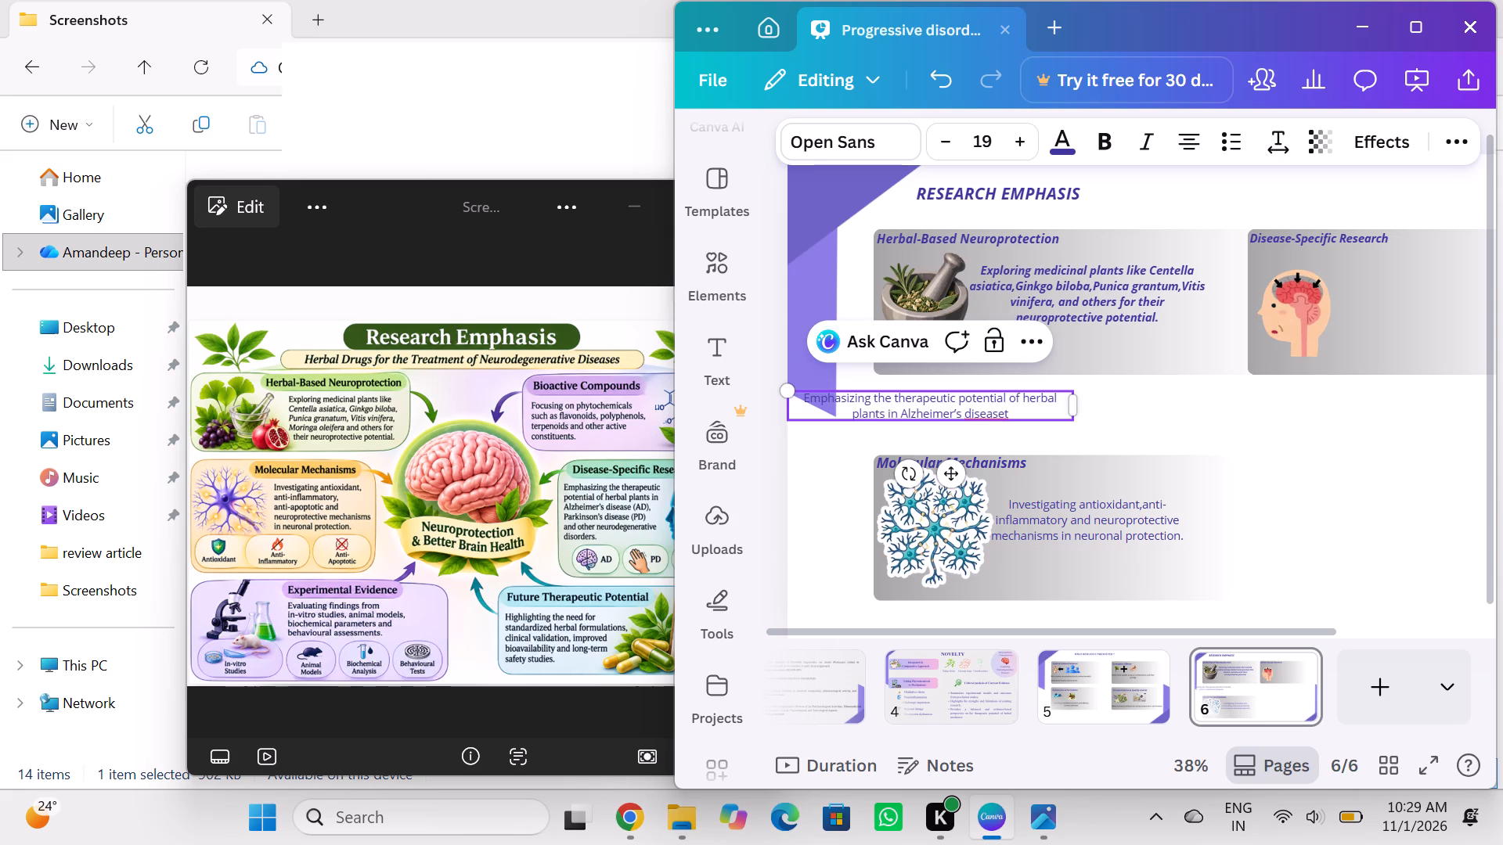
pyautogui.hotkey('shift', '(')
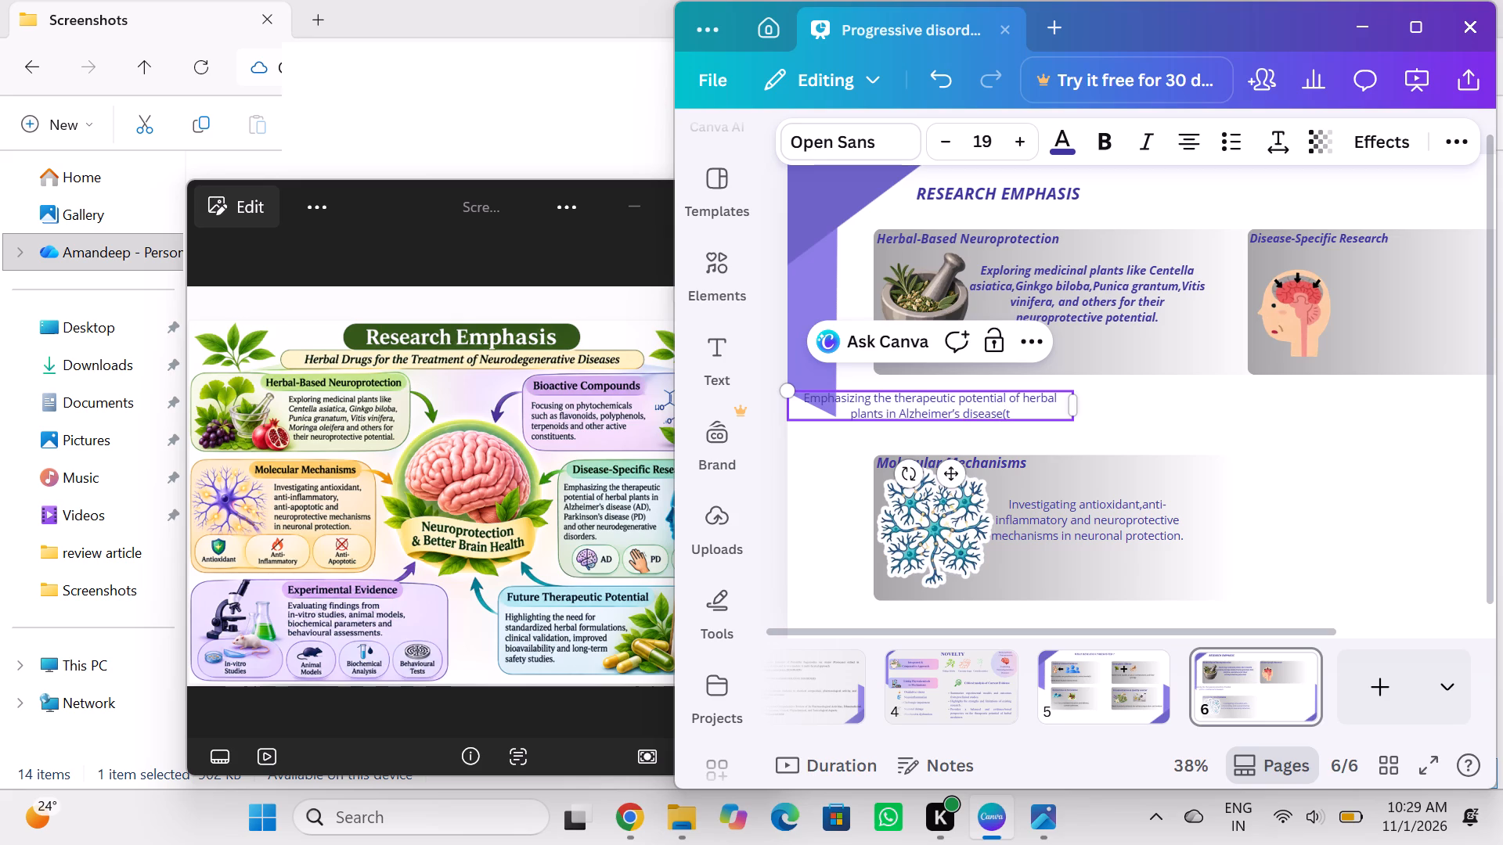
pyautogui.press('a')
pyautogui.press('d')
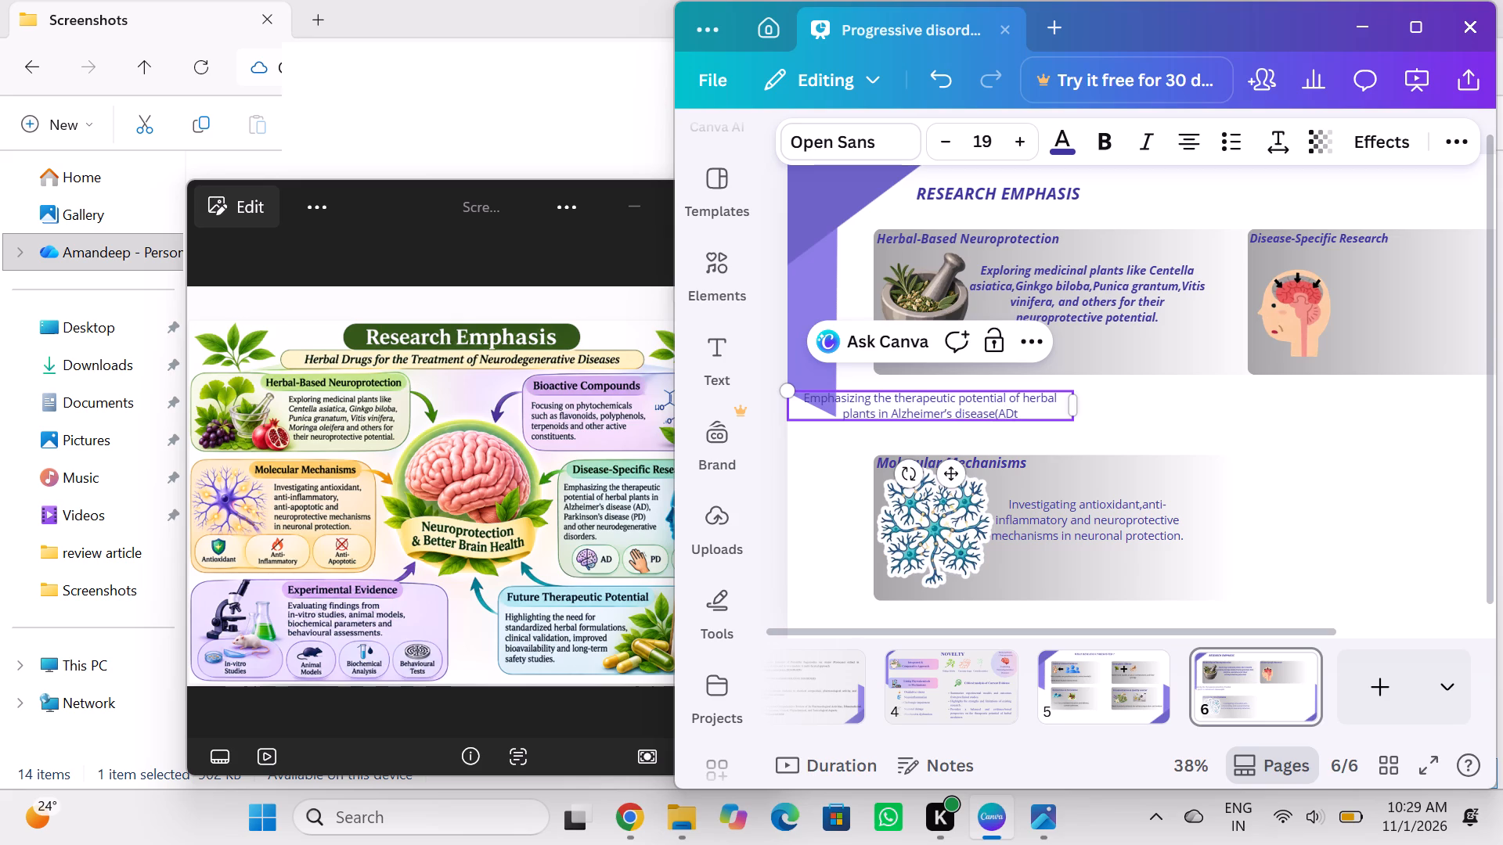
pyautogui.hotkey('shift', ')')
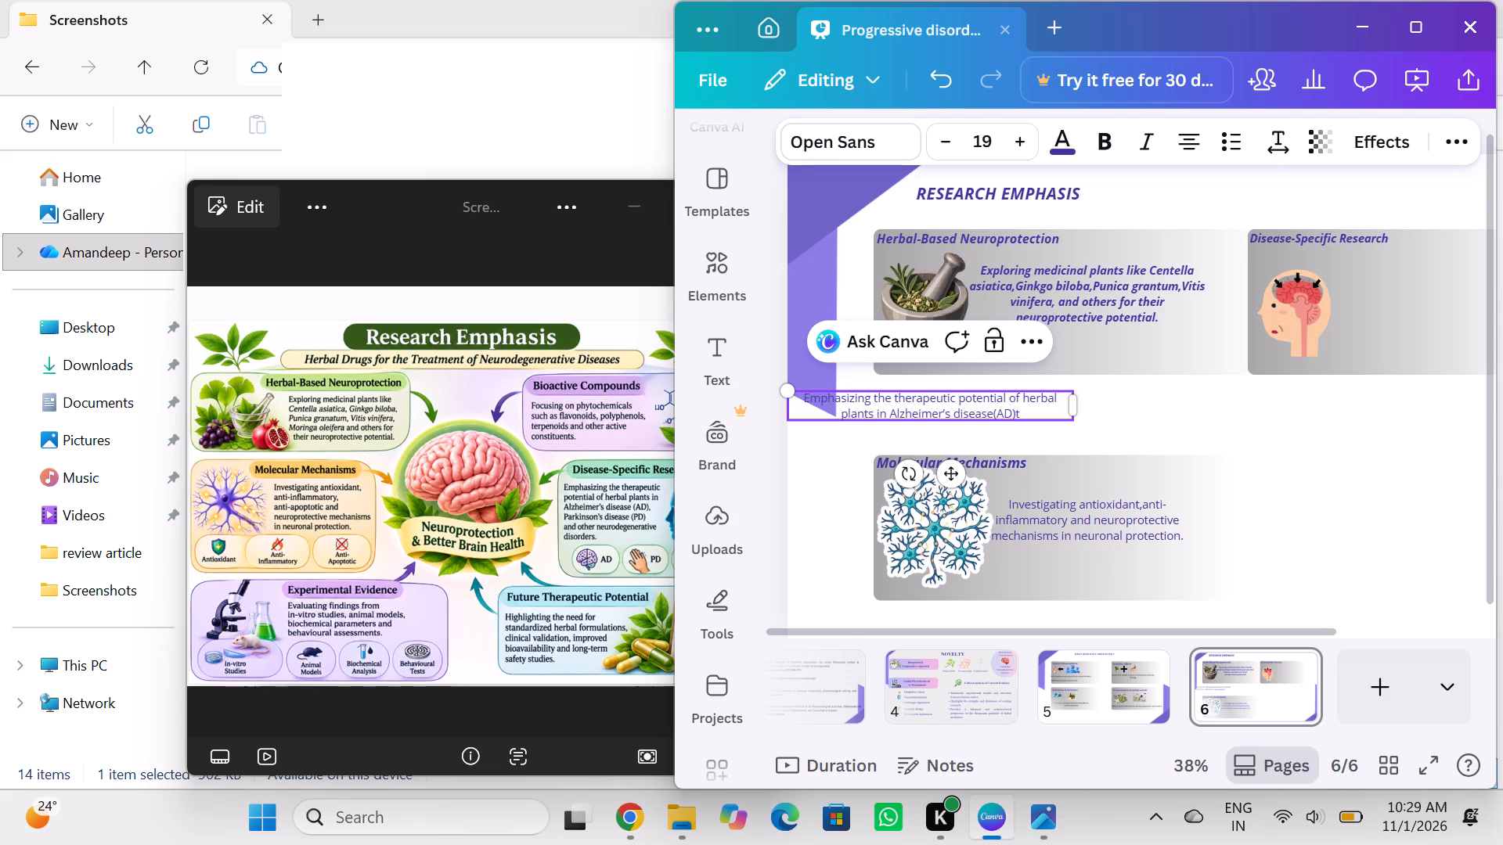
pyautogui.press(',')
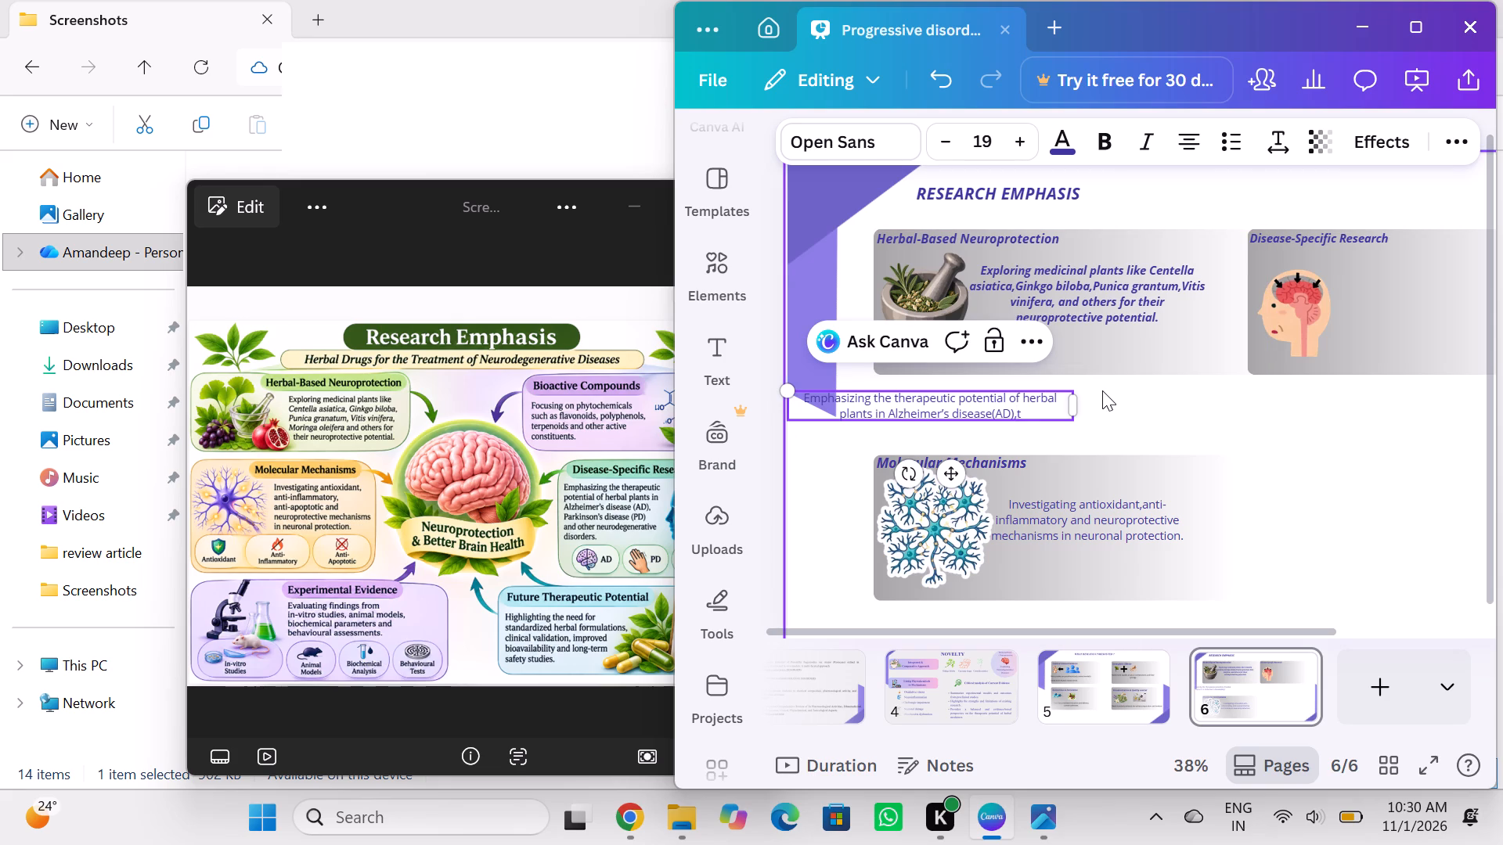
# Add "Parkinson's disease(PD)" to the Disease-Specific Research description, removing the stray "t" at the end of the text.
pyautogui.press('p')
pyautogui.write('ar')
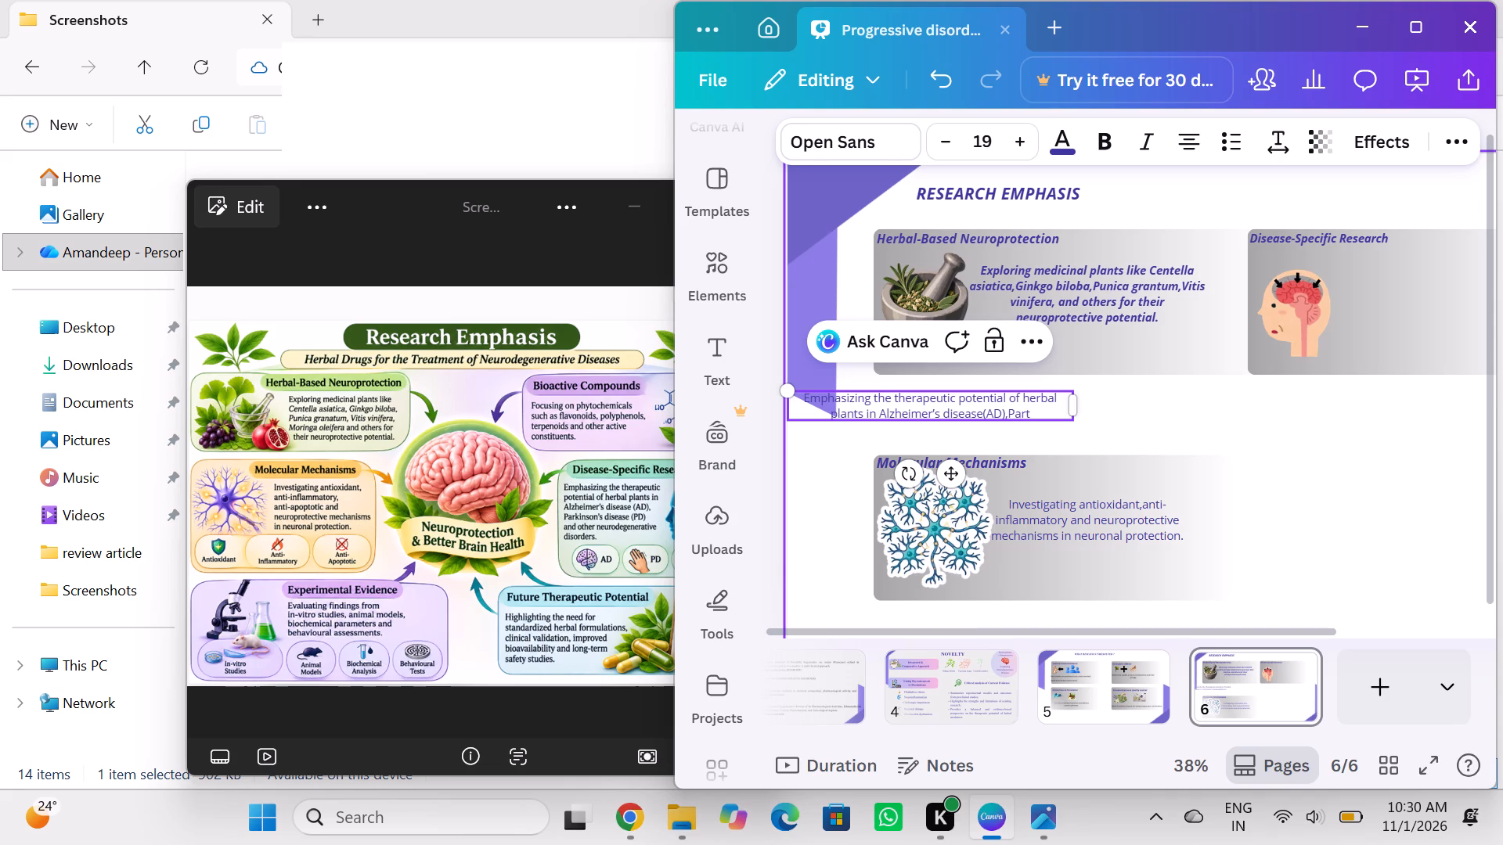
pyautogui.click(1040, 417)
pyautogui.press('BackSpace')
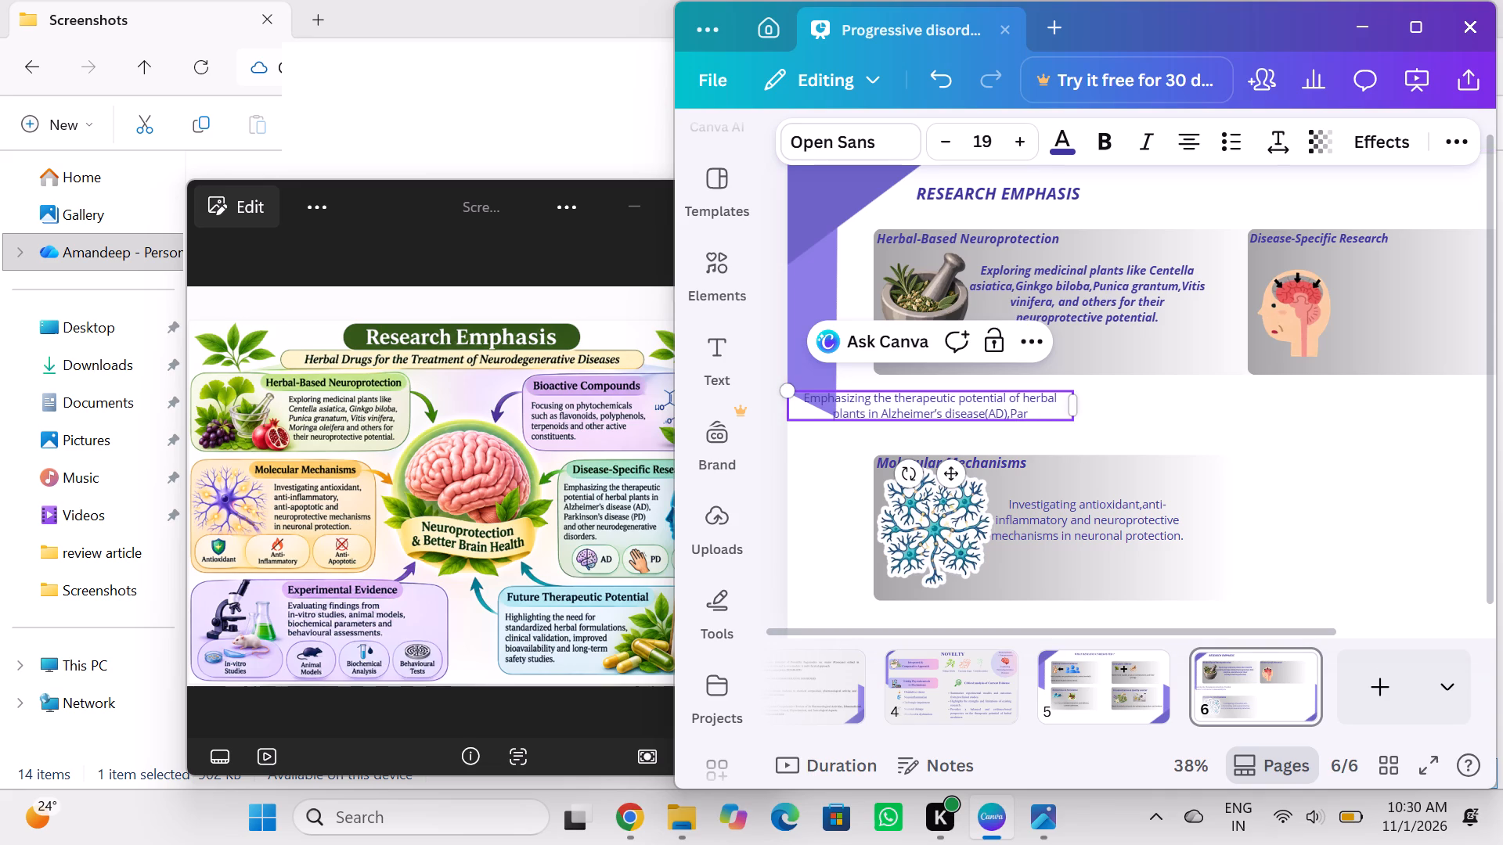
pyautogui.write('kinson')
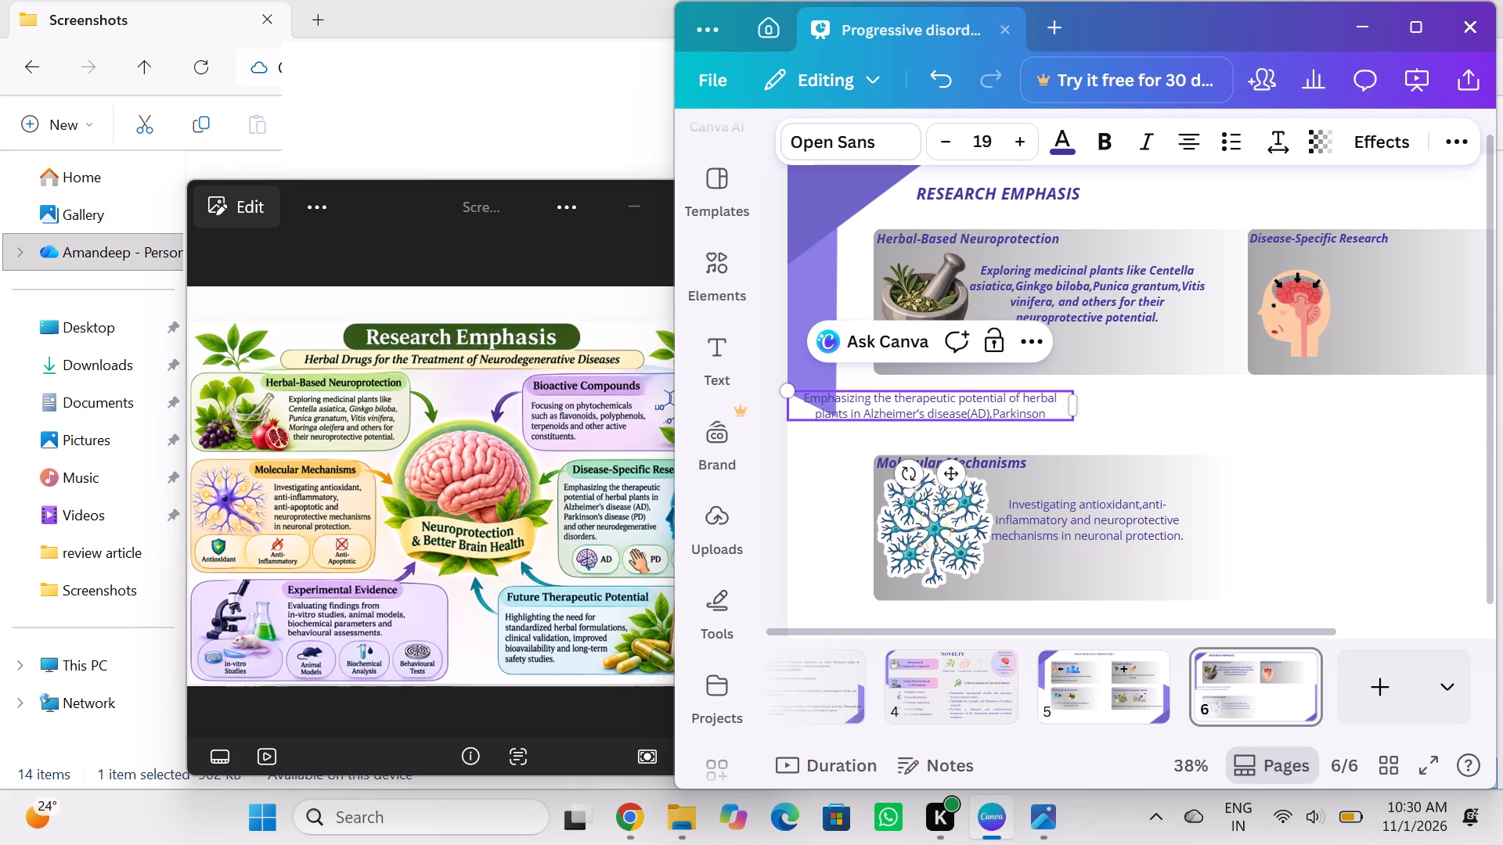
pyautogui.press("'")
pyautogui.write('s')
pyautogui.press('space')
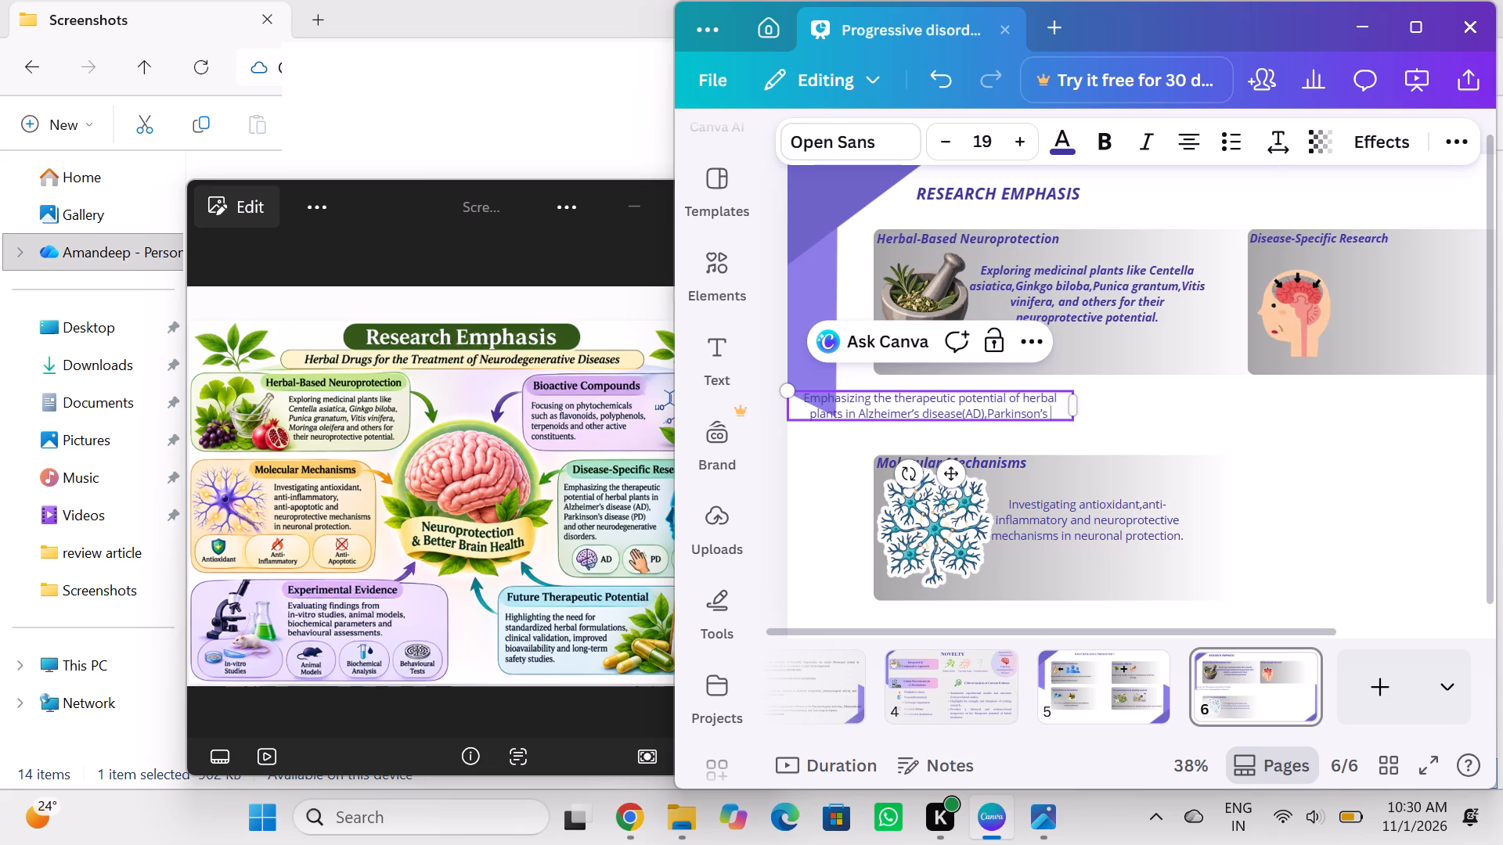
pyautogui.write('disease')
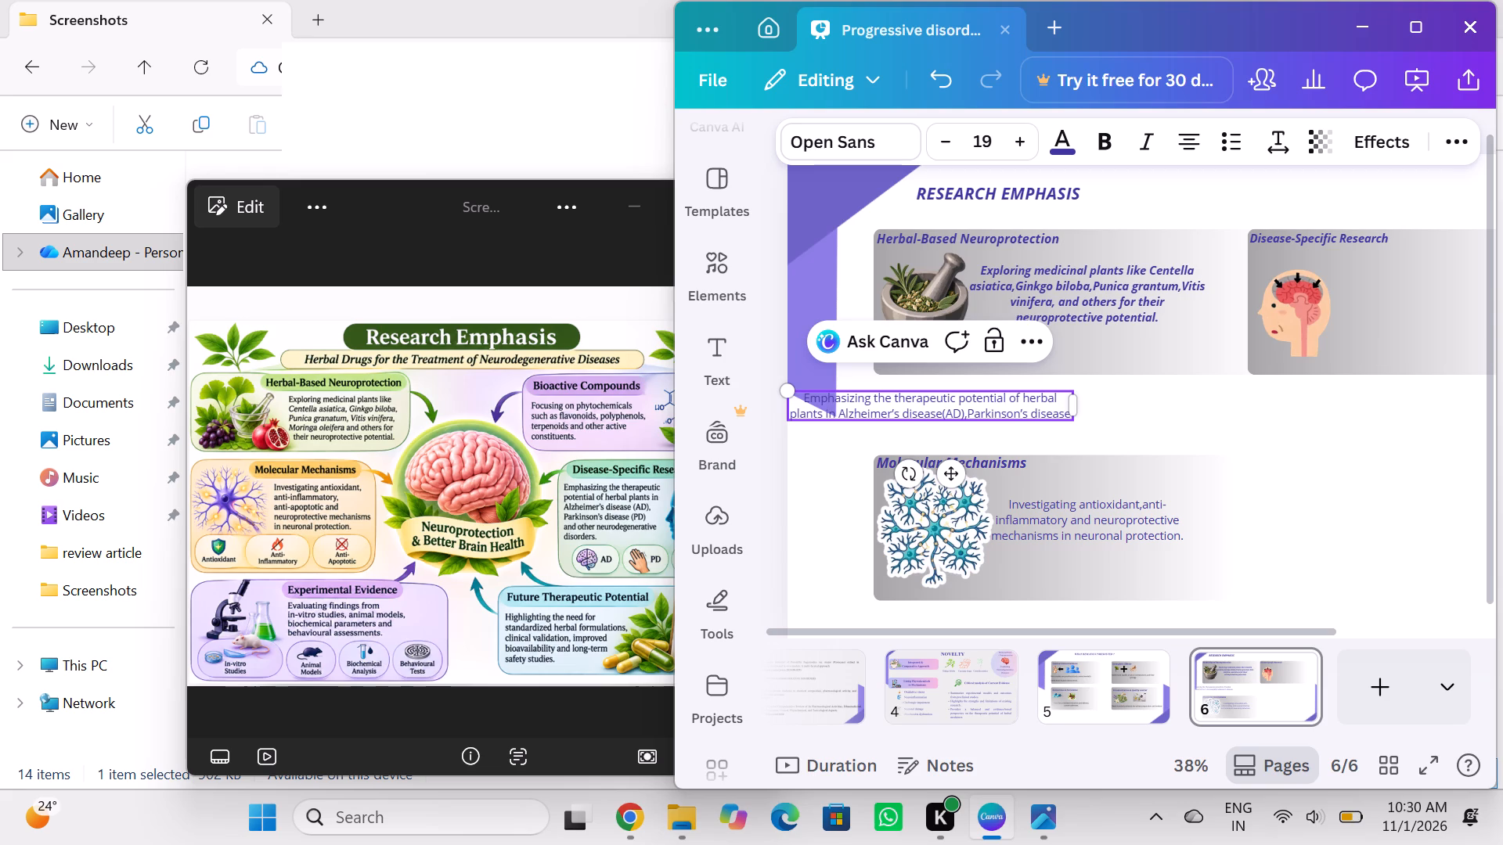
pyautogui.hotkey('shift', '(')
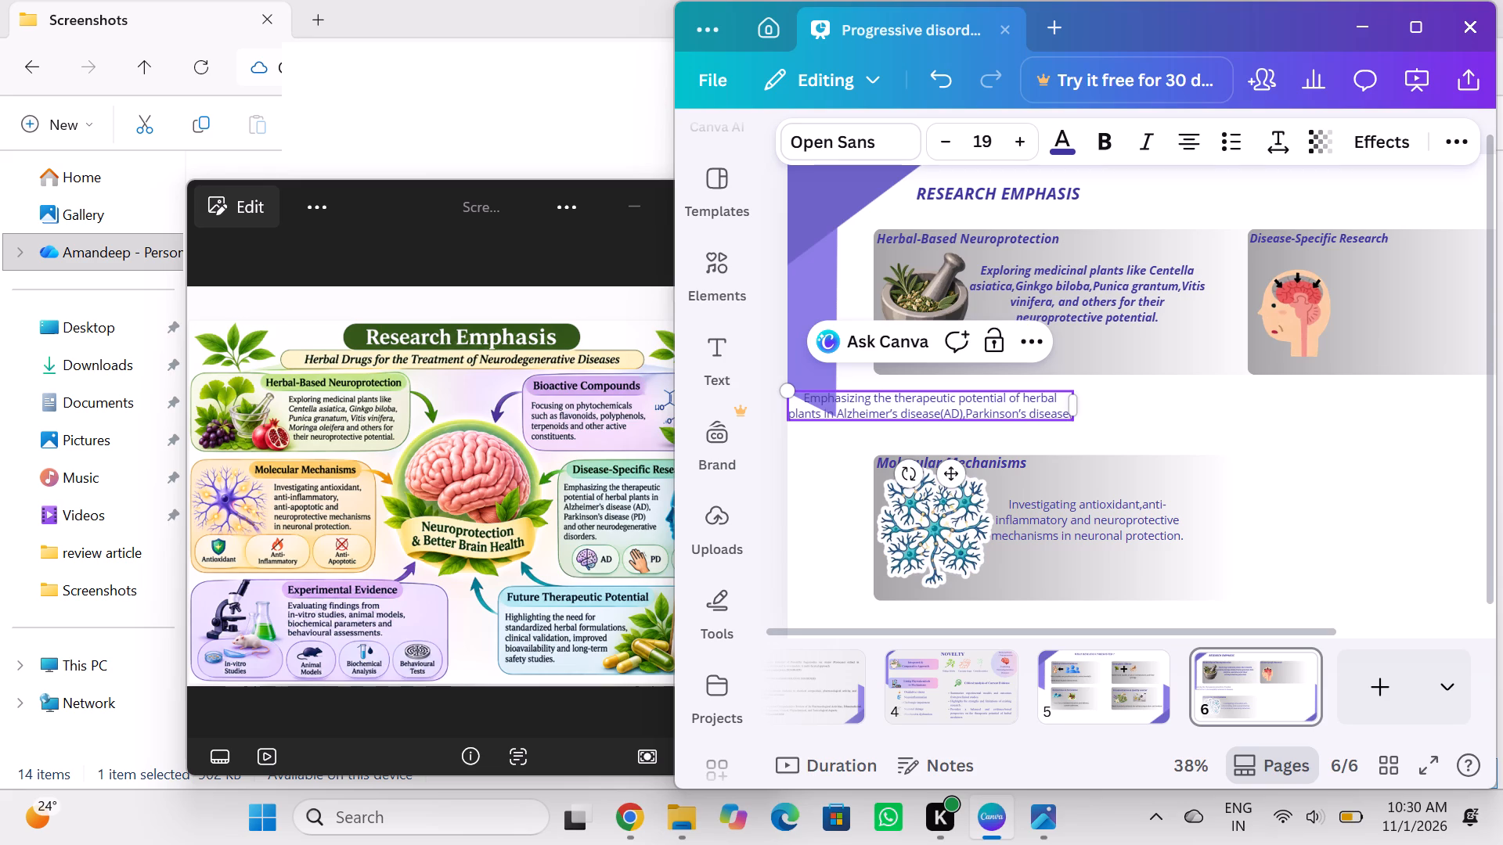
pyautogui.write('PD')
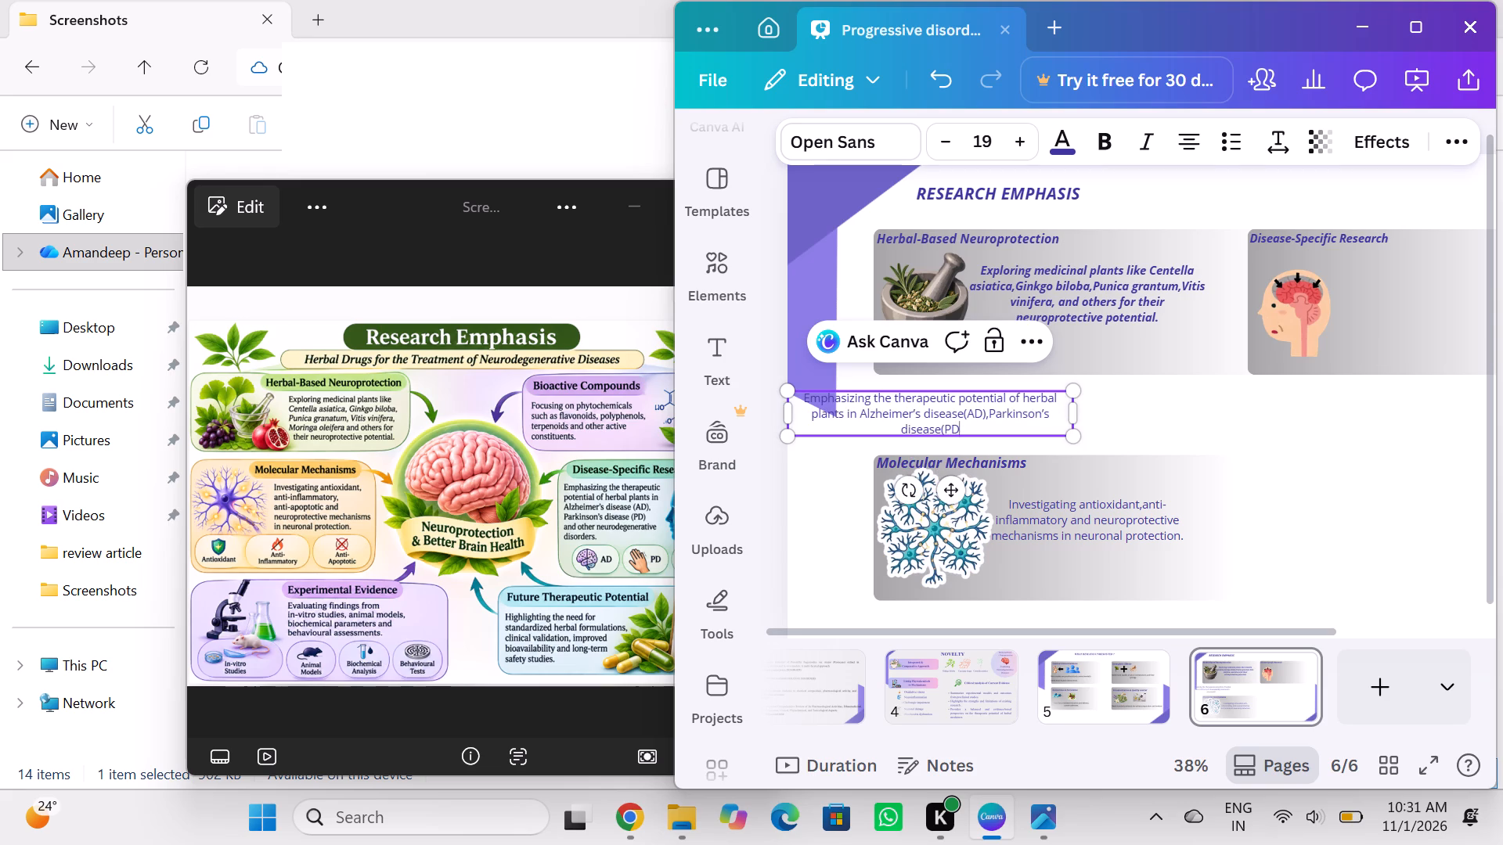
pyautogui.hotkey('shift', ')')
# Finish the Disease-Specific Research description with "and other neurodegenerative disorders.".
pyautogui.press(',')
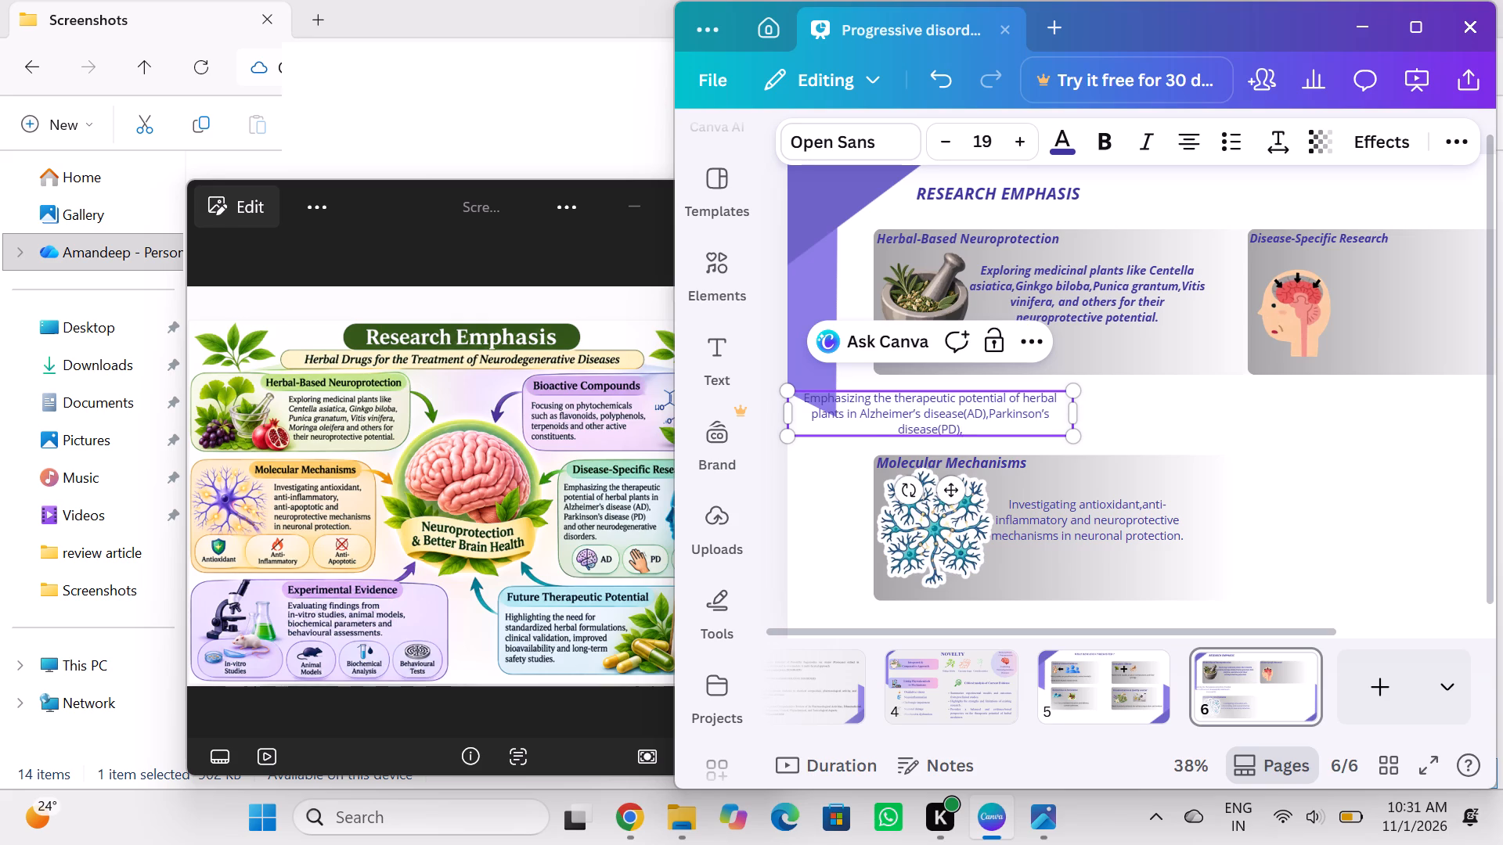
pyautogui.press('BackSpace')
pyautogui.press('space')
pyautogui.write('and')
pyautogui.press('space')
pyautogui.write('other')
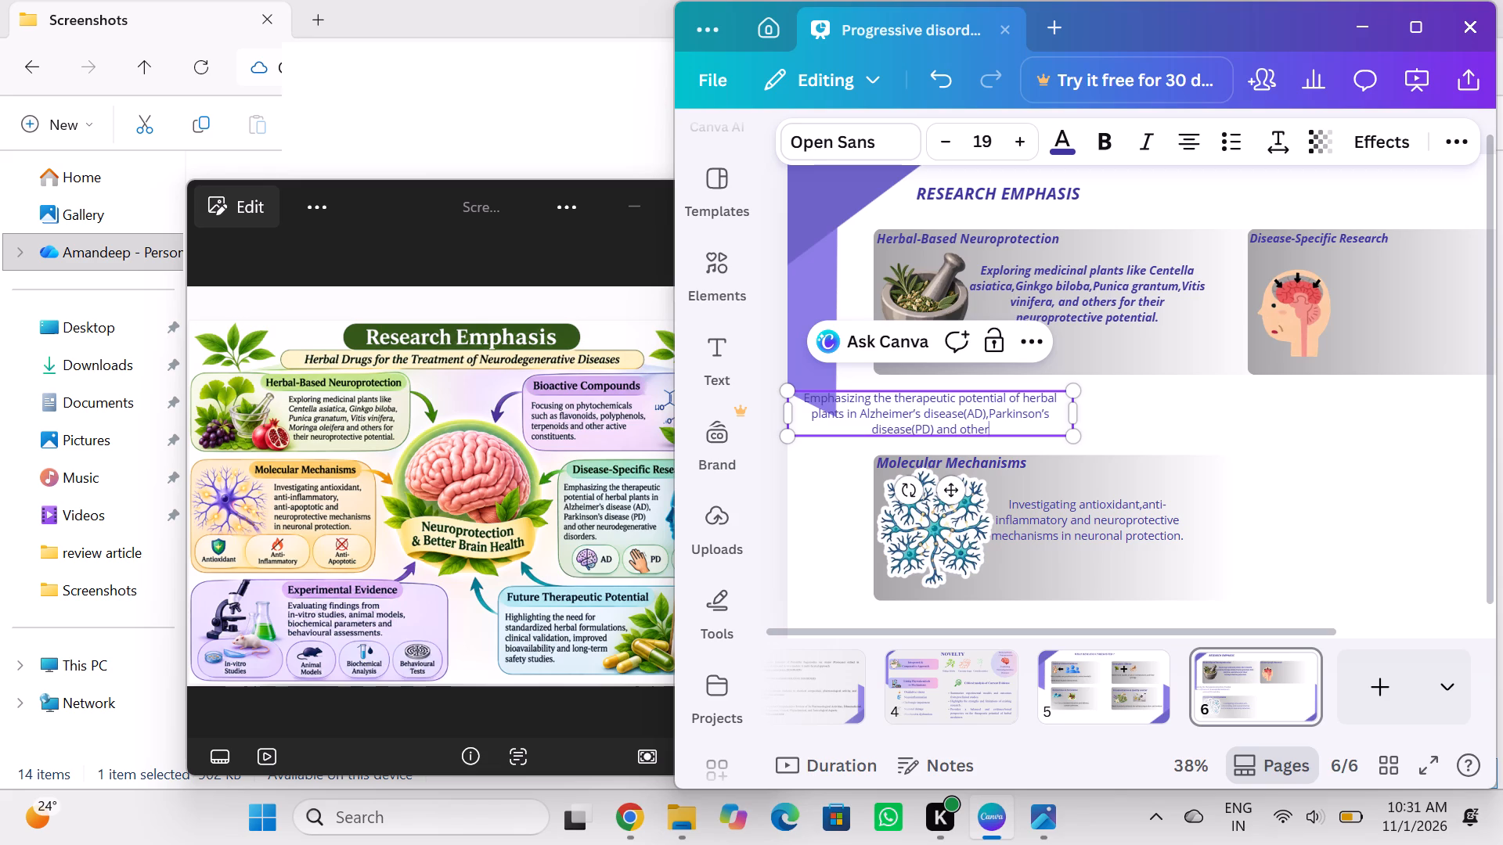
pyautogui.press('space')
pyautogui.write('neuro')
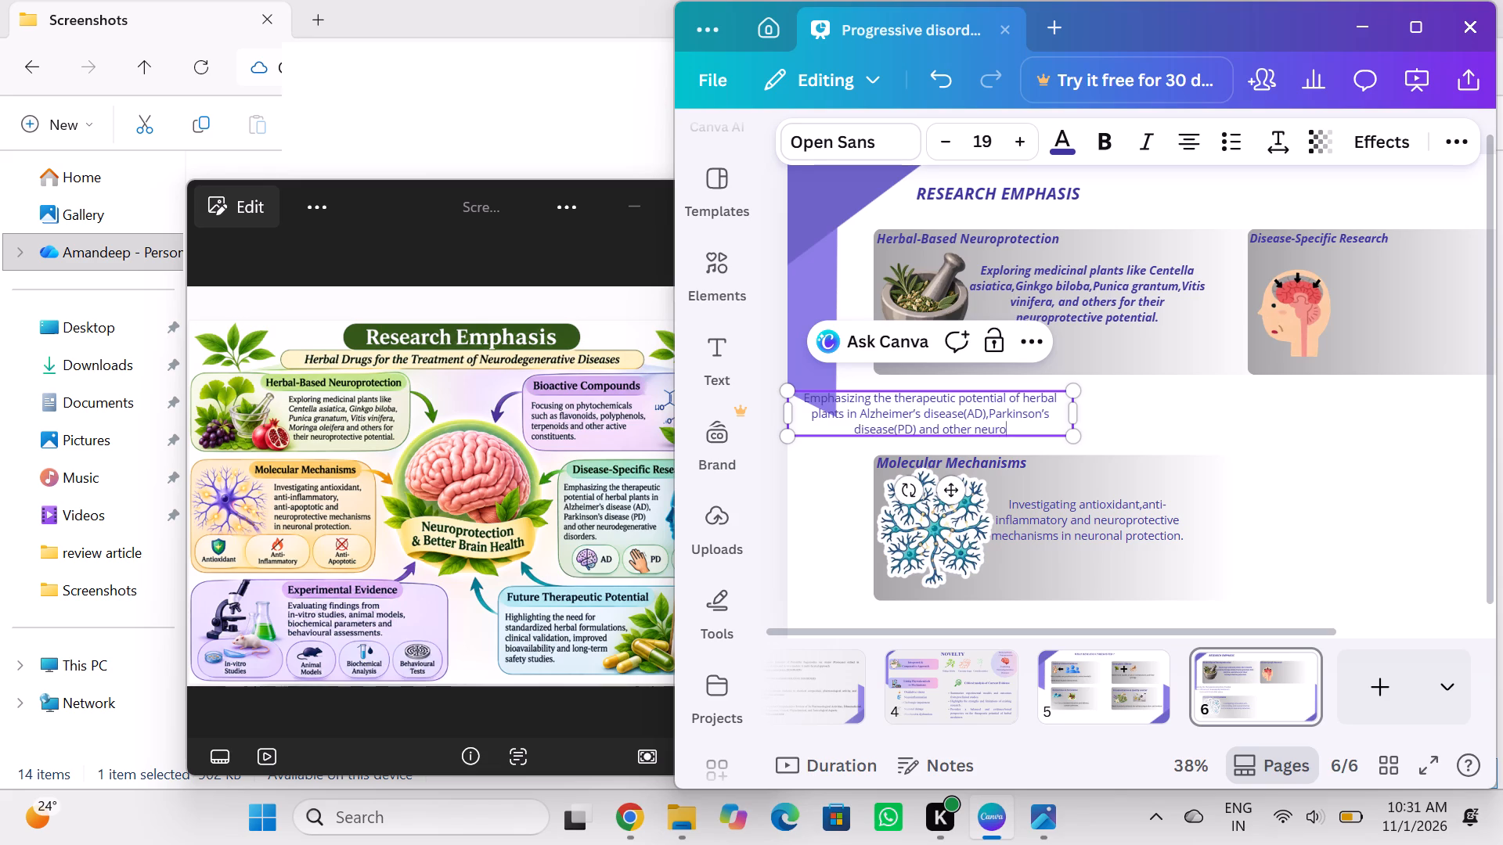
pyautogui.write('degenerat')
pyautogui.write('ive')
pyautogui.press('space')
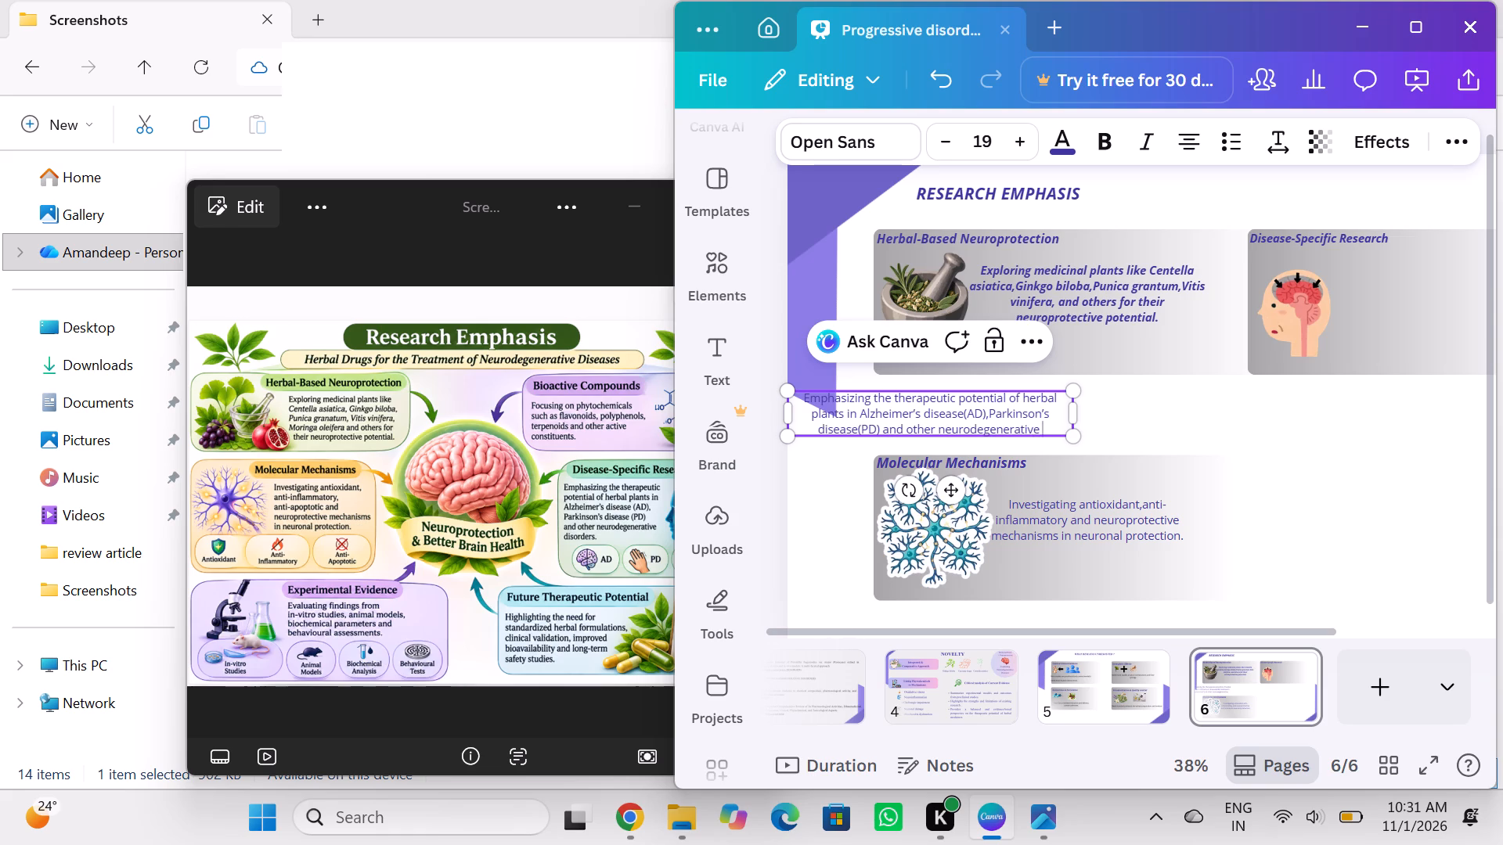
pyautogui.write('disorders')
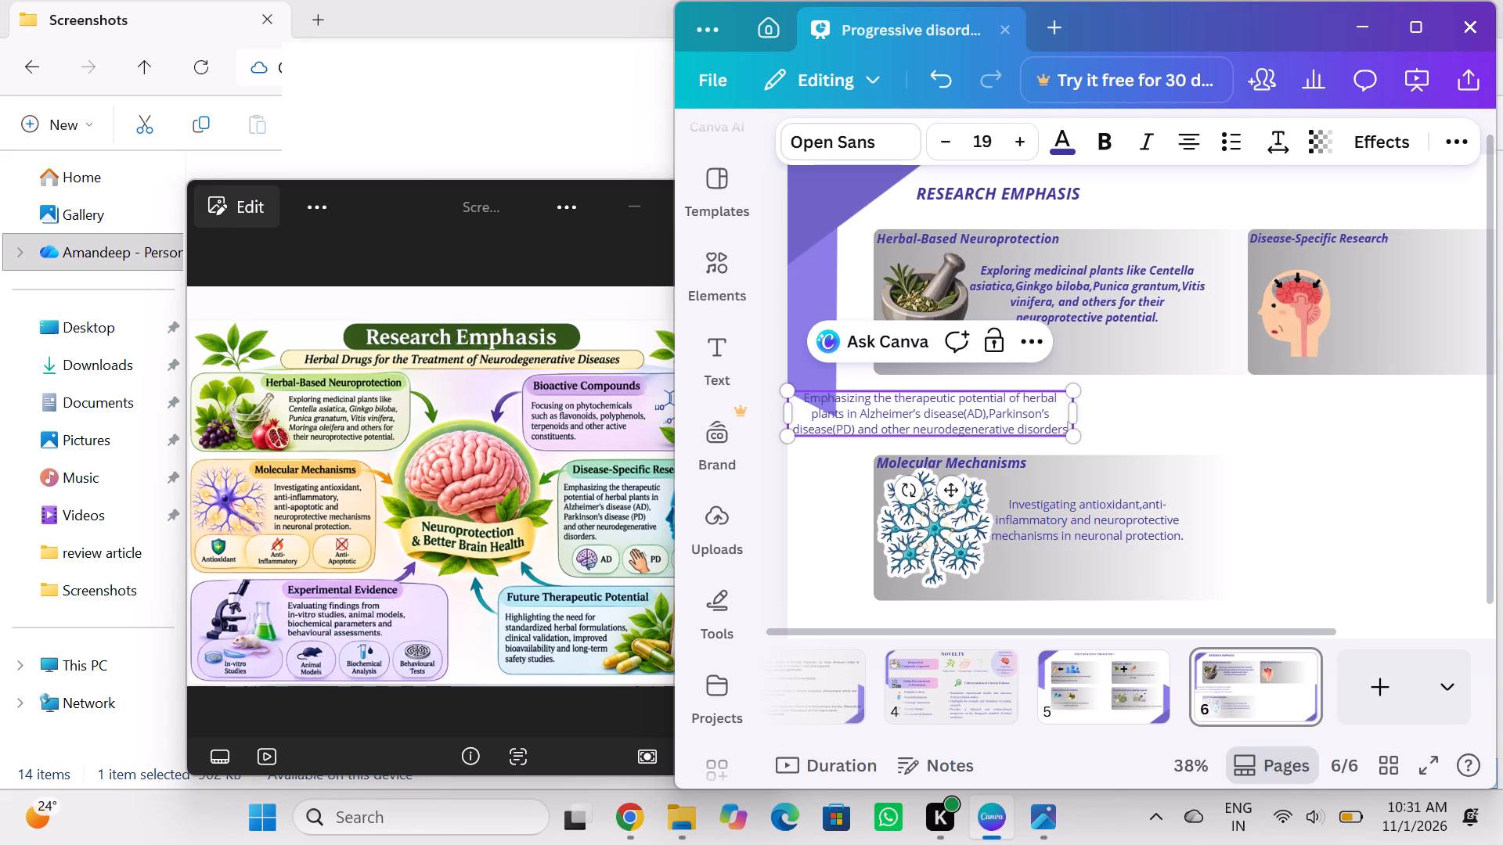
pyautogui.press('.')
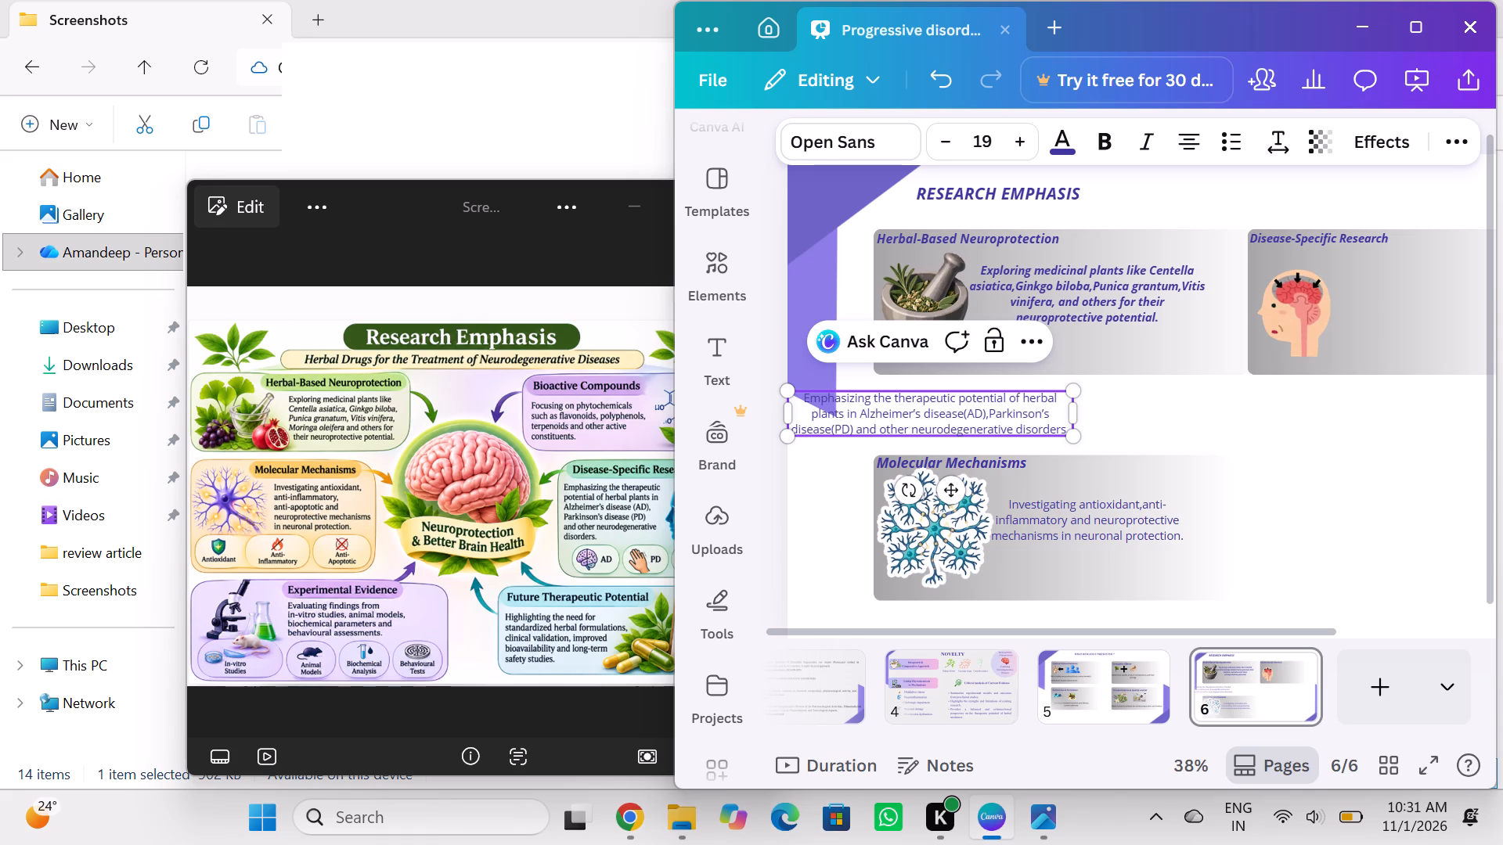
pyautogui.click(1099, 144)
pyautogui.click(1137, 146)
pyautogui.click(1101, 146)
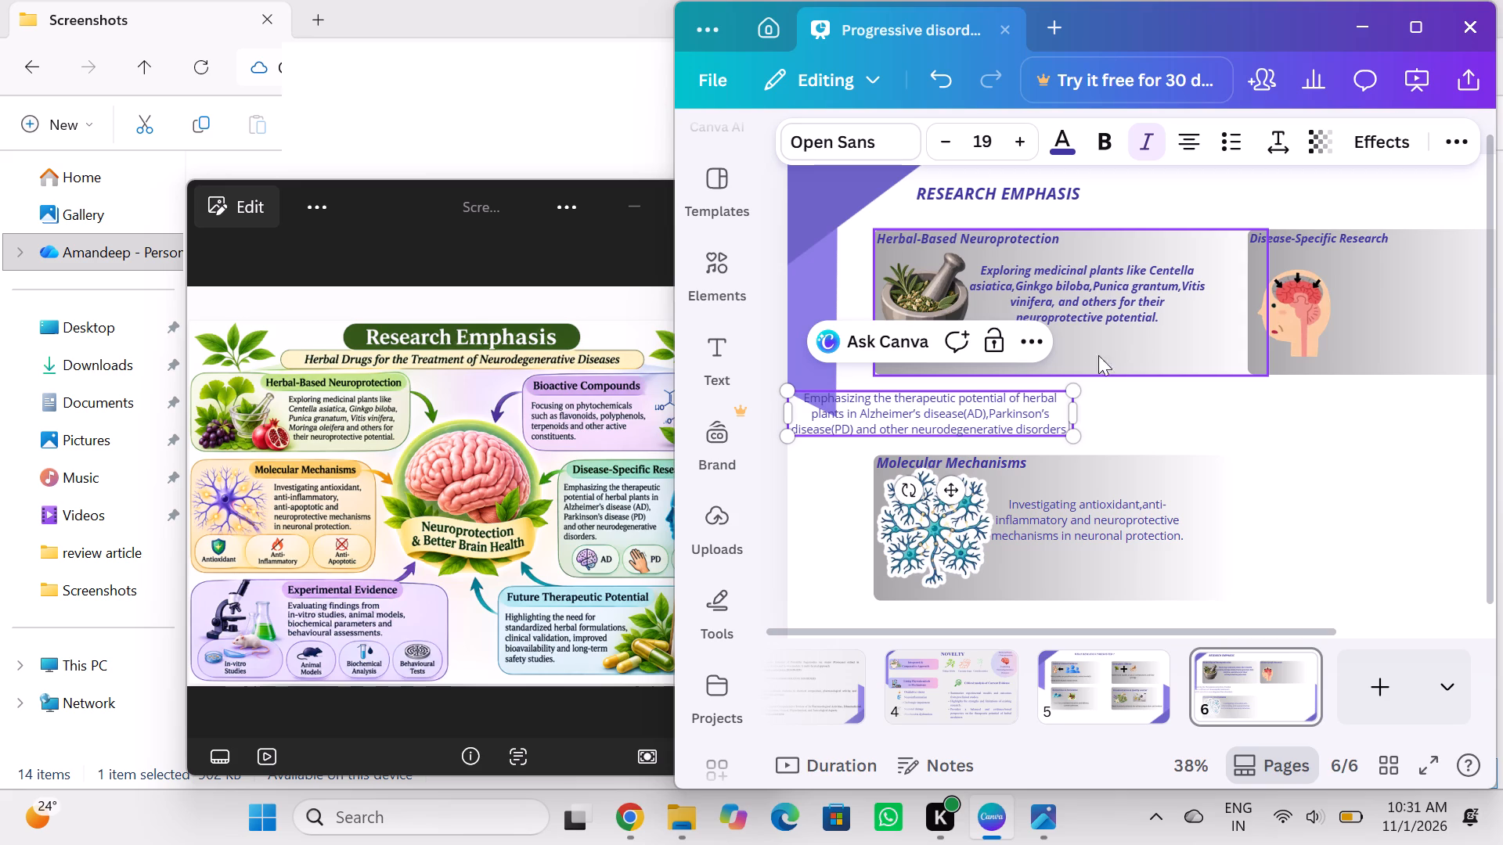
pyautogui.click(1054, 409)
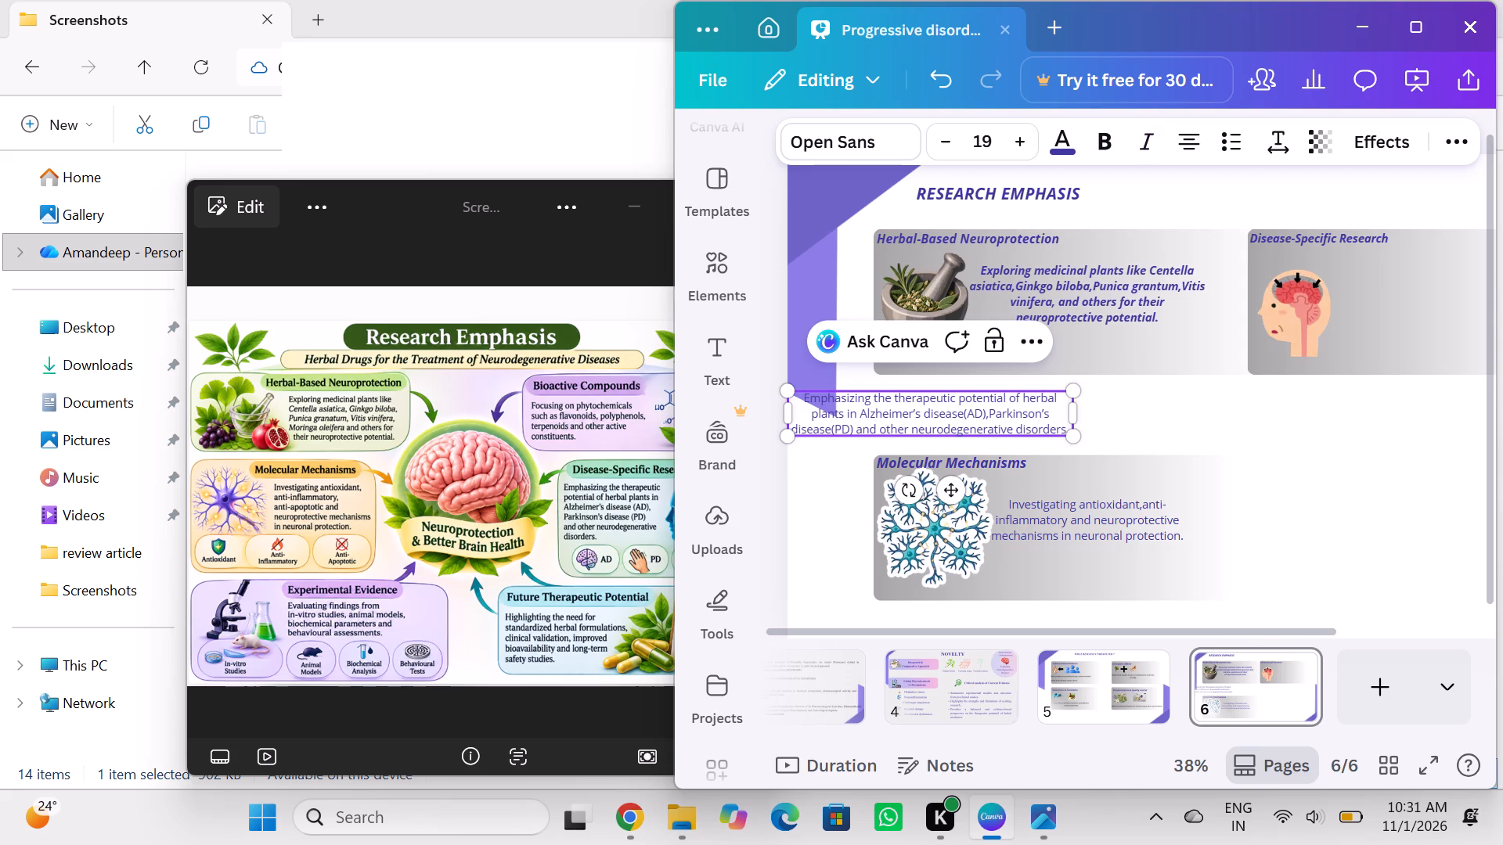
# Make the entire Disease-Specific Research description text bold.
pyautogui.click(1119, 449)
pyautogui.click(1025, 412)
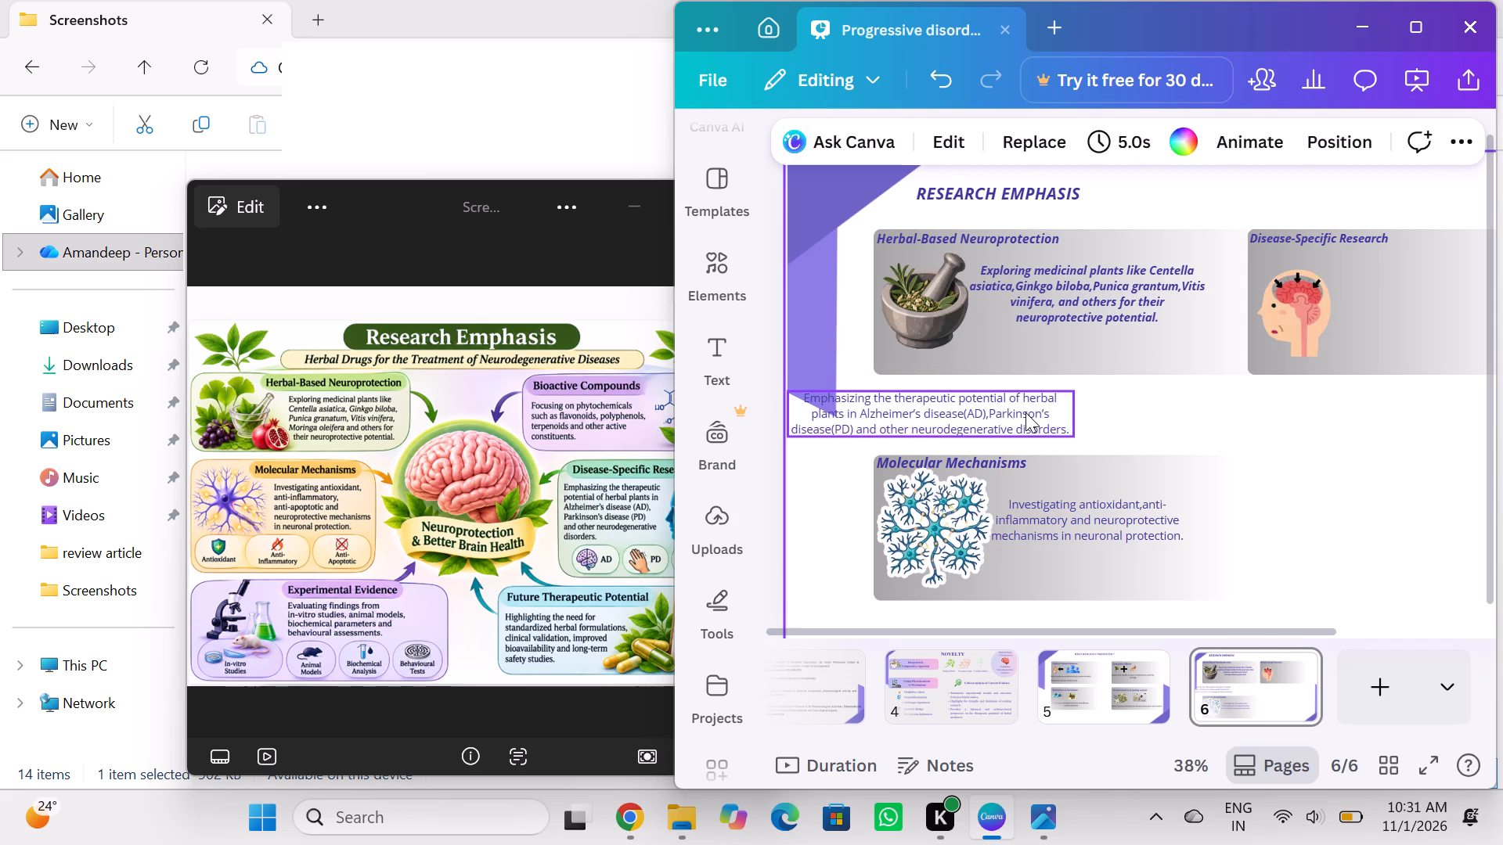
pyautogui.click(1098, 139)
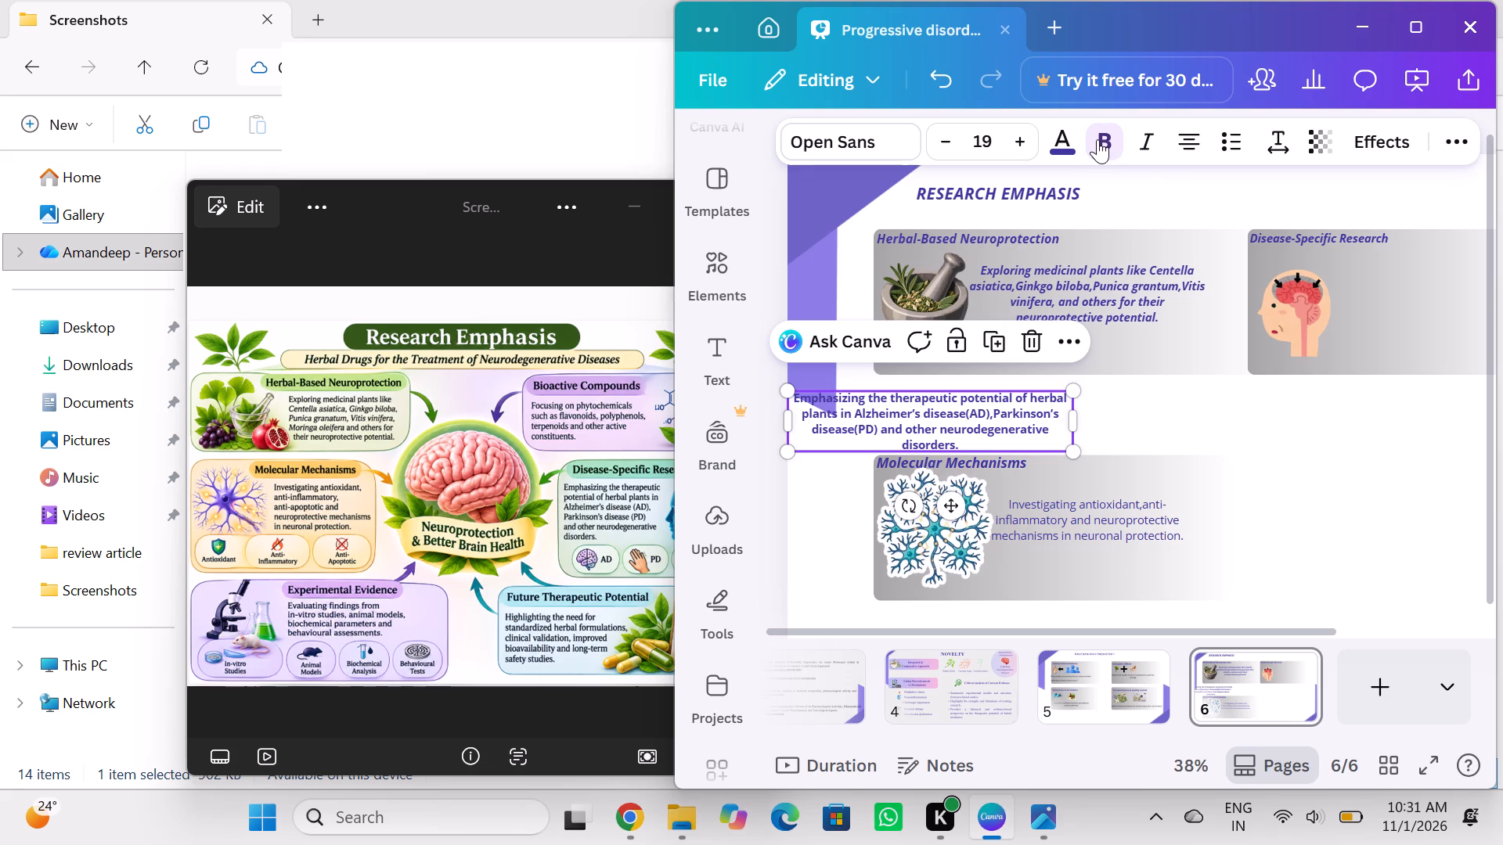
# Italicize the entire Disease-Specific Research description text.
pyautogui.click(1148, 138)
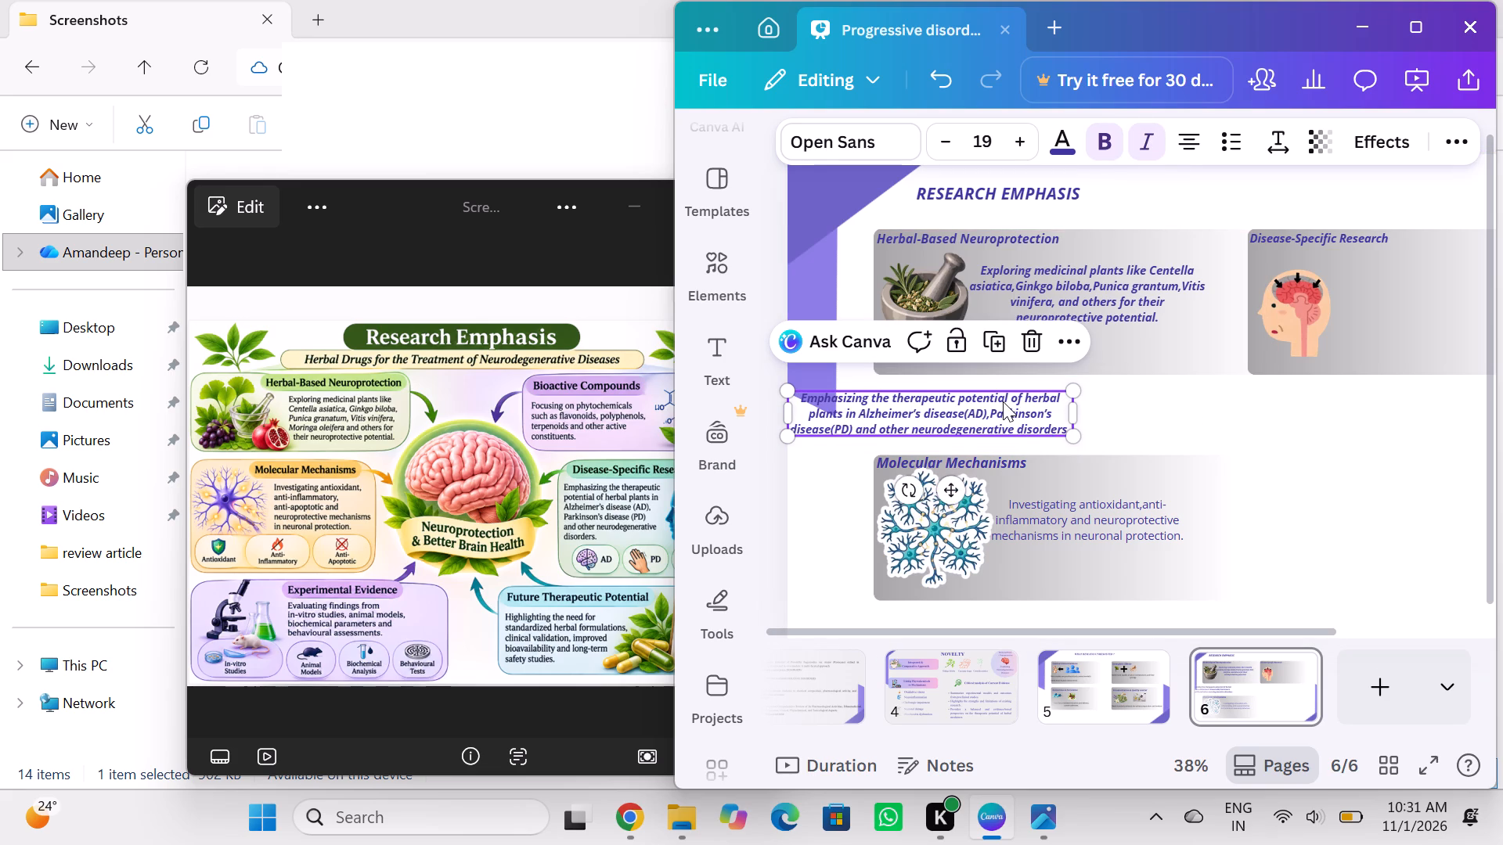
# Narrow the Disease-Specific Research description's text box so its text wraps onto four lines.
pyautogui.moveTo(1003, 401); pyautogui.dragTo(1502, 219)
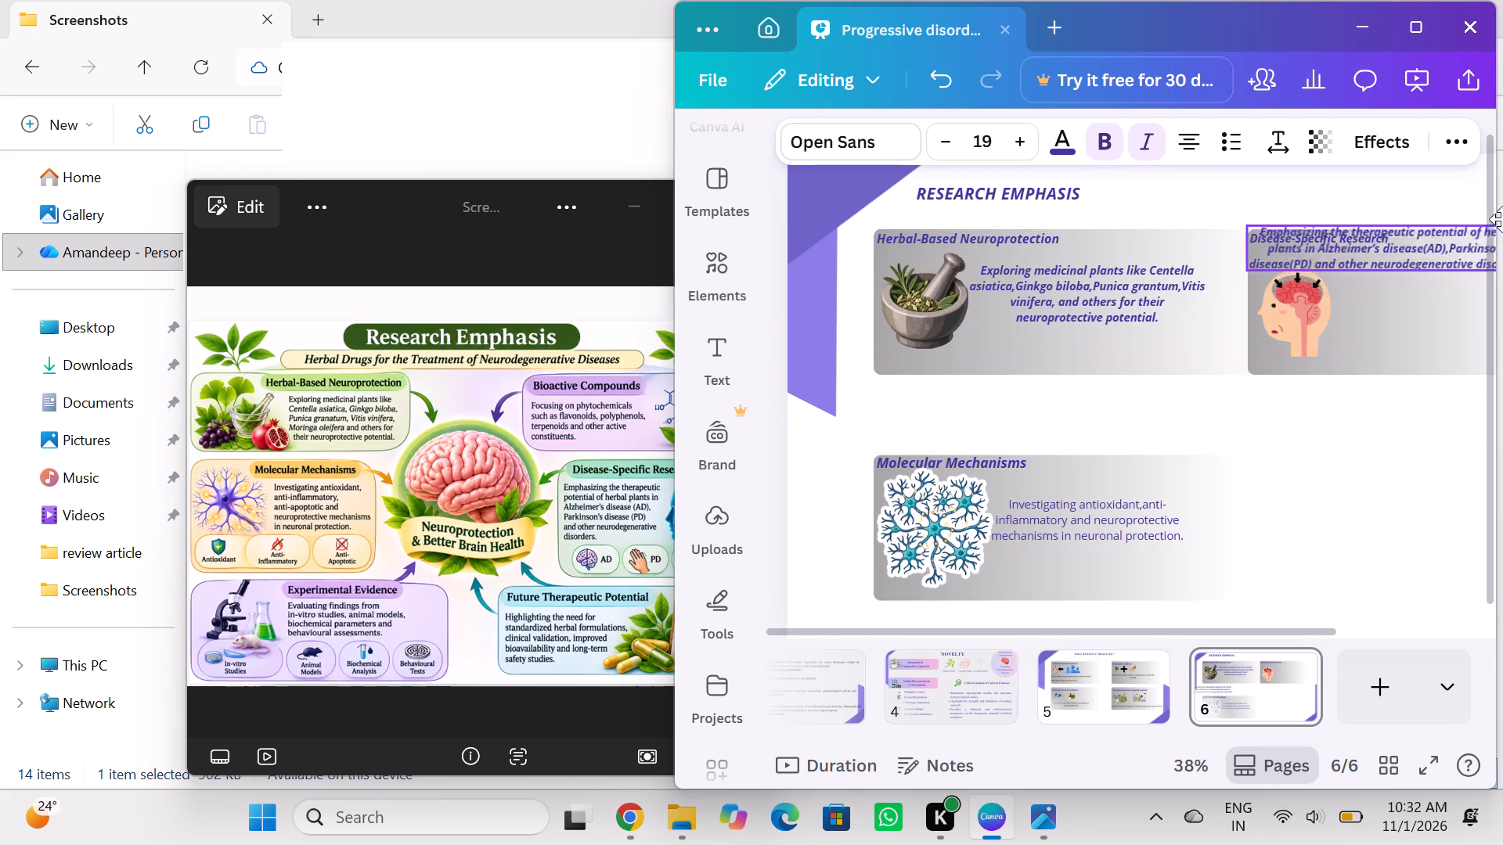
pyautogui.moveTo(1502, 219); pyautogui.dragTo(1421, 307)
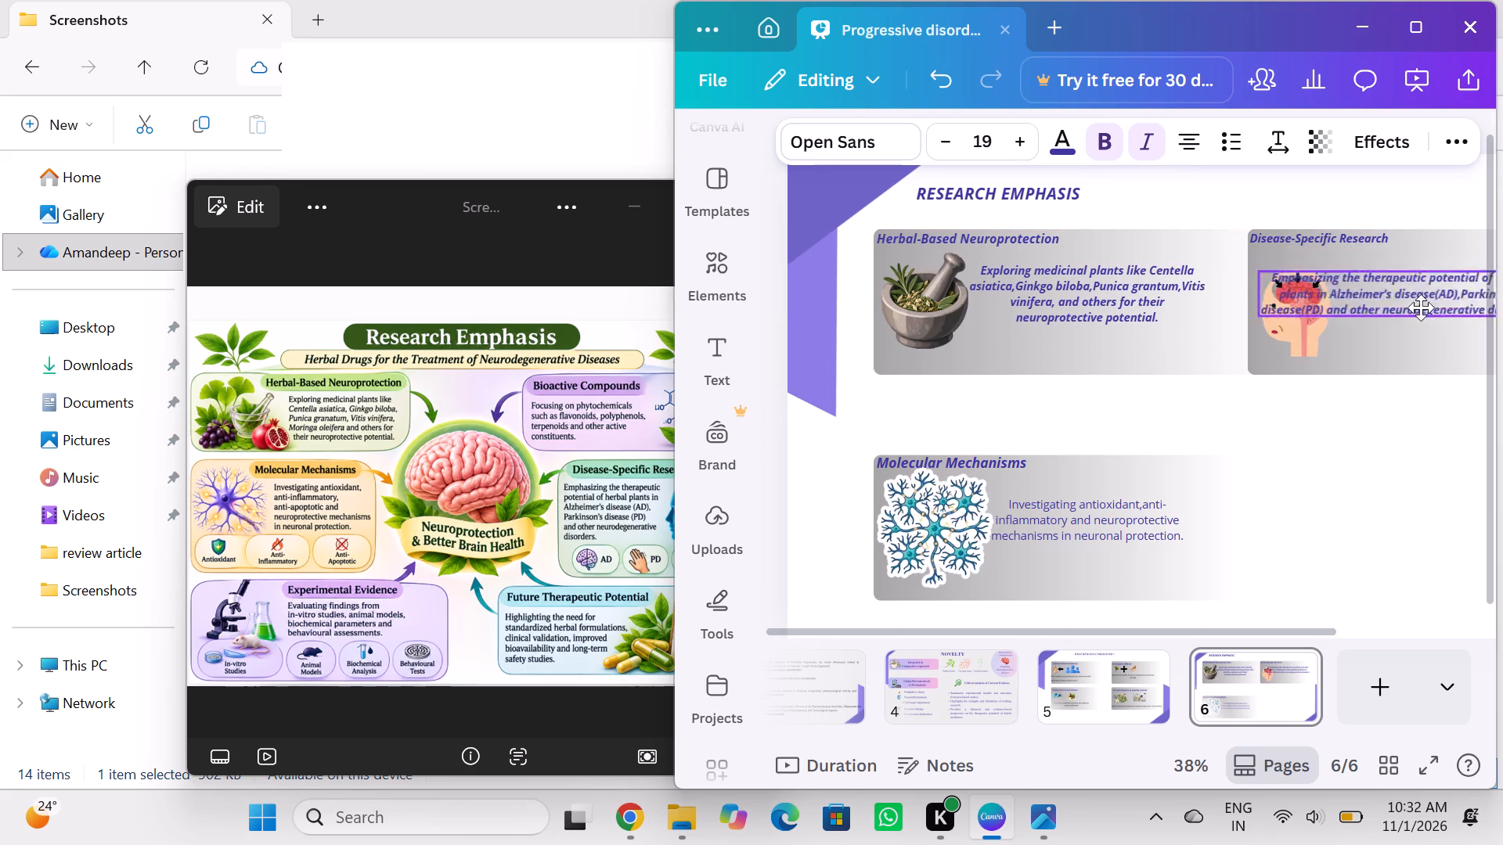
pyautogui.moveTo(1421, 307); pyautogui.dragTo(1207, 398)
pyautogui.moveTo(1276, 400); pyautogui.dragTo(1245, 390)
pyautogui.moveTo(1245, 390); pyautogui.dragTo(1224, 397)
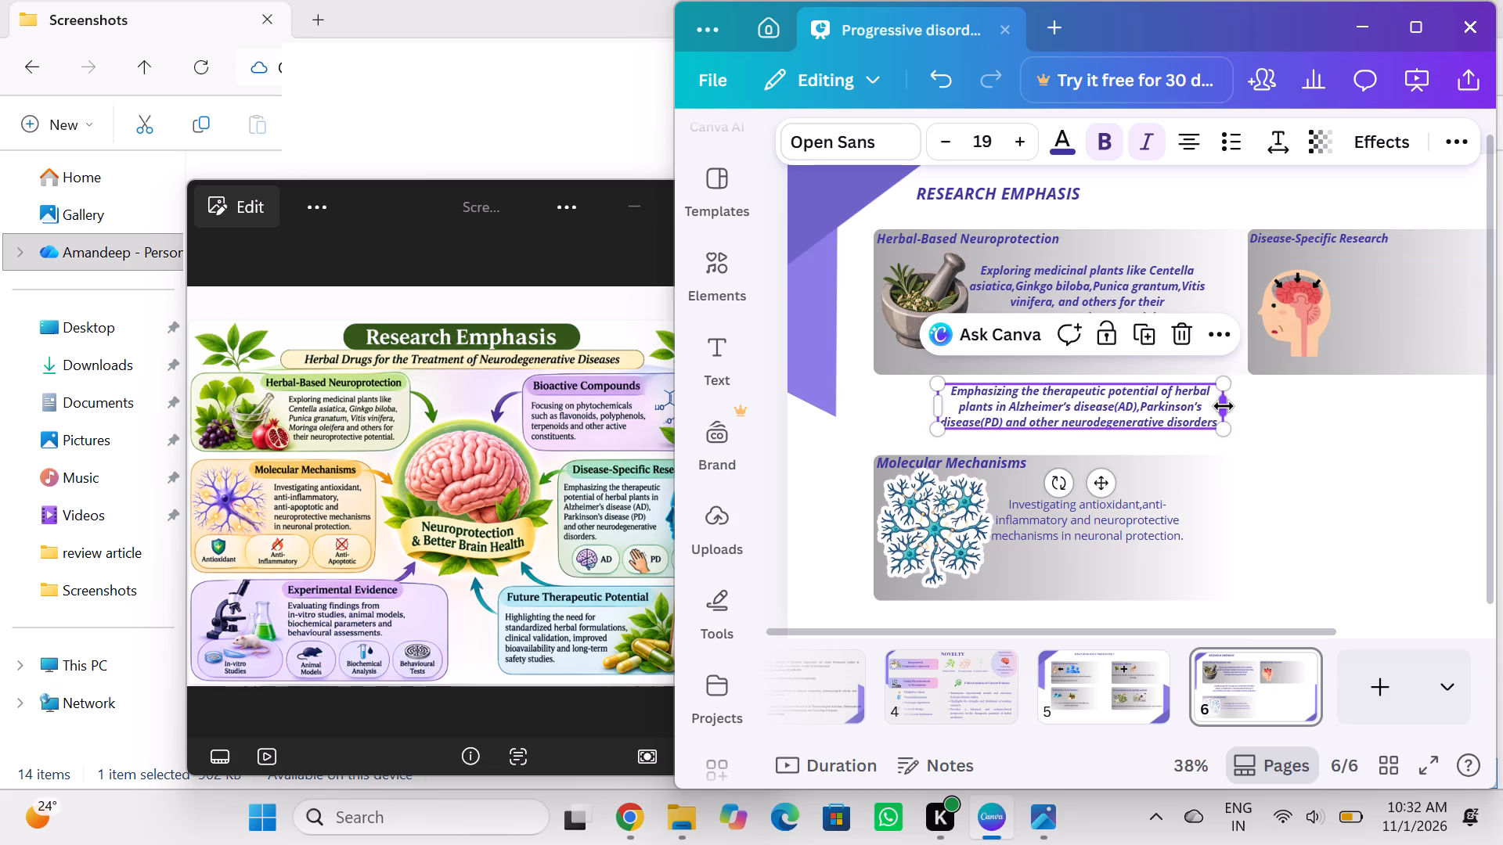
pyautogui.moveTo(1224, 406); pyautogui.dragTo(1191, 412)
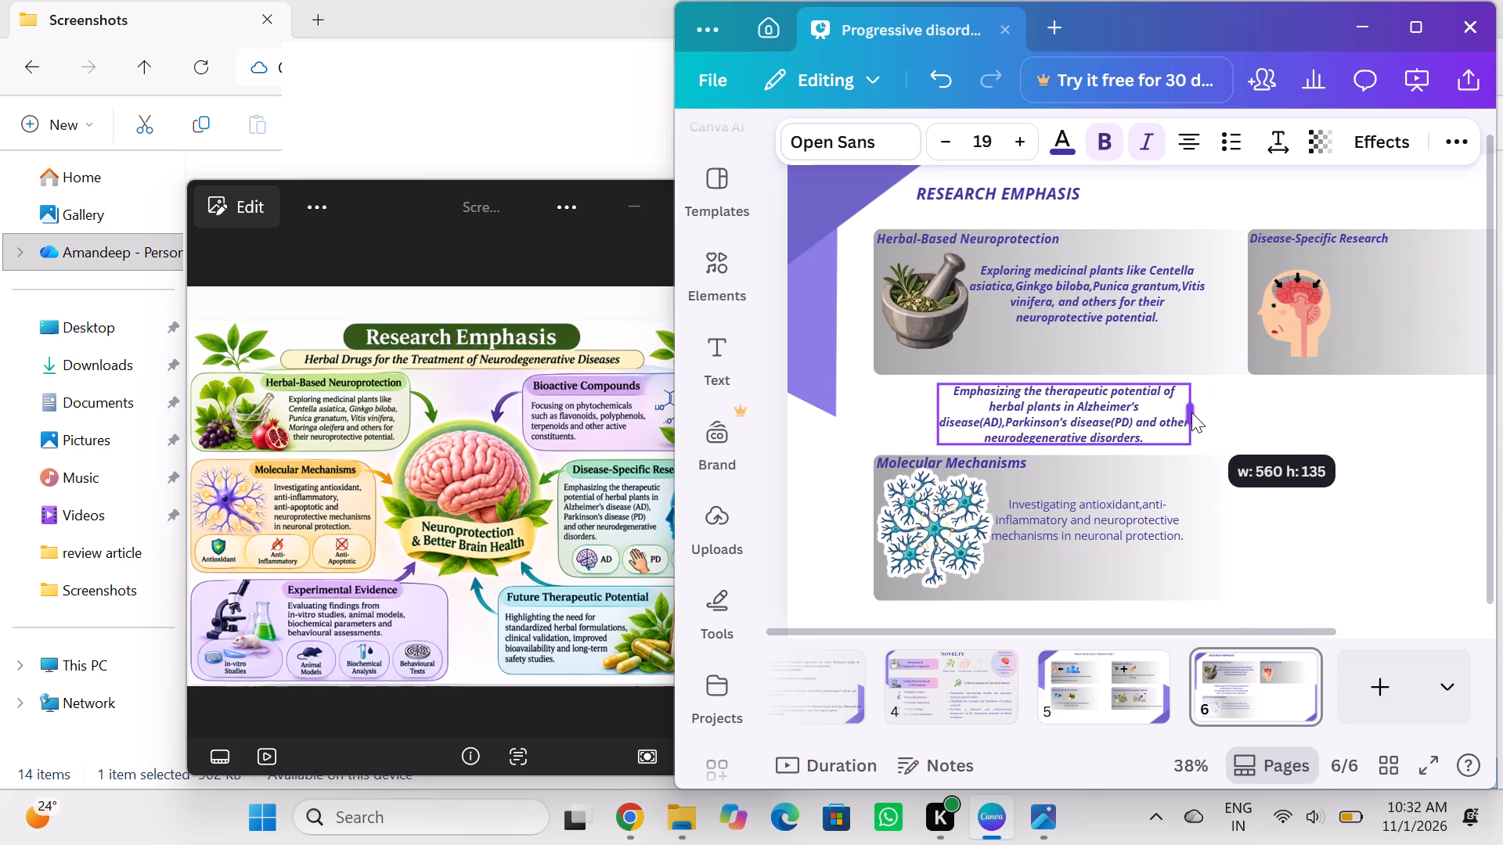
pyautogui.moveTo(1191, 412); pyautogui.dragTo(1199, 412)
# Place the description inside the Disease-Specific Research box, beside the head-and-brain graphic and below the heading, without overlapping the graphic.
pyautogui.moveTo(1157, 433); pyautogui.dragTo(1198, 401)
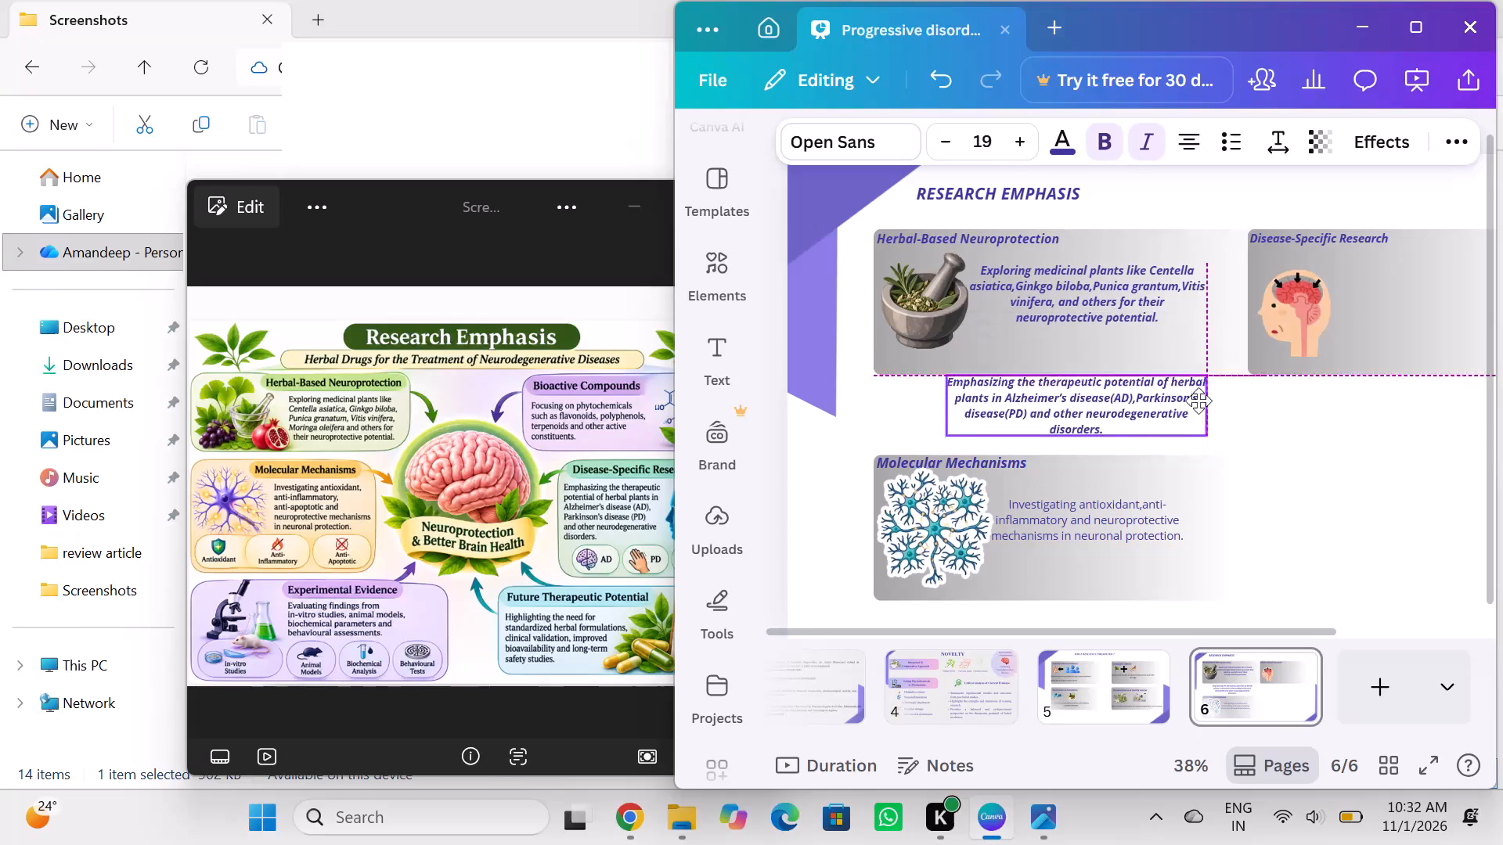
pyautogui.moveTo(1198, 401); pyautogui.dragTo(1502, 319)
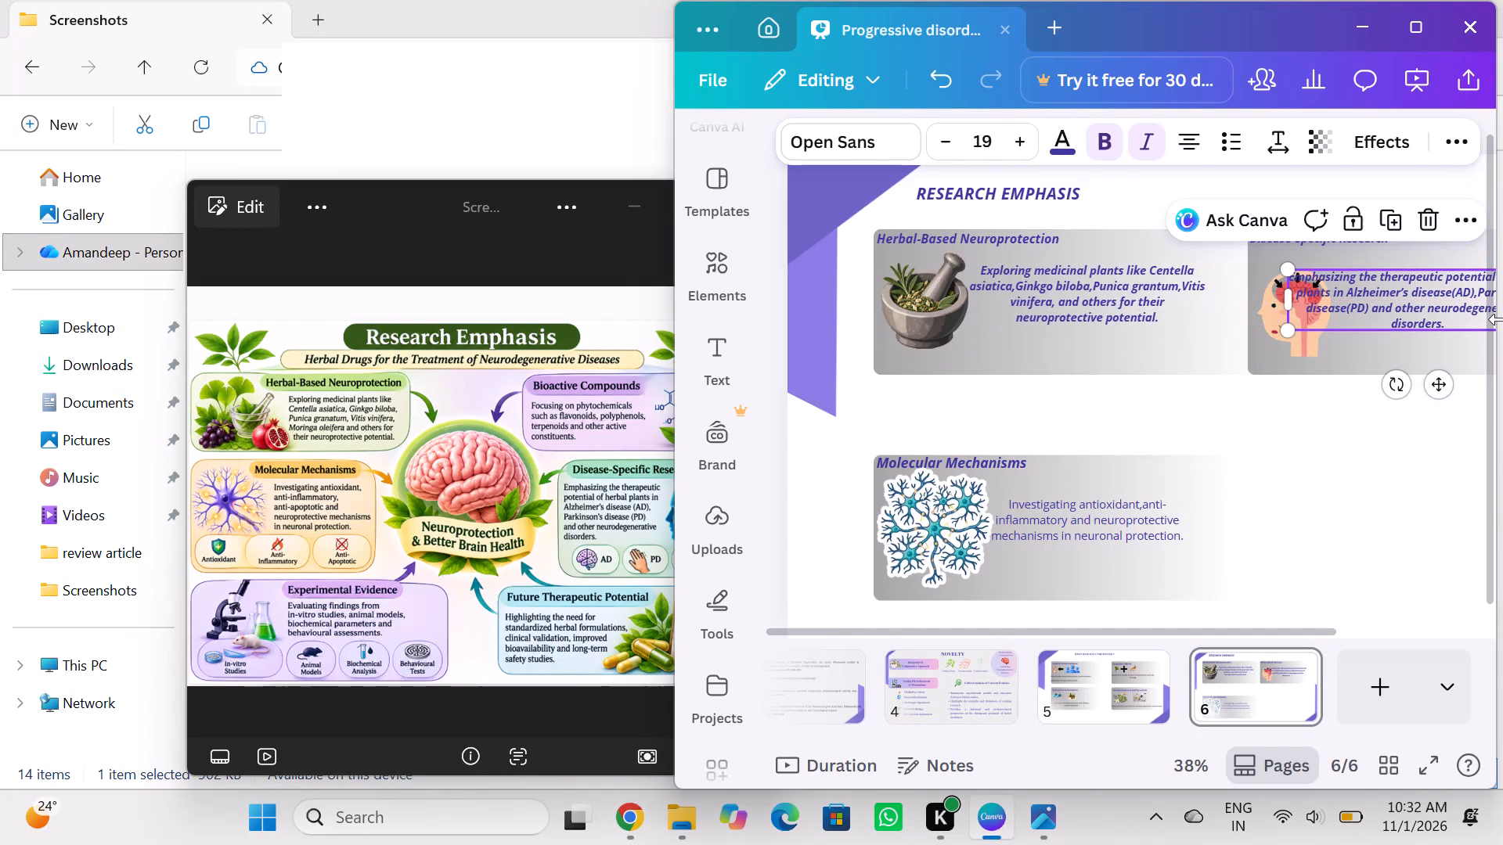
pyautogui.hscroll(-2, 1502, 319)
pyautogui.hscroll(-1, 1421, 501)
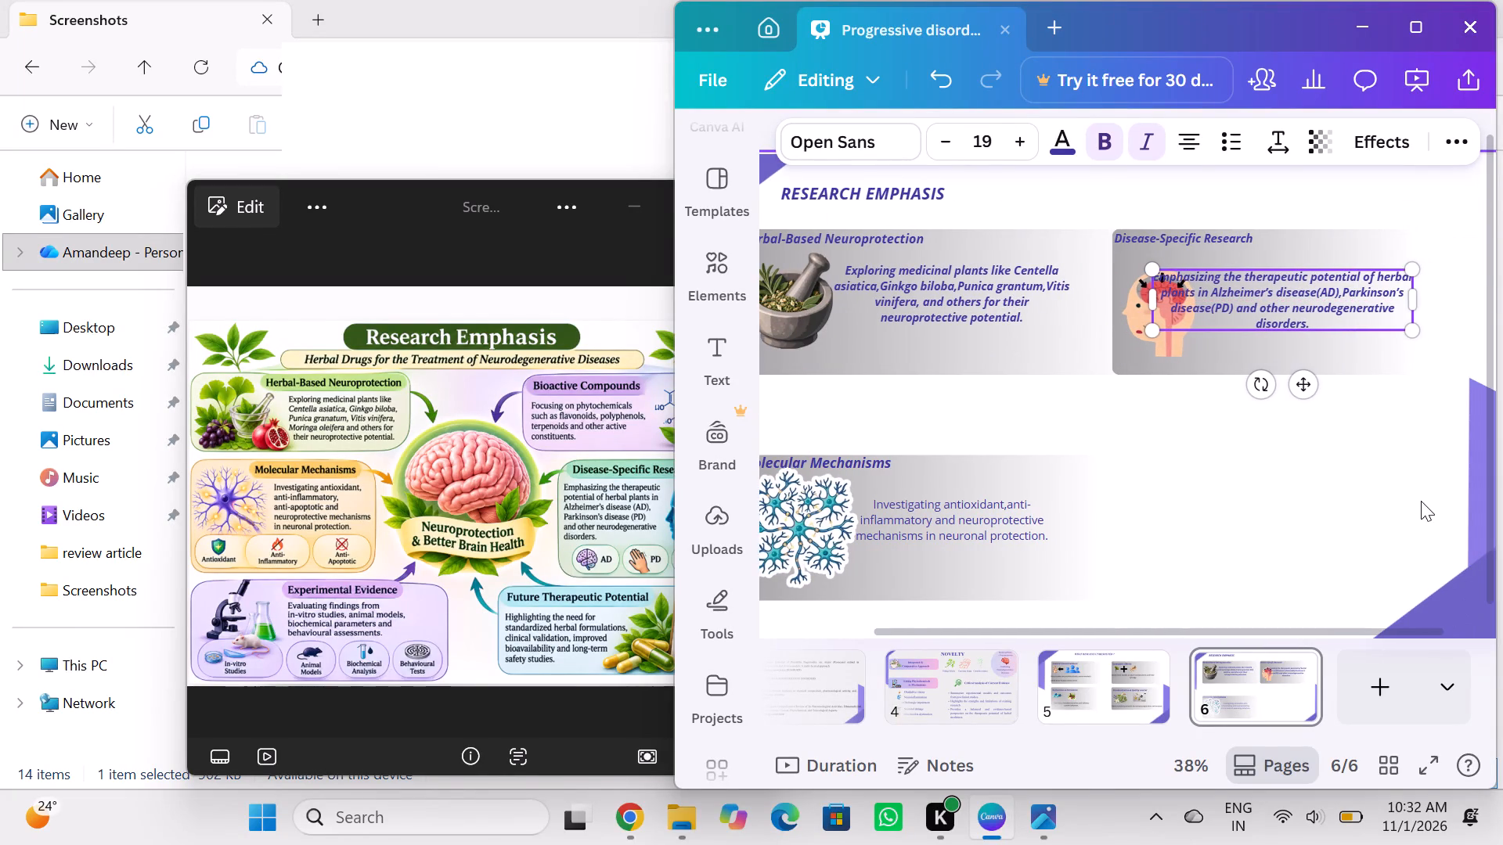
pyautogui.hscroll(-1, 1421, 501)
pyautogui.moveTo(1308, 392); pyautogui.dragTo(1354, 394)
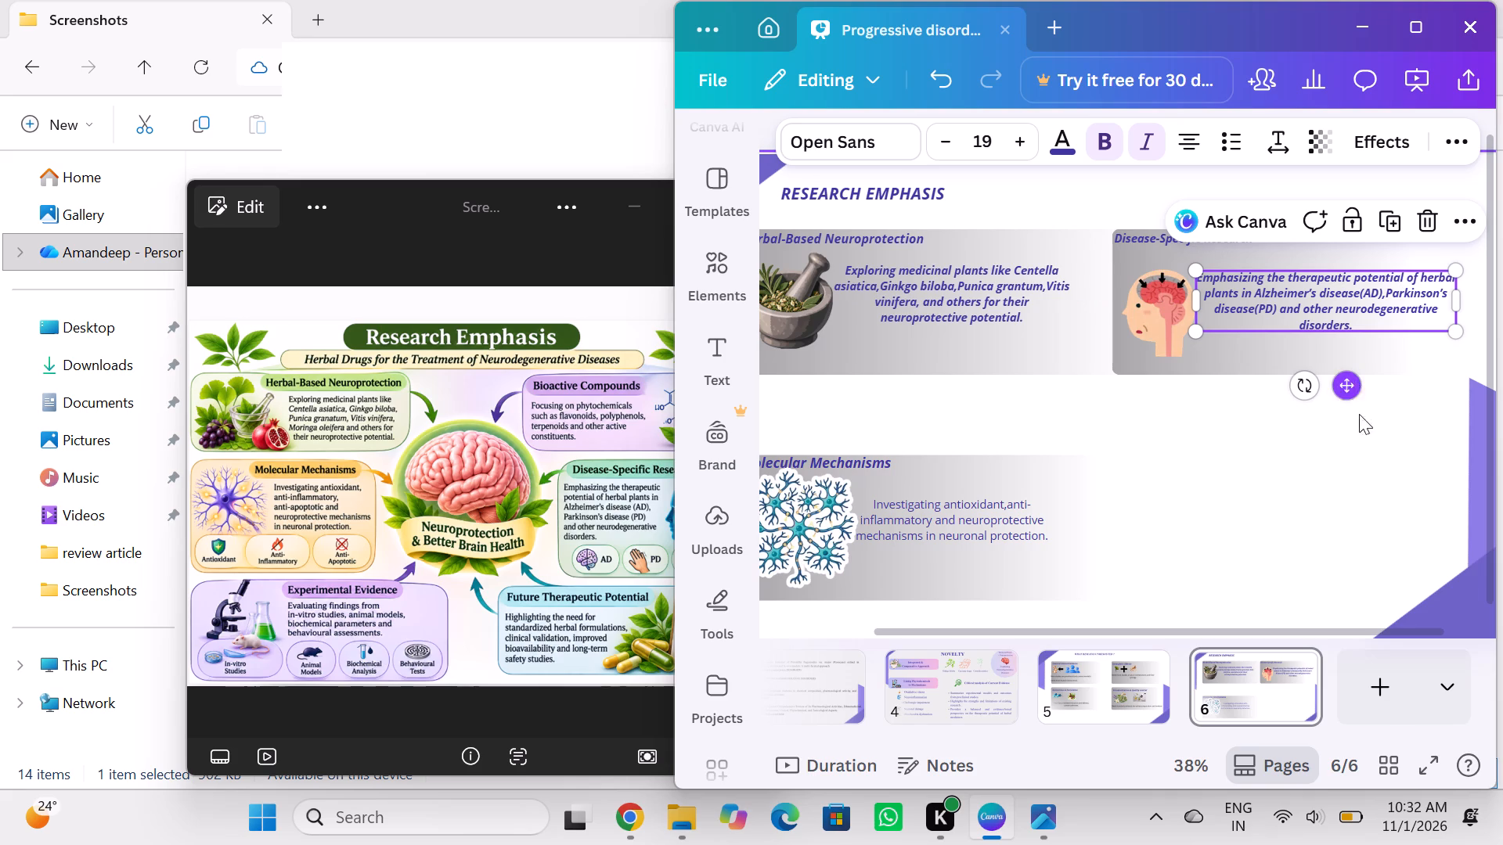
pyautogui.click(1346, 495)
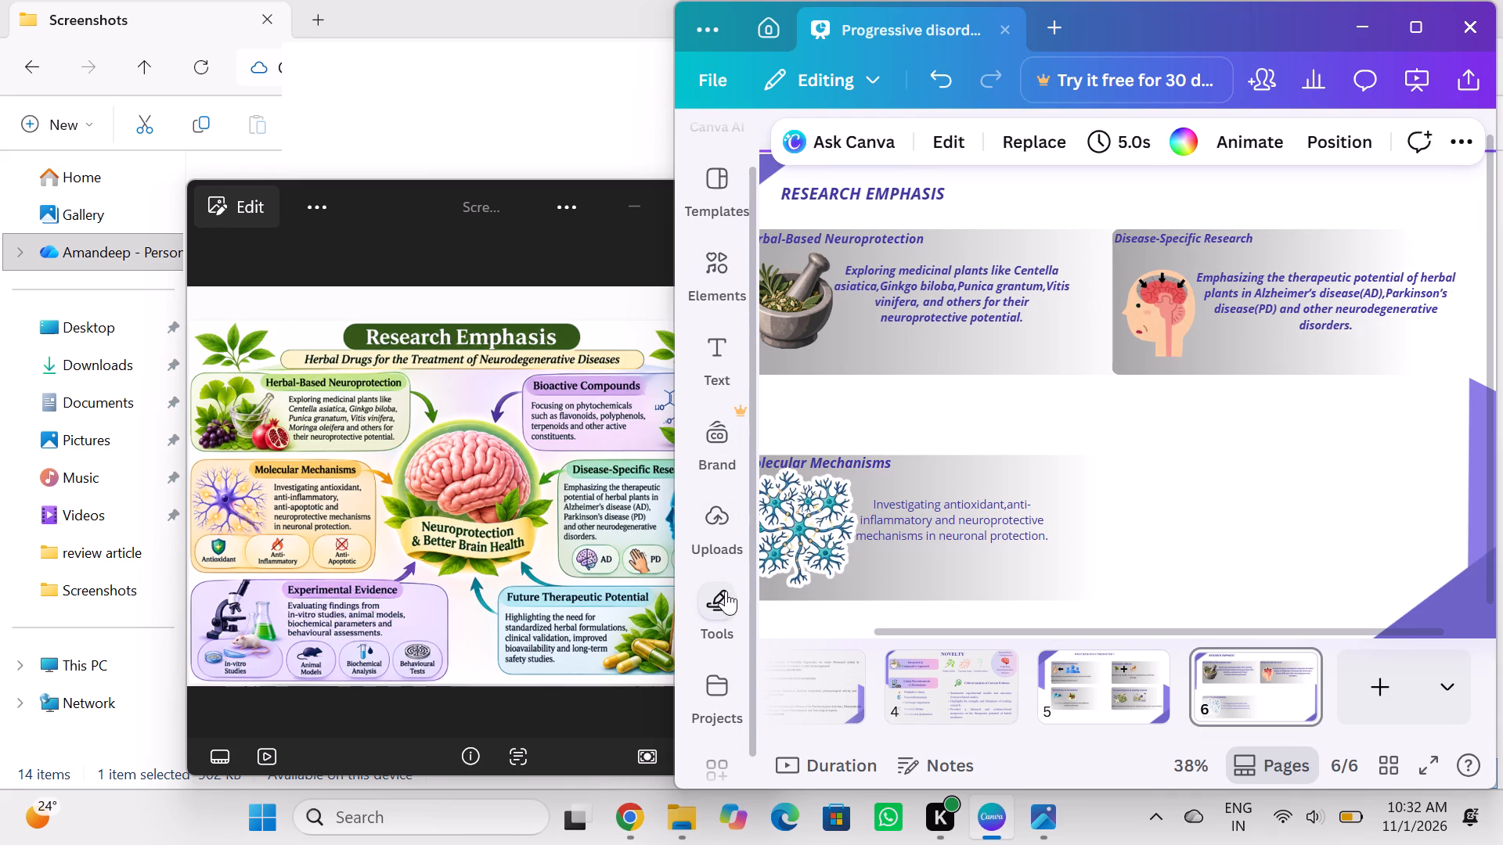
# Open the set of drawing, shape and text tools for the Research Emphasis slide.
pyautogui.click(722, 620)
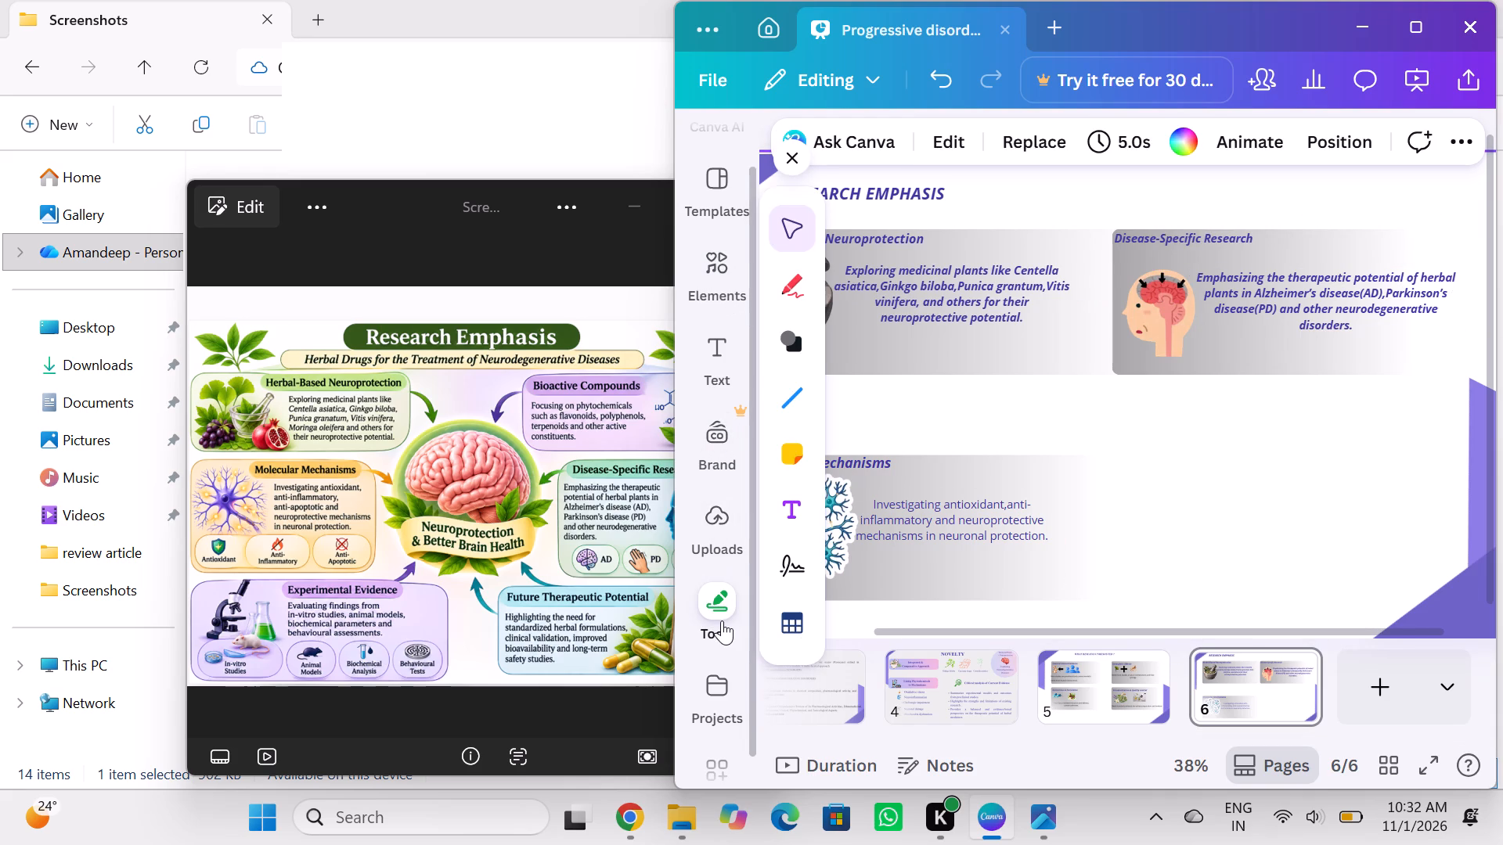
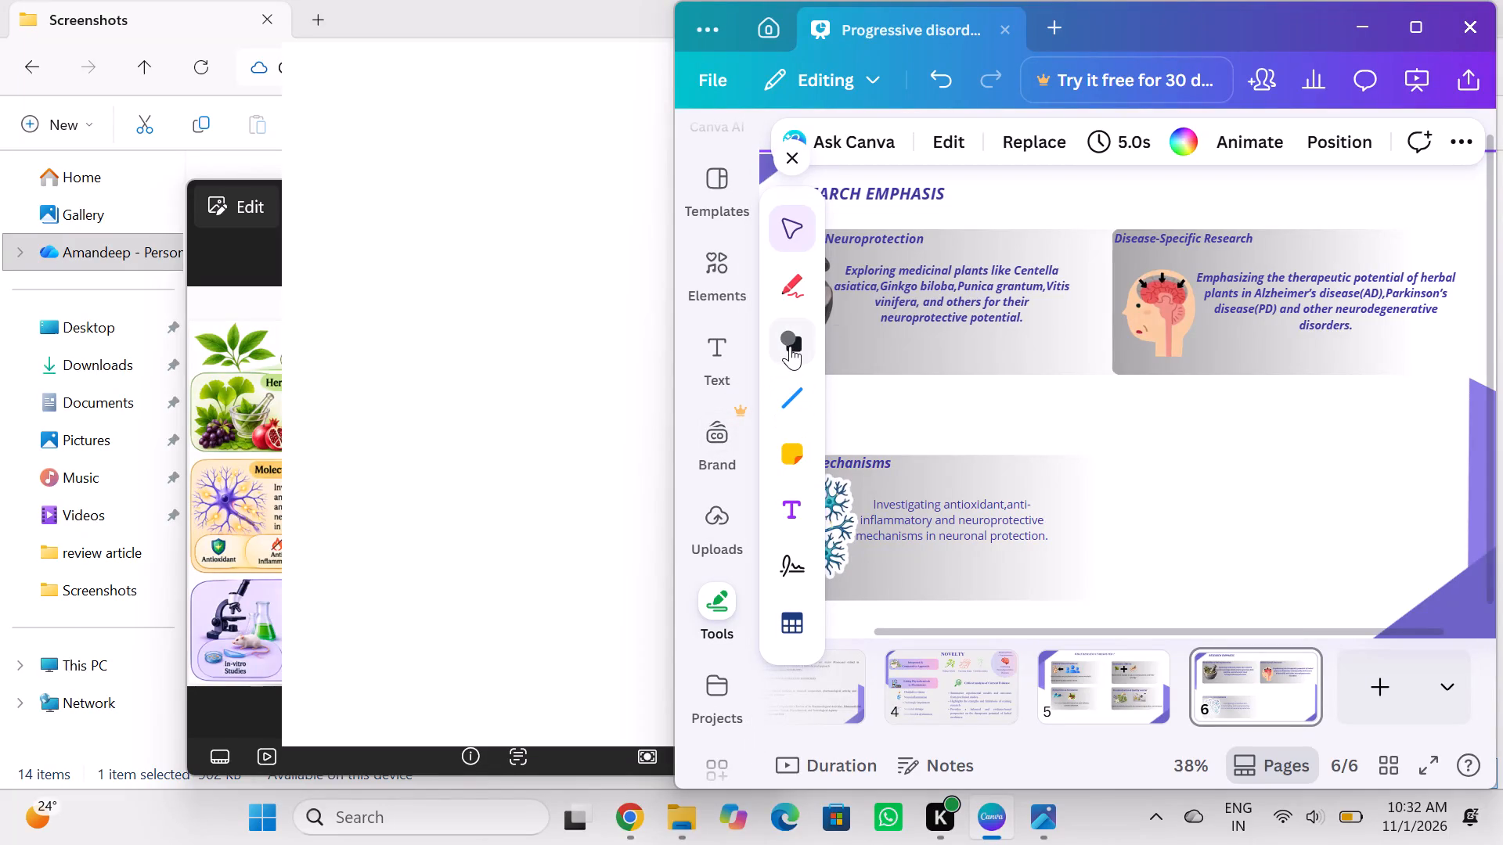
# Add a rounded rectangle in the empty area beside the Molecular Mechanisms box and widen it to roughly match the other boxes.
pyautogui.click(791, 346)
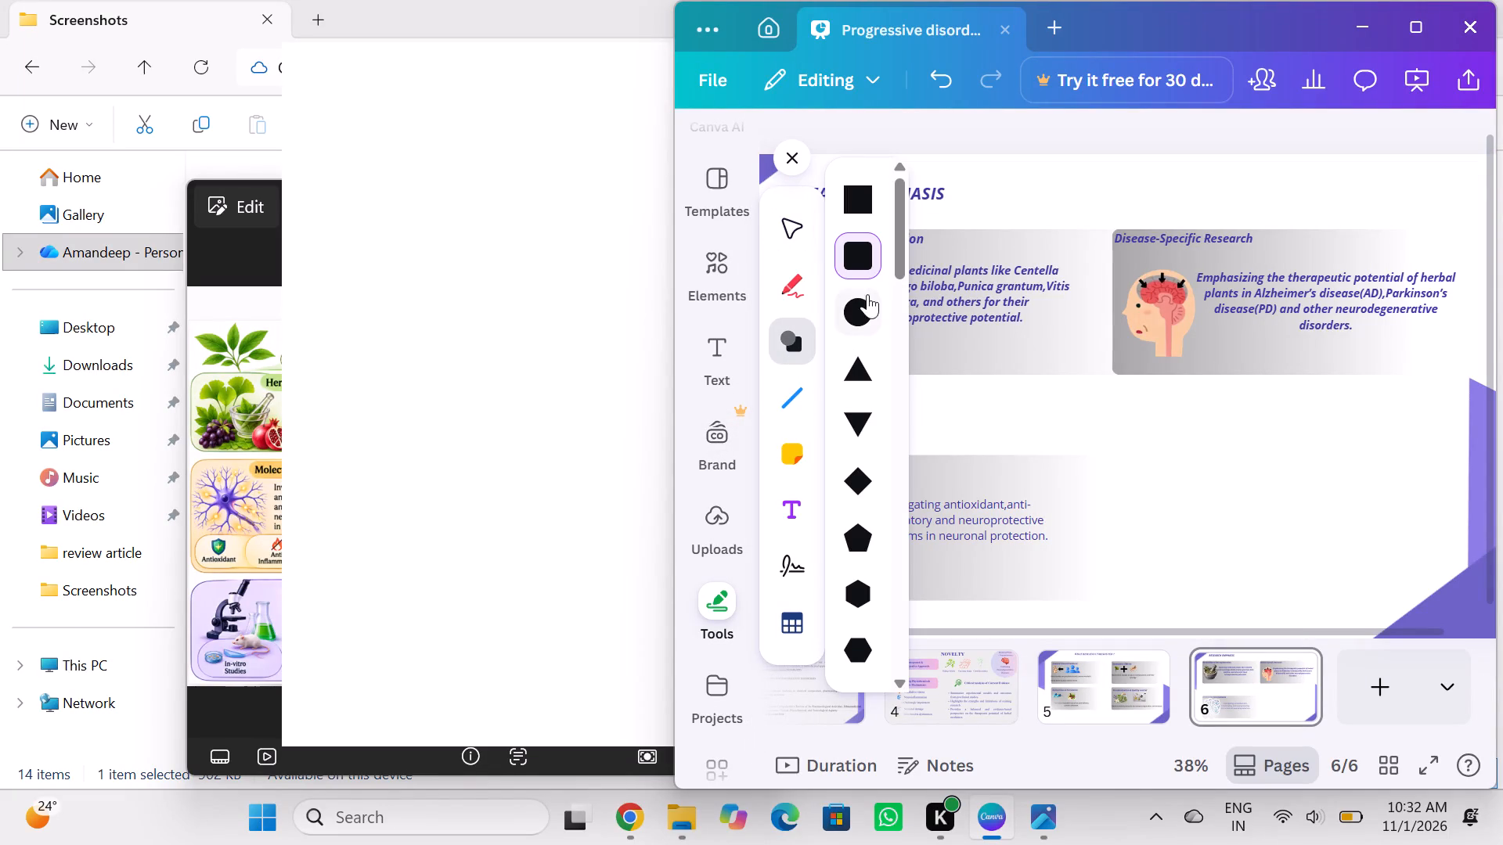
pyautogui.click(868, 259)
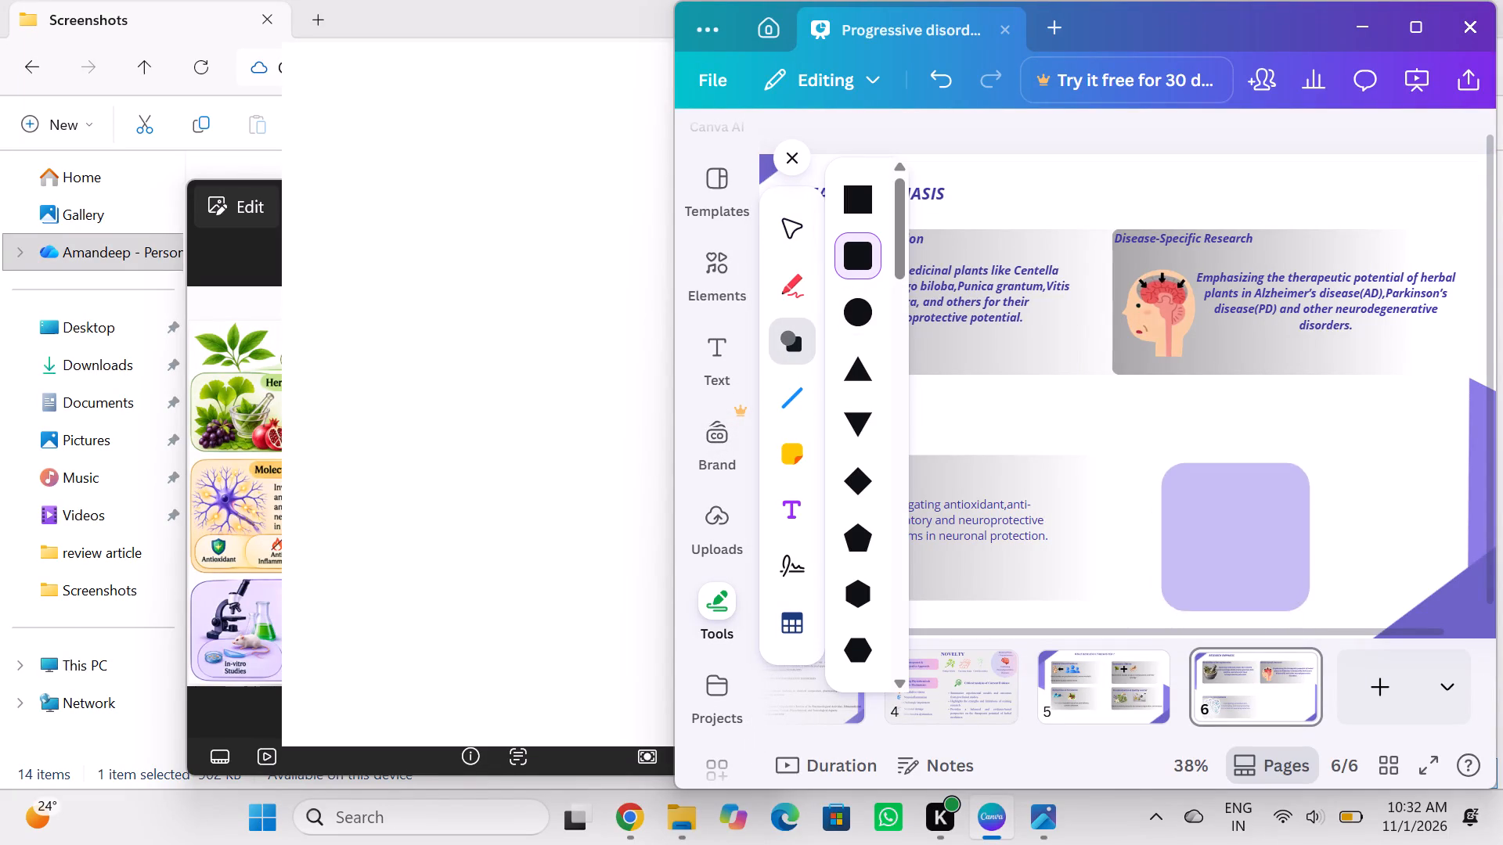
pyautogui.click(1130, 451)
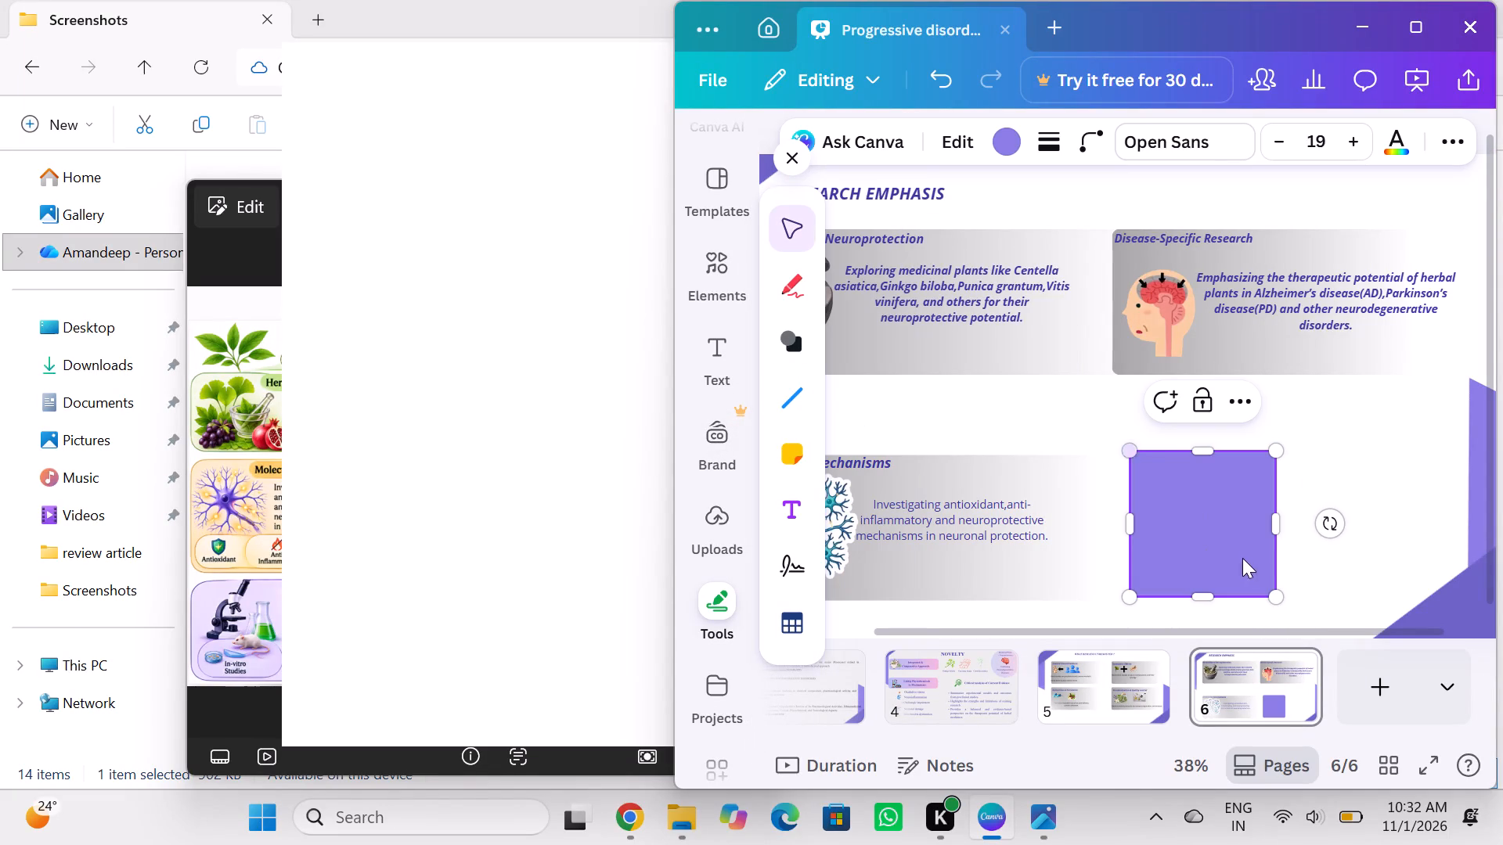
pyautogui.moveTo(1272, 520); pyautogui.dragTo(1461, 509)
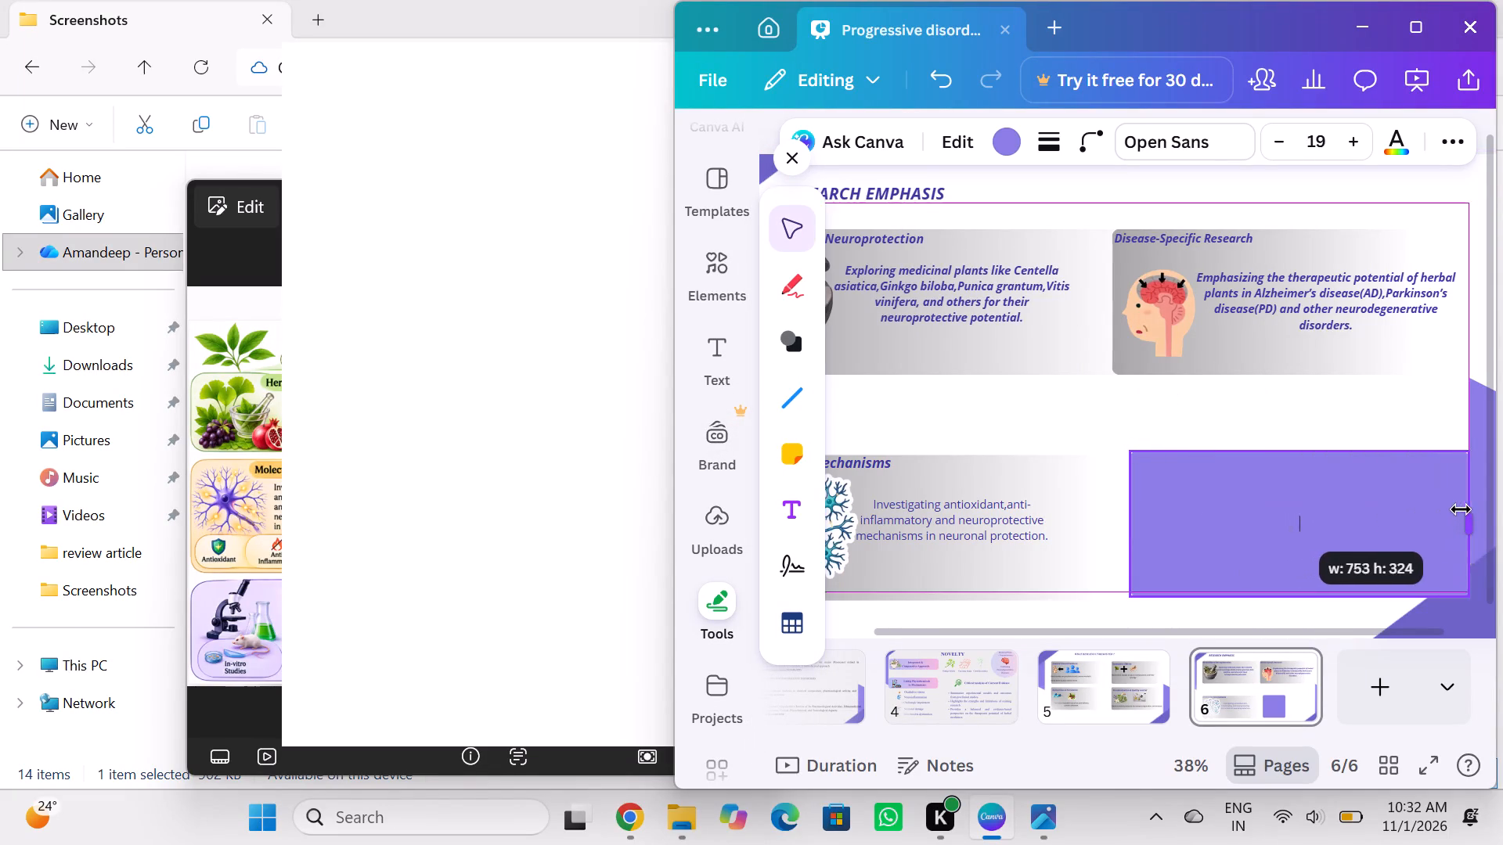
pyautogui.moveTo(1461, 509); pyautogui.dragTo(1440, 509)
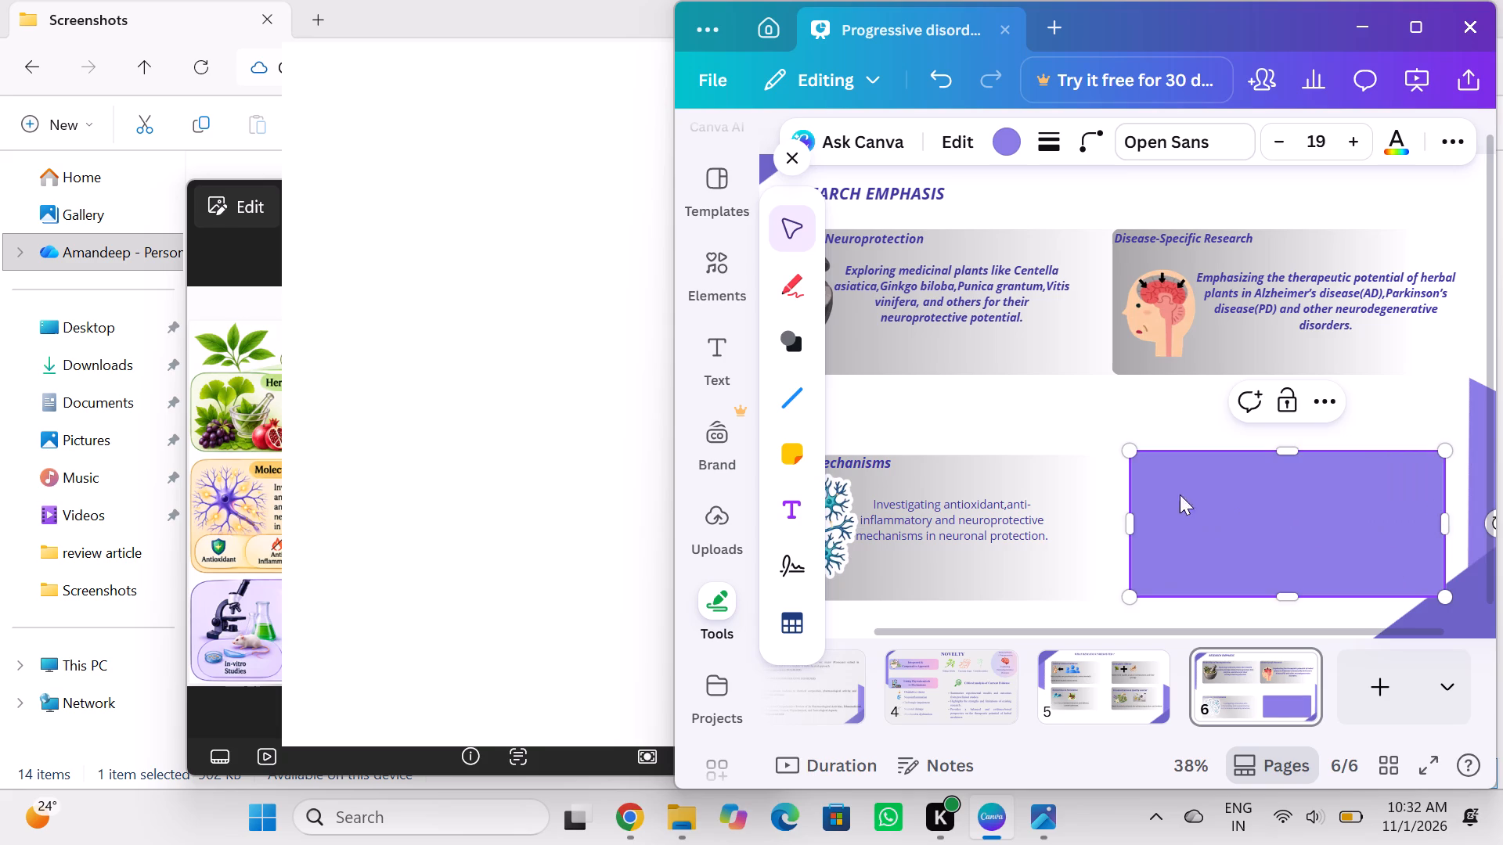
# Fill the new rectangle beside Molecular Mechanisms with the grey-to-white linear gradient (#a6a6a6 to #ffffff).
pyautogui.click(1006, 141)
pyautogui.click(1119, 317)
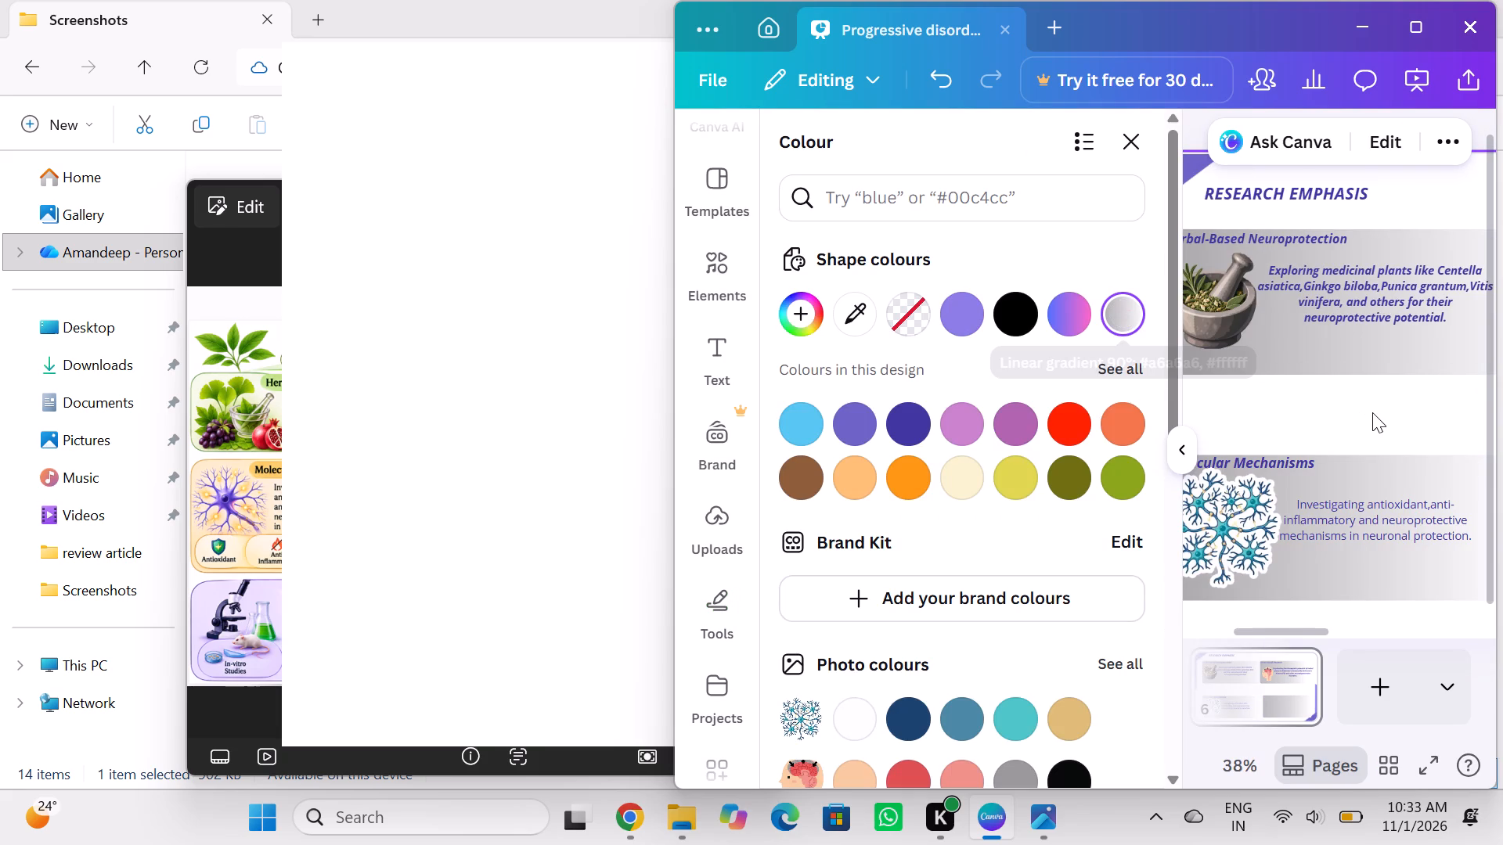
pyautogui.click(1181, 459)
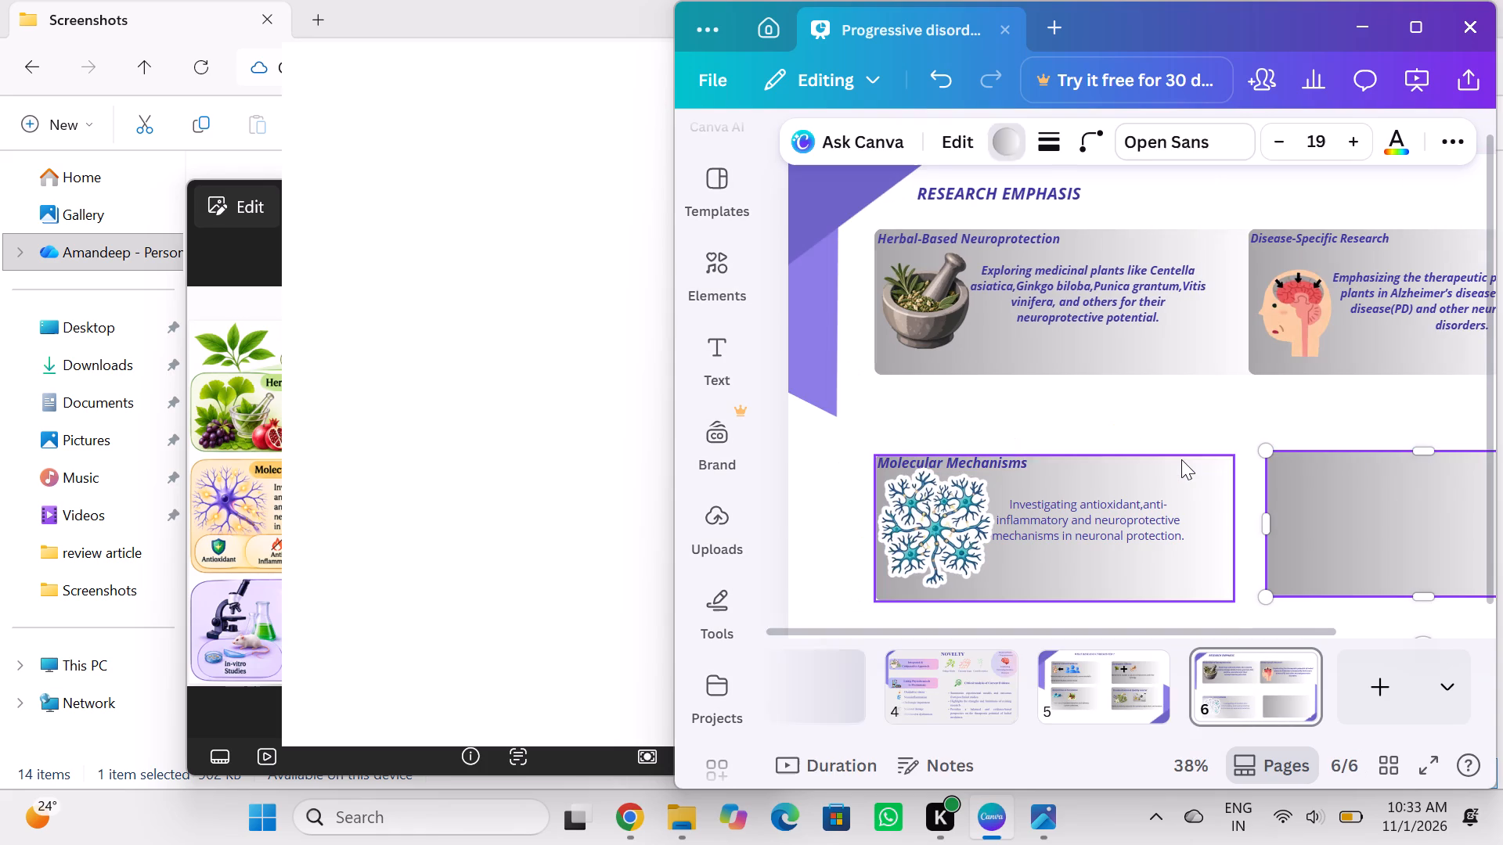
pyautogui.click(1247, 397)
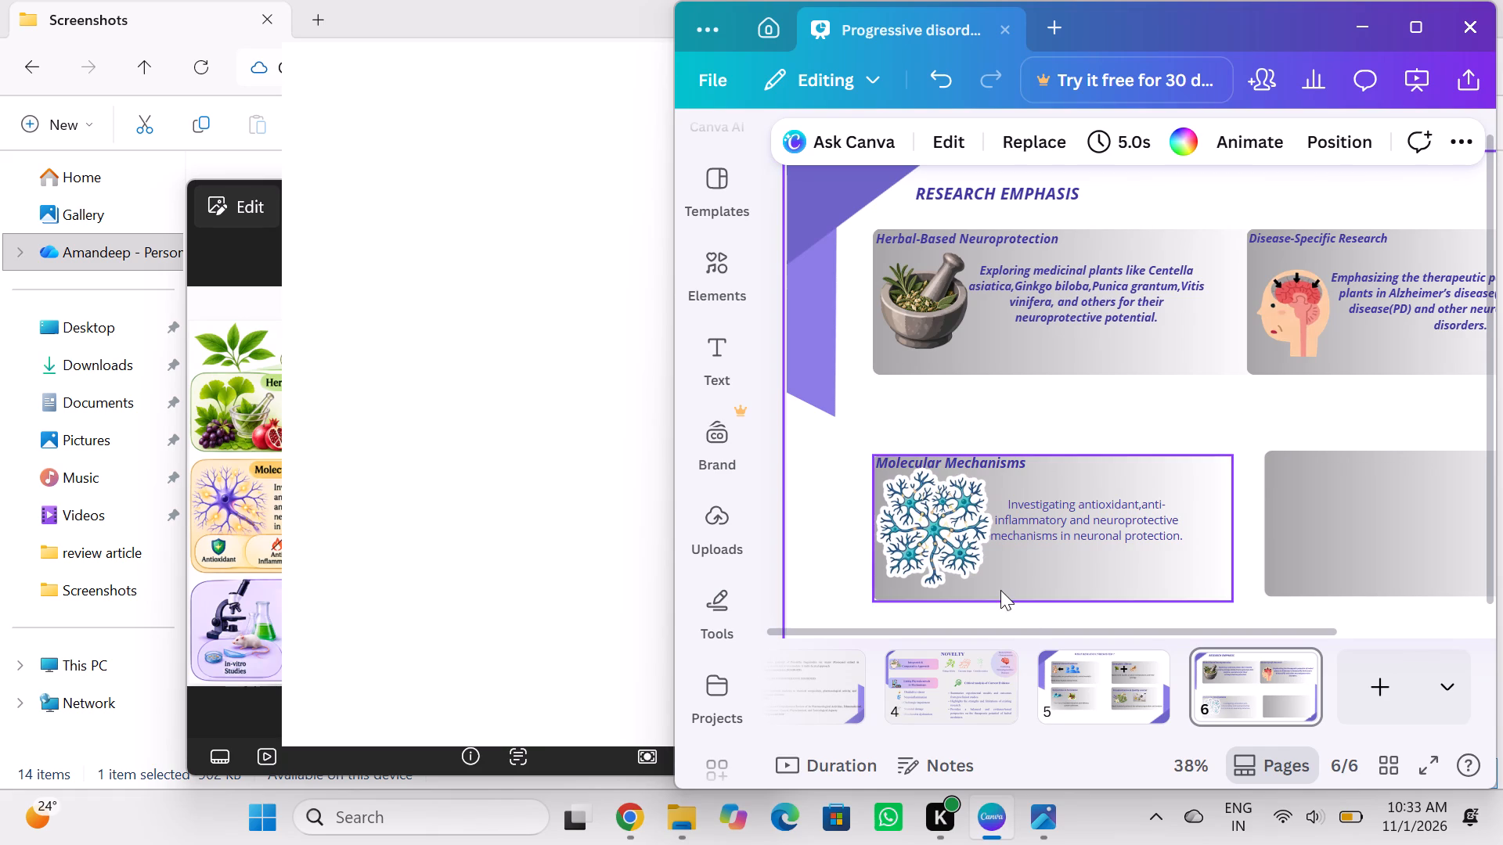
# Review slides 5, 4, 3 and 1 for their layout and content, then return to slide 6.
pyautogui.click(1103, 683)
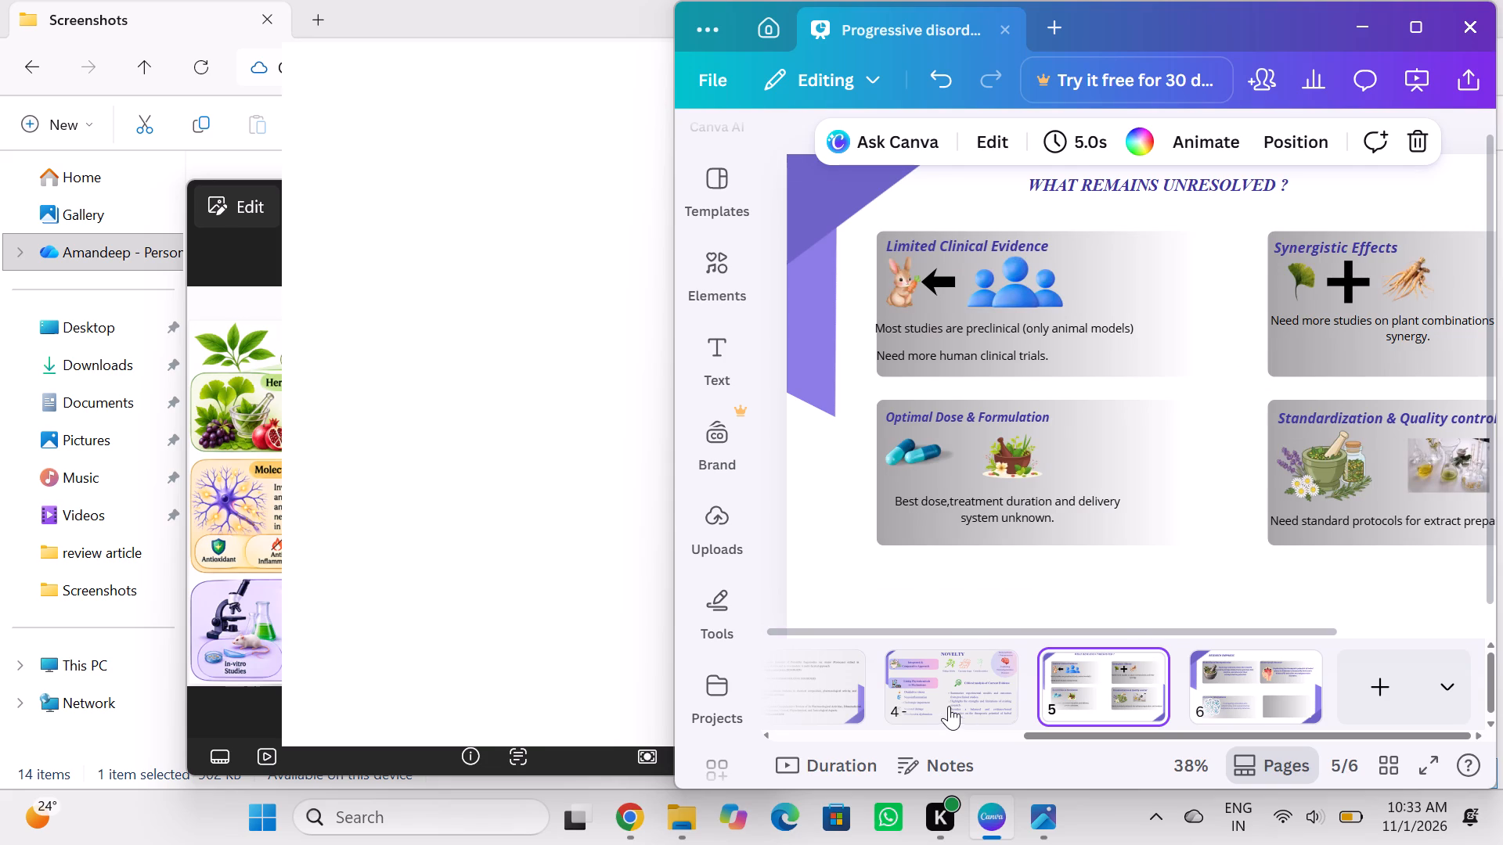
pyautogui.click(934, 707)
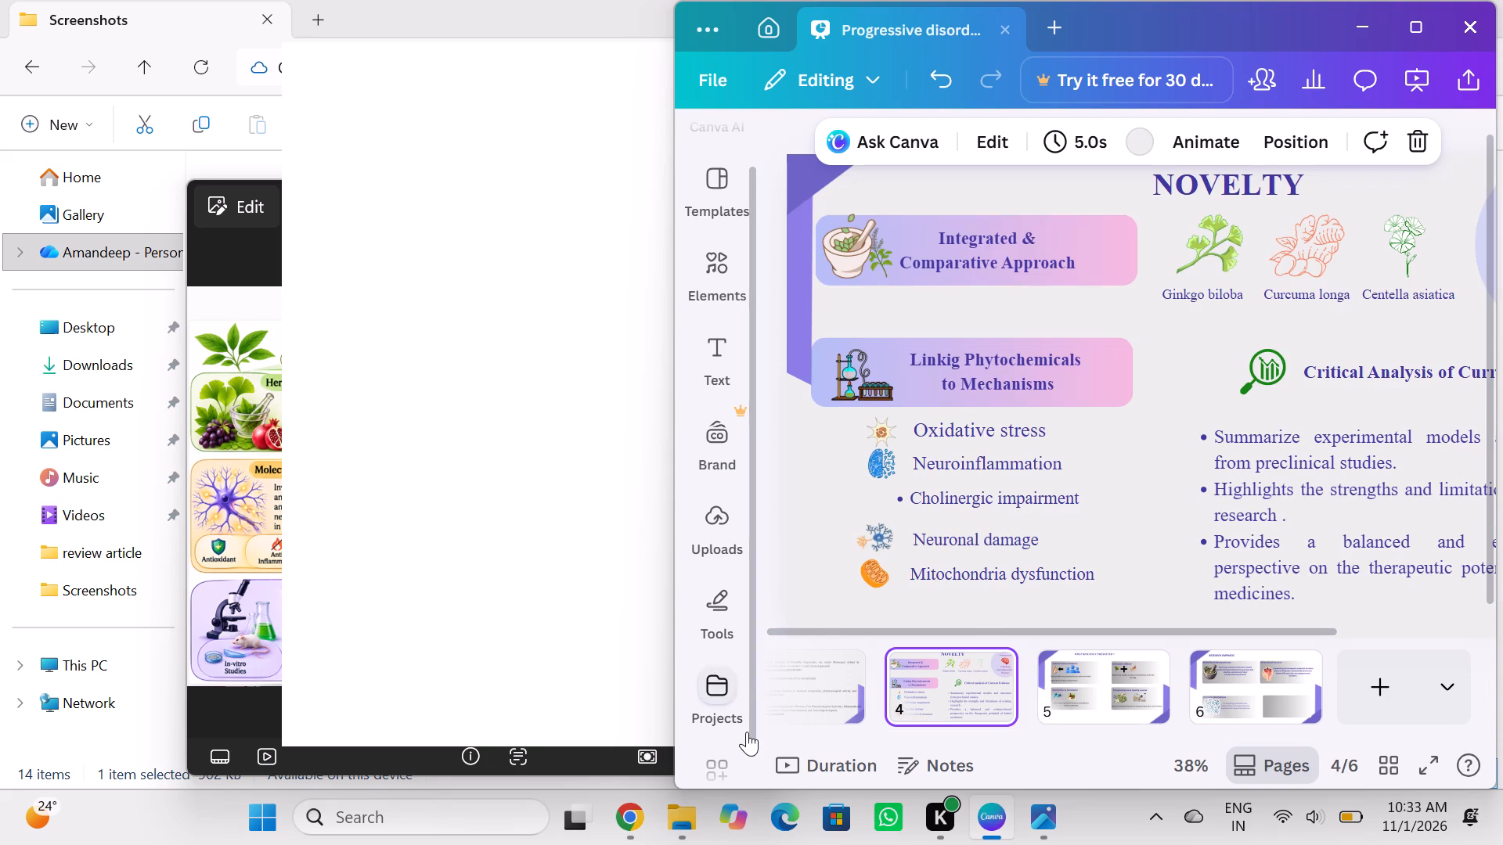
pyautogui.click(827, 695)
pyautogui.hscroll(5, 827, 695)
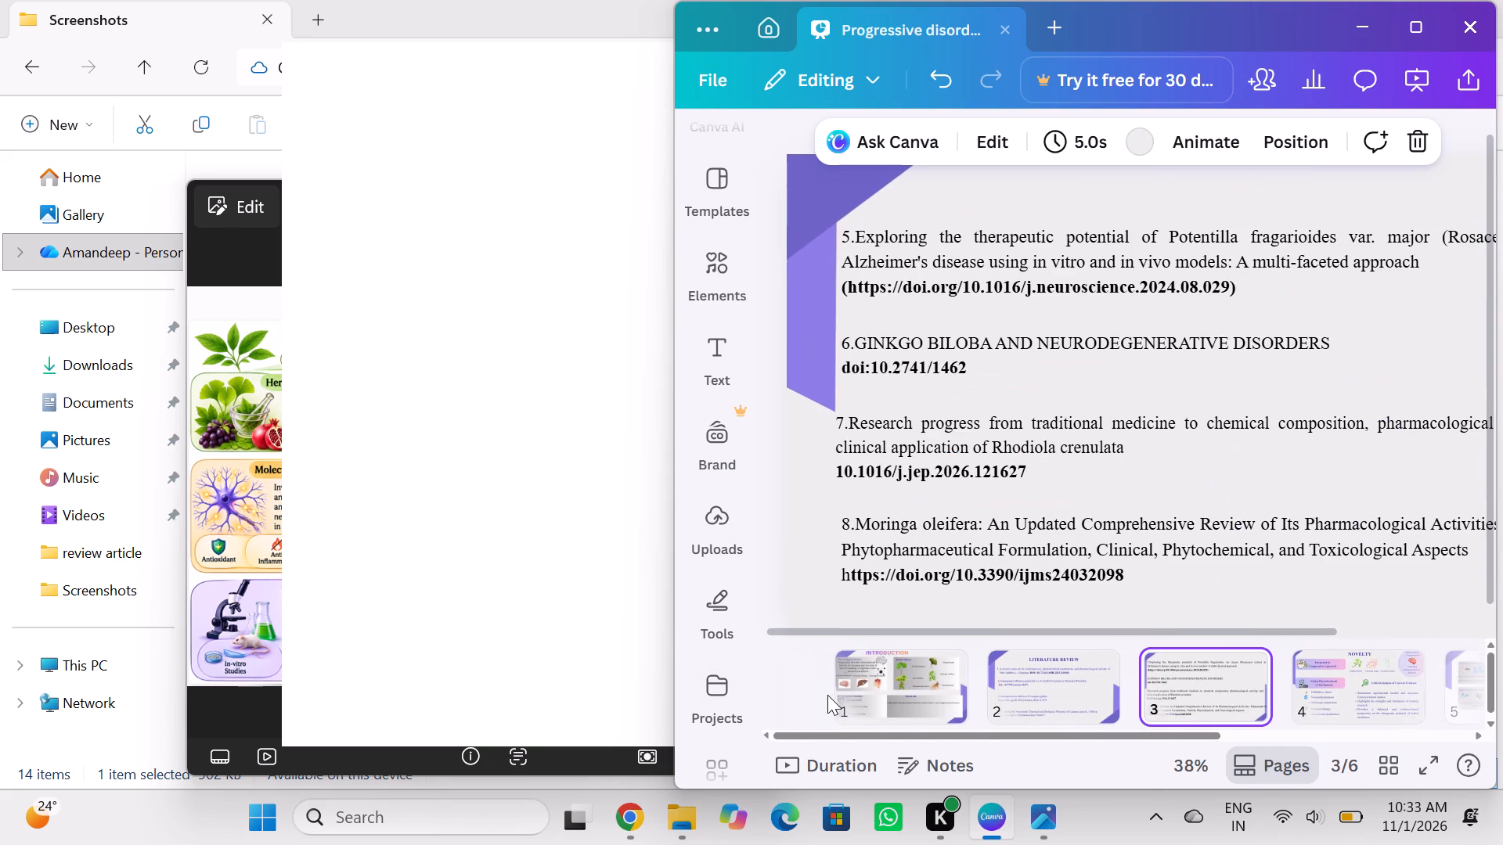
pyautogui.click(900, 676)
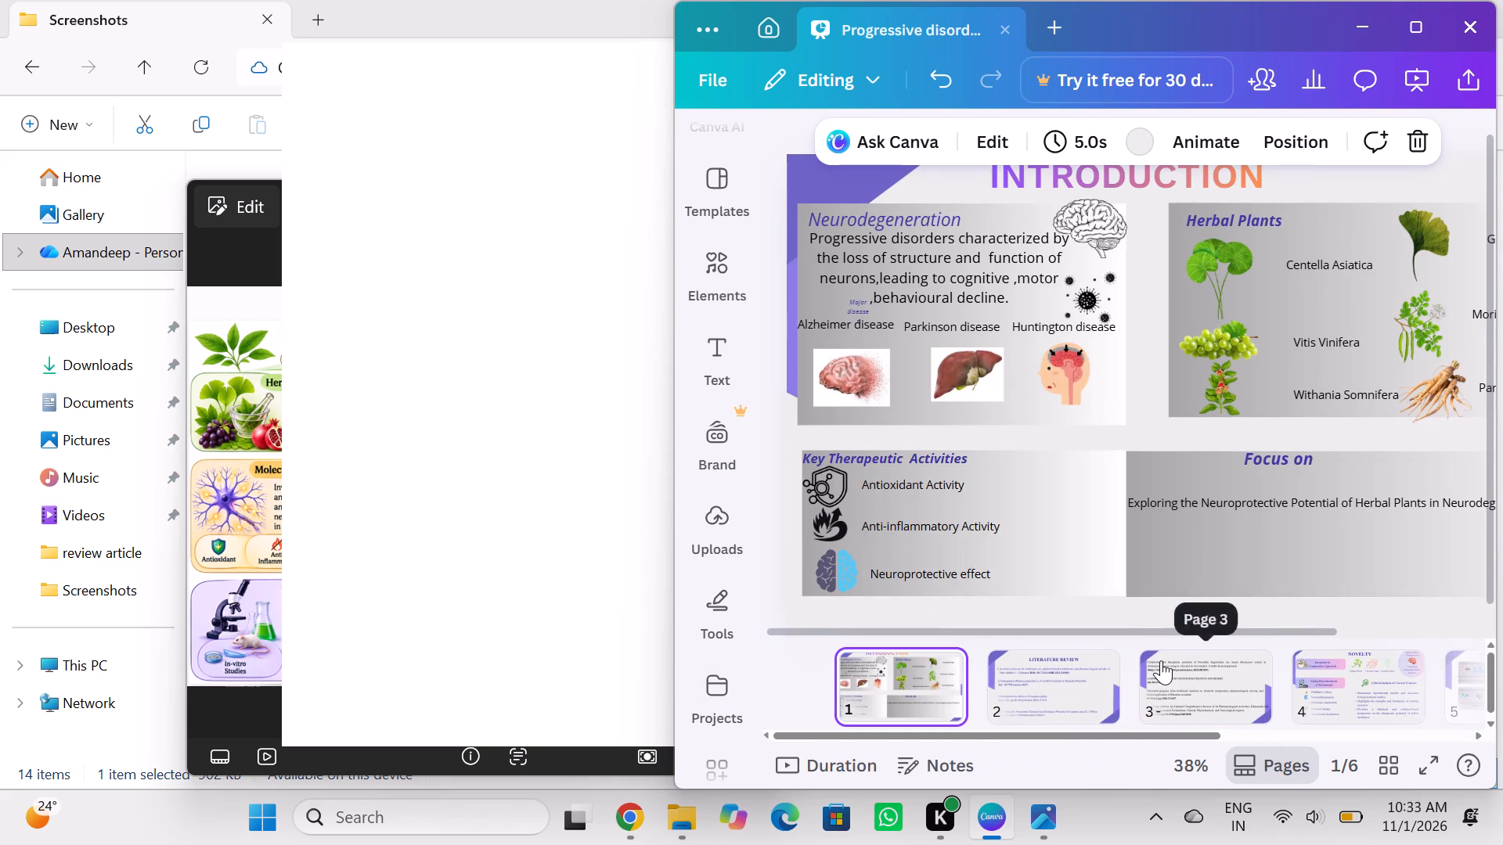
pyautogui.hscroll(-6, 1161, 660)
pyautogui.click(1274, 708)
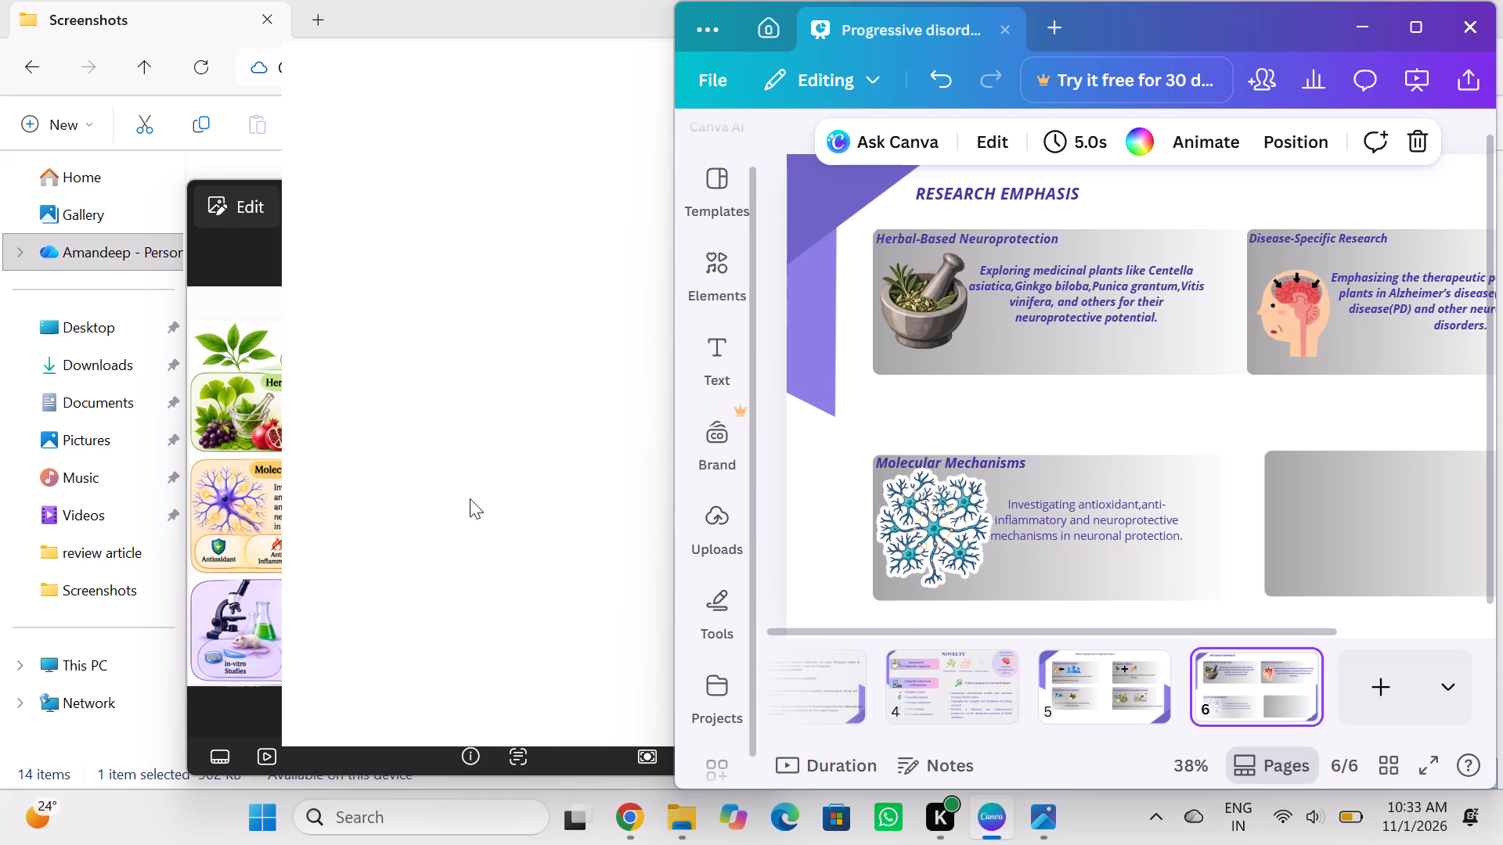
# Switch to Photos and bring up the Research Emphasis infographic to read its remaining sections.
pyautogui.click(260, 484)
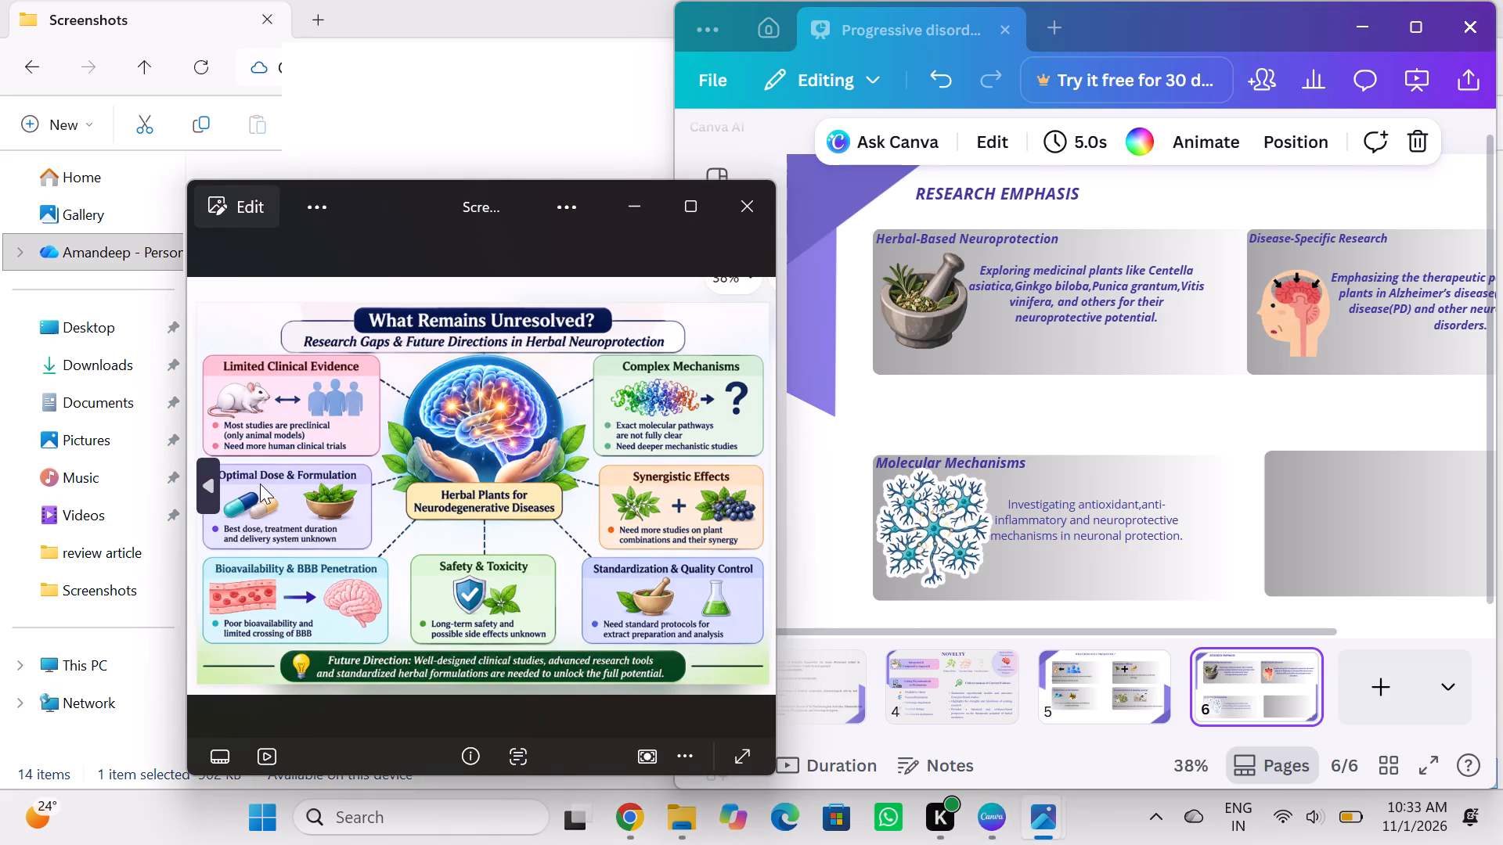
pyautogui.click(755, 486)
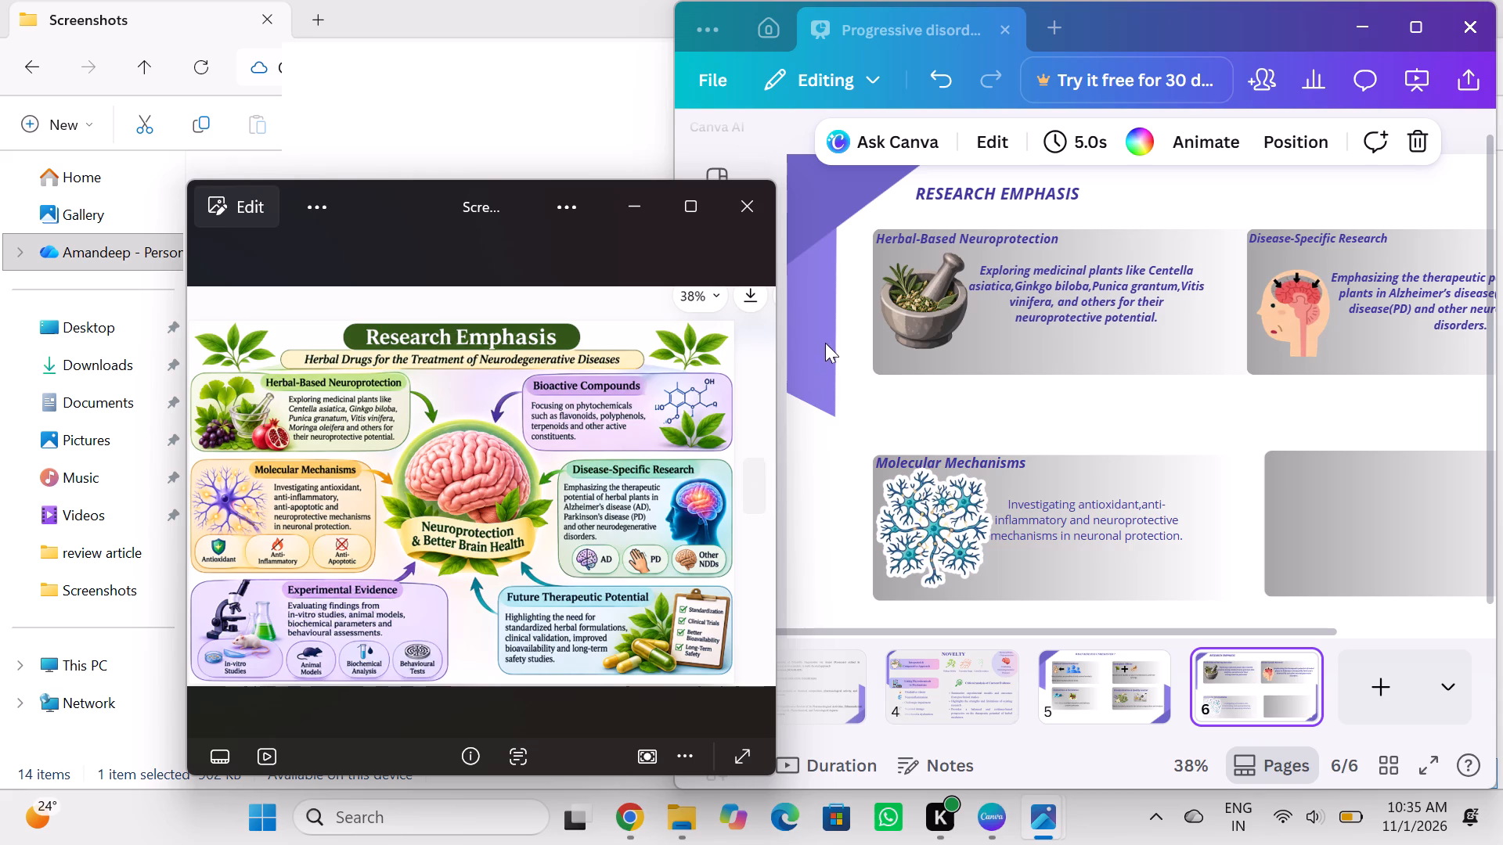
# Return to Canva and add a new plain text box to the Research Emphasis slide.
pyautogui.click(848, 388)
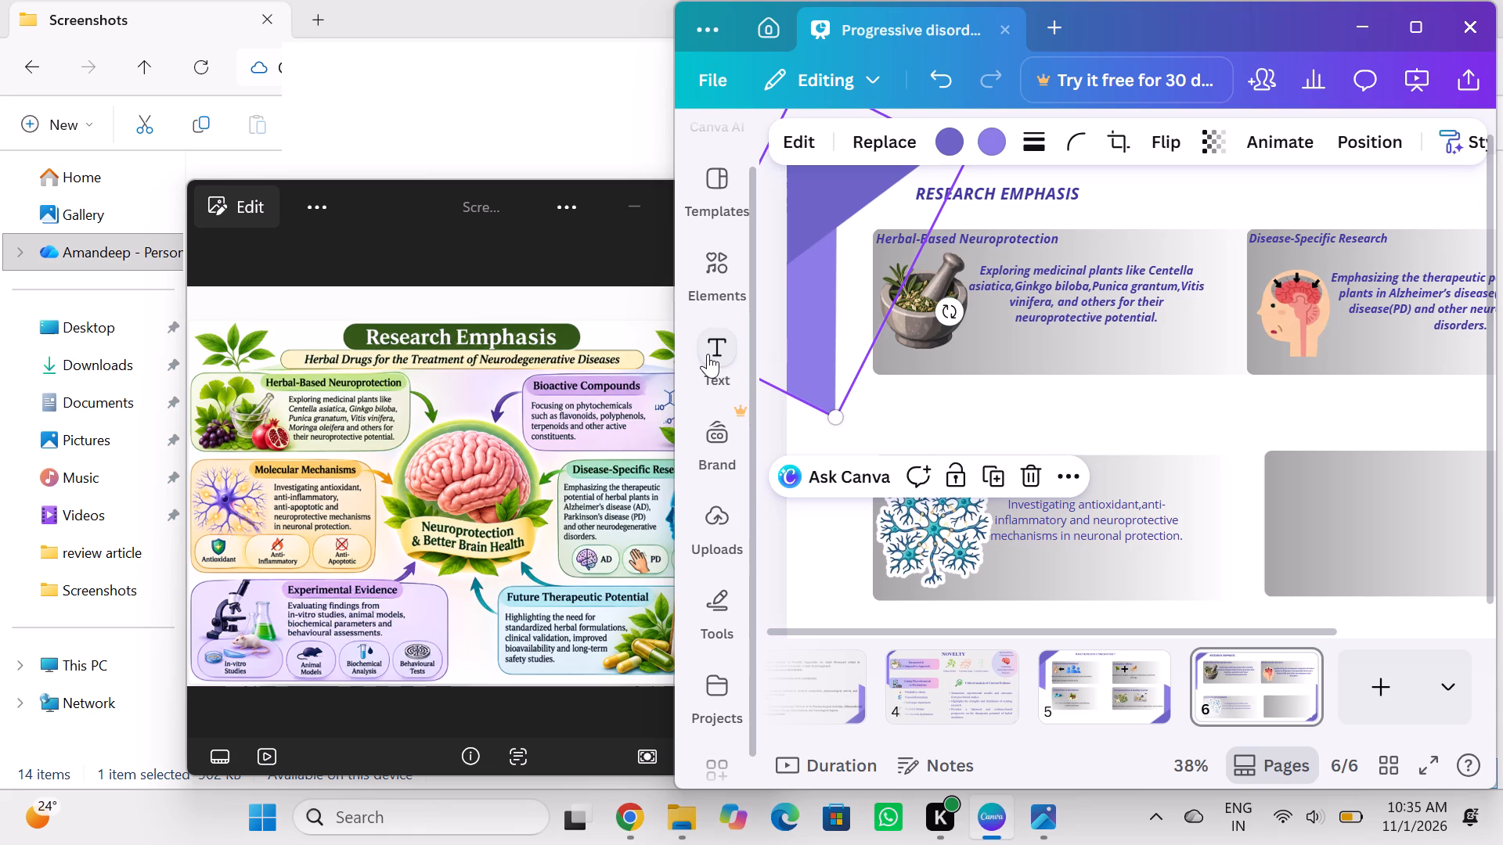
pyautogui.click(708, 354)
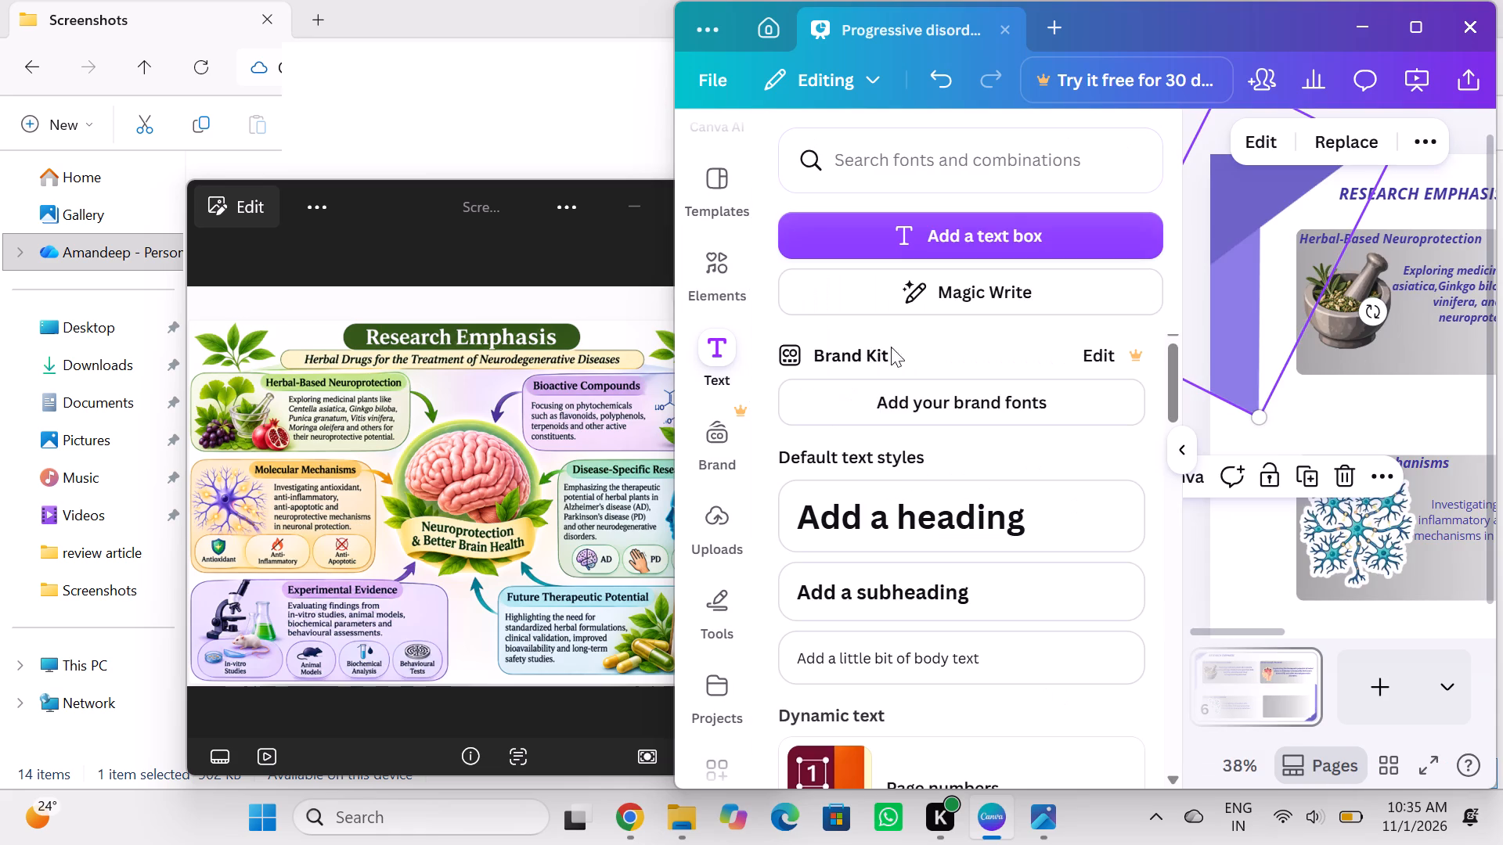
pyautogui.click(1350, 409)
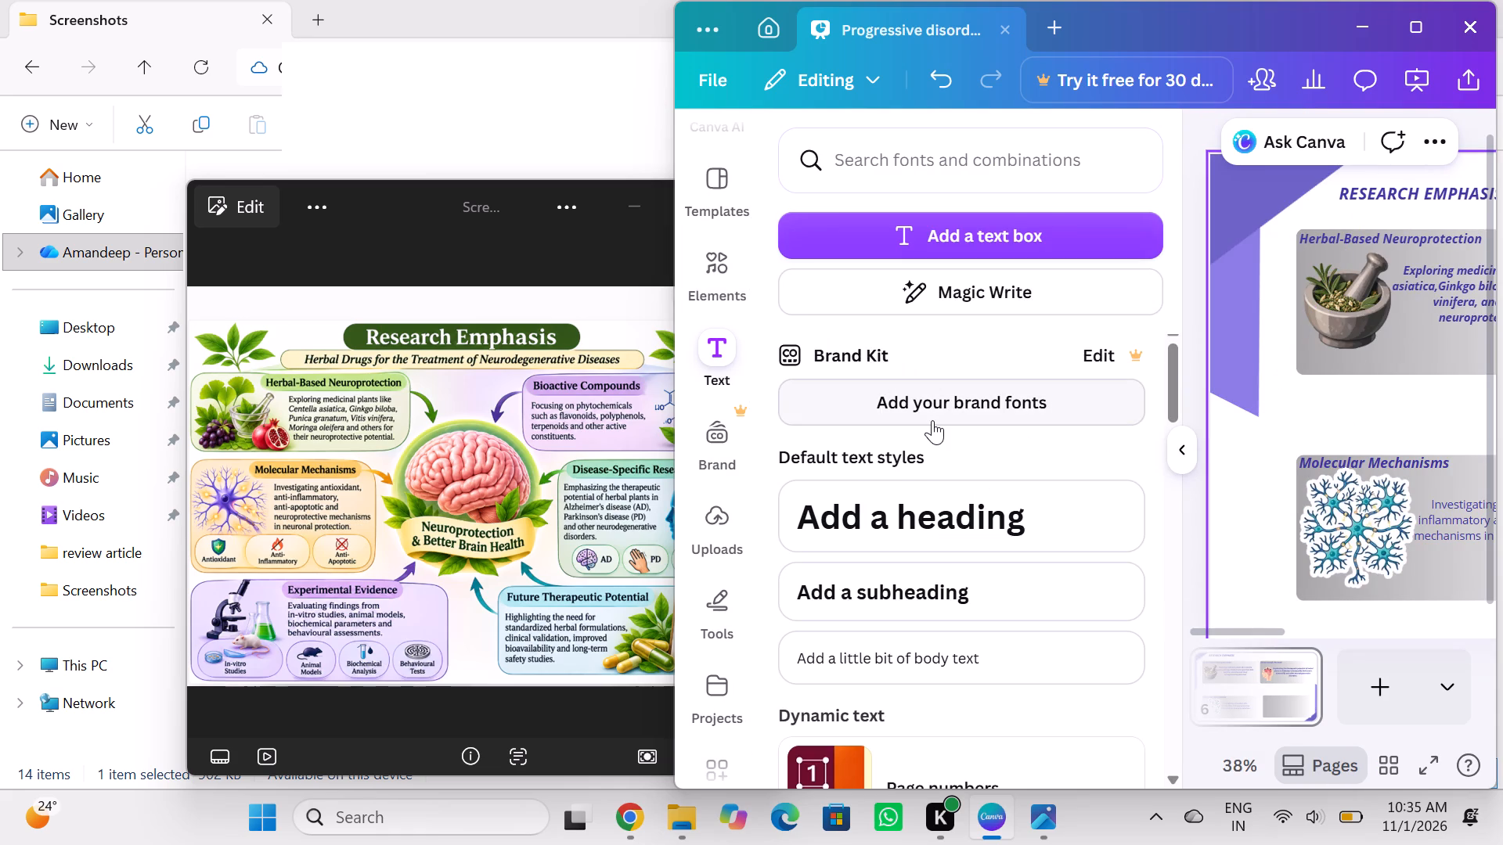
pyautogui.click(711, 343)
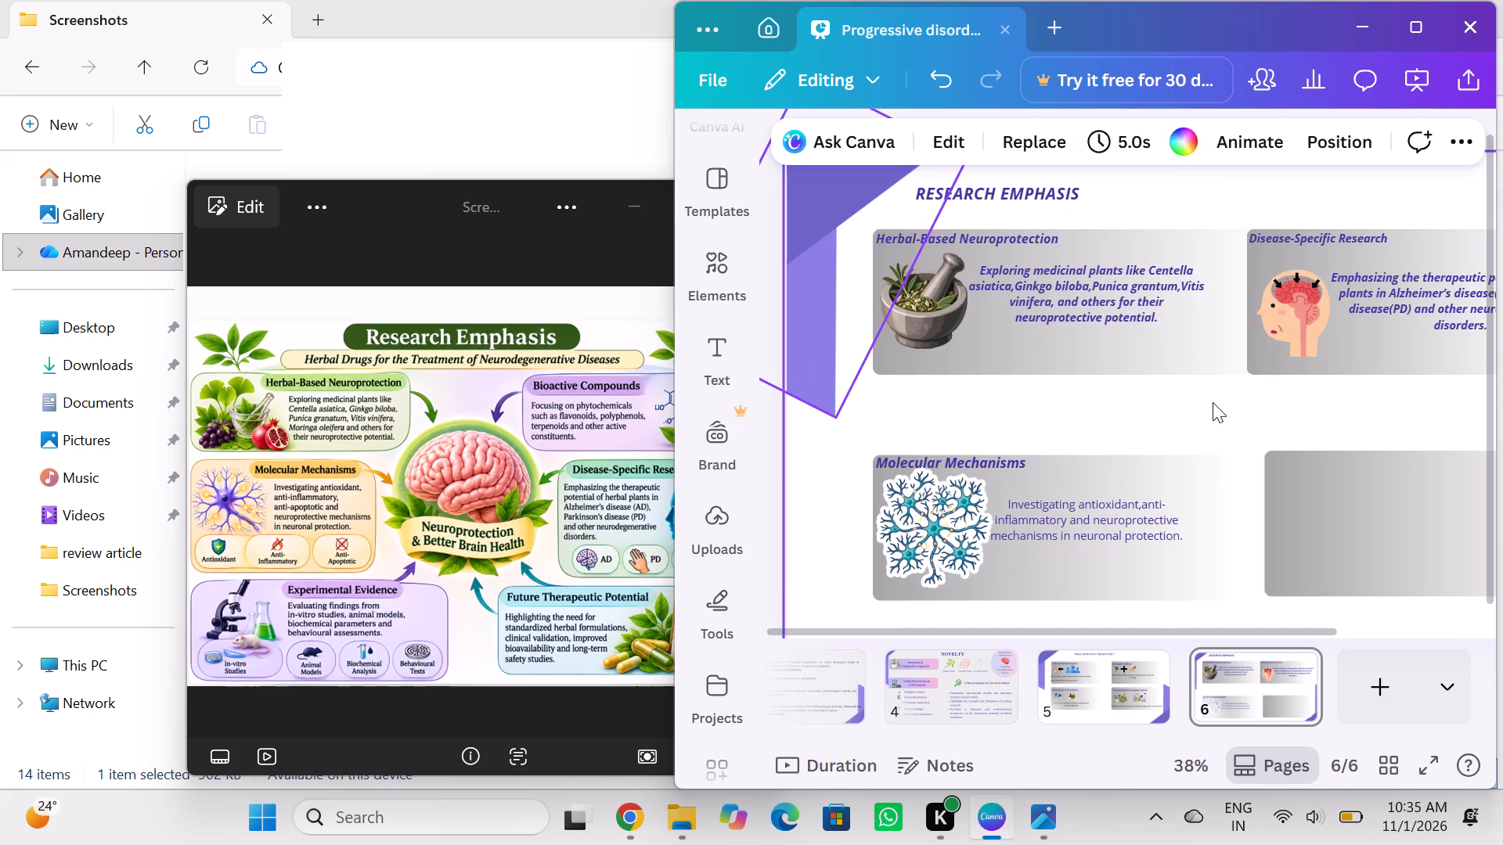
pyautogui.click(707, 363)
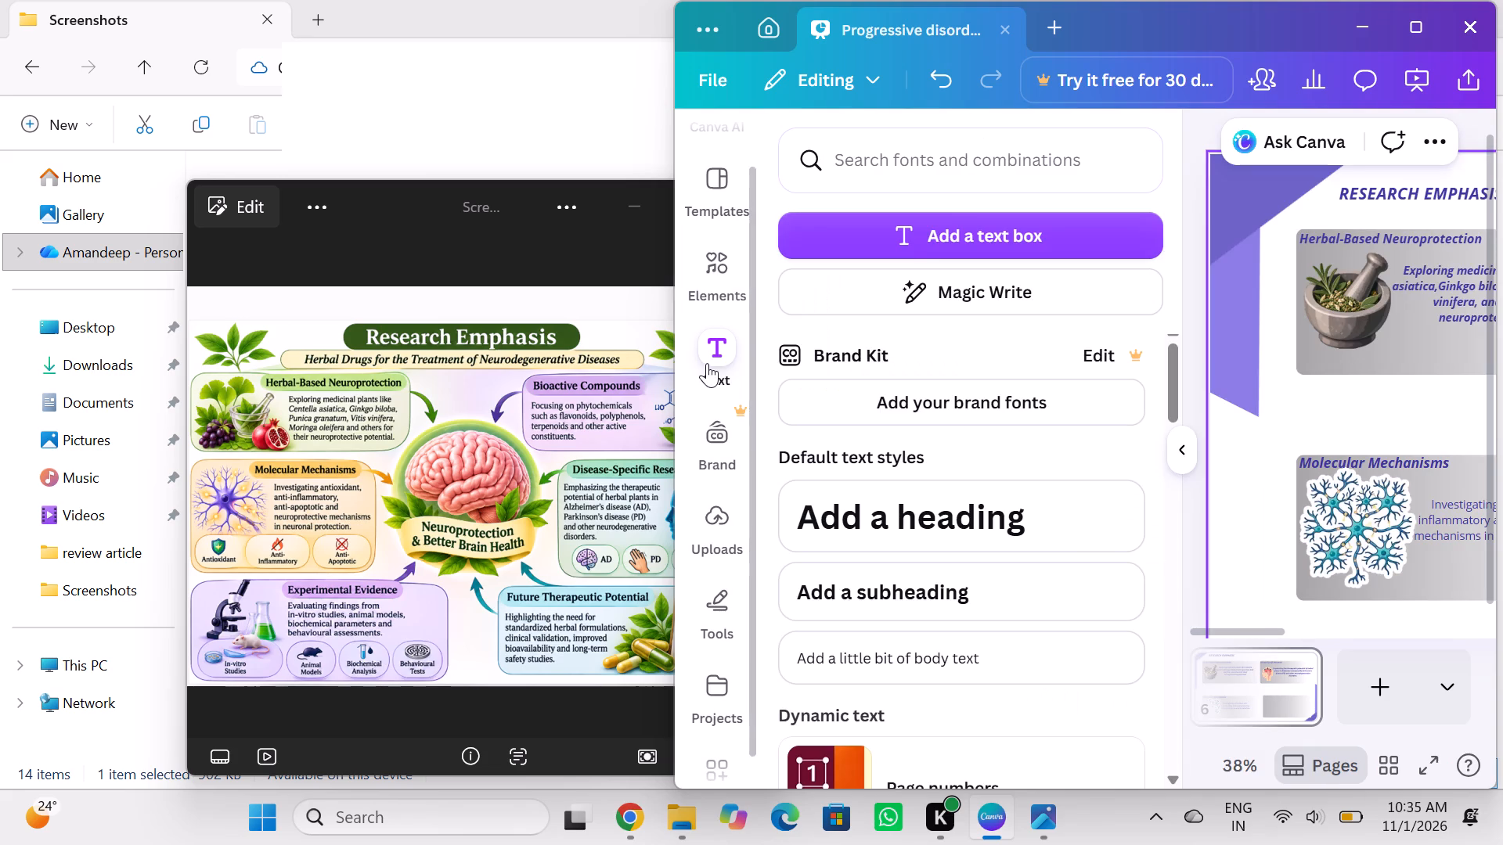
pyautogui.click(1009, 231)
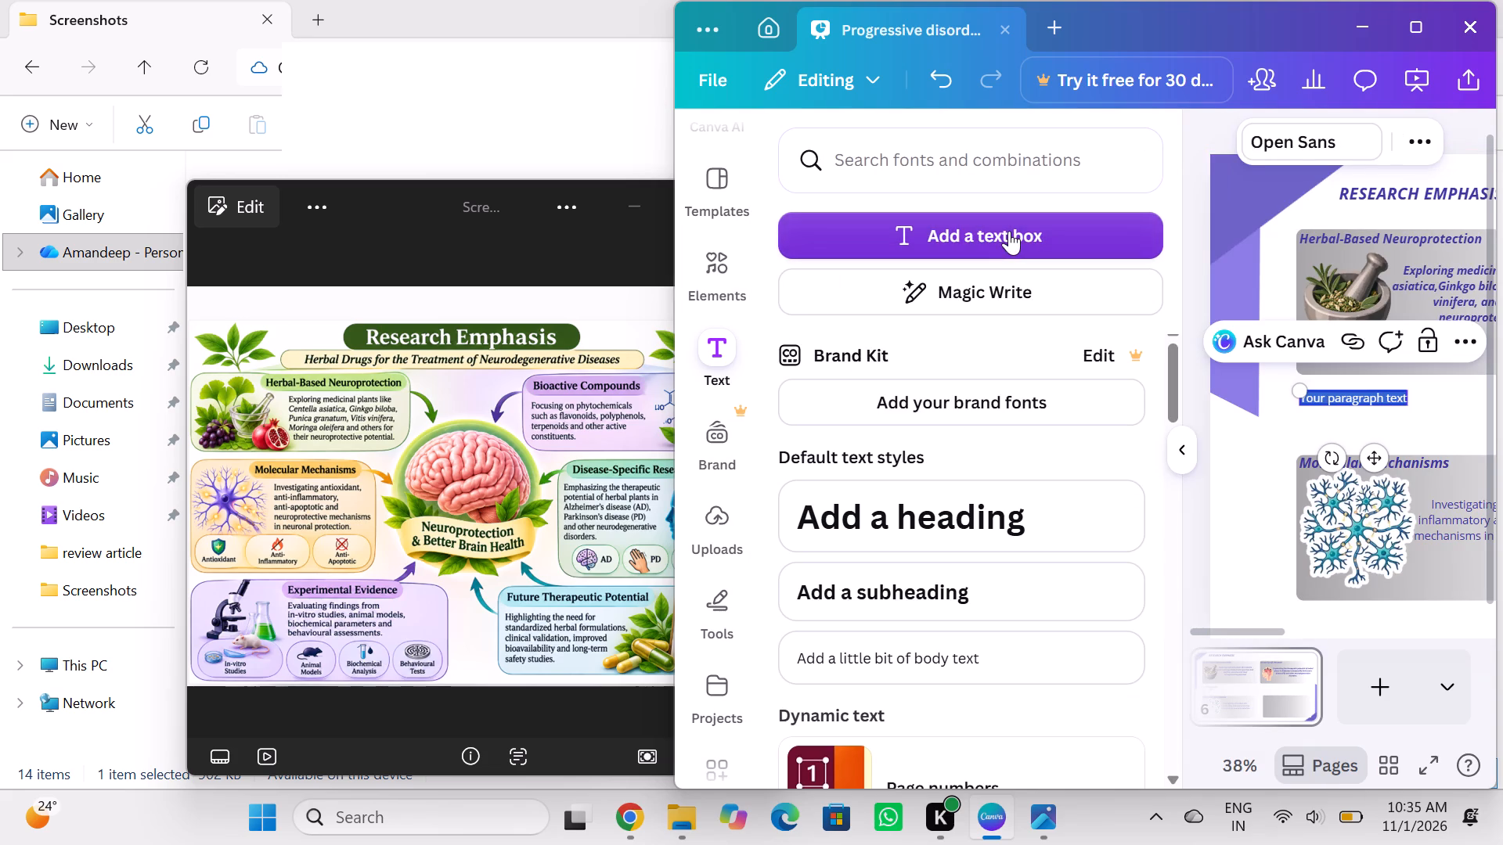
pyautogui.hscroll(-1, 1267, 483)
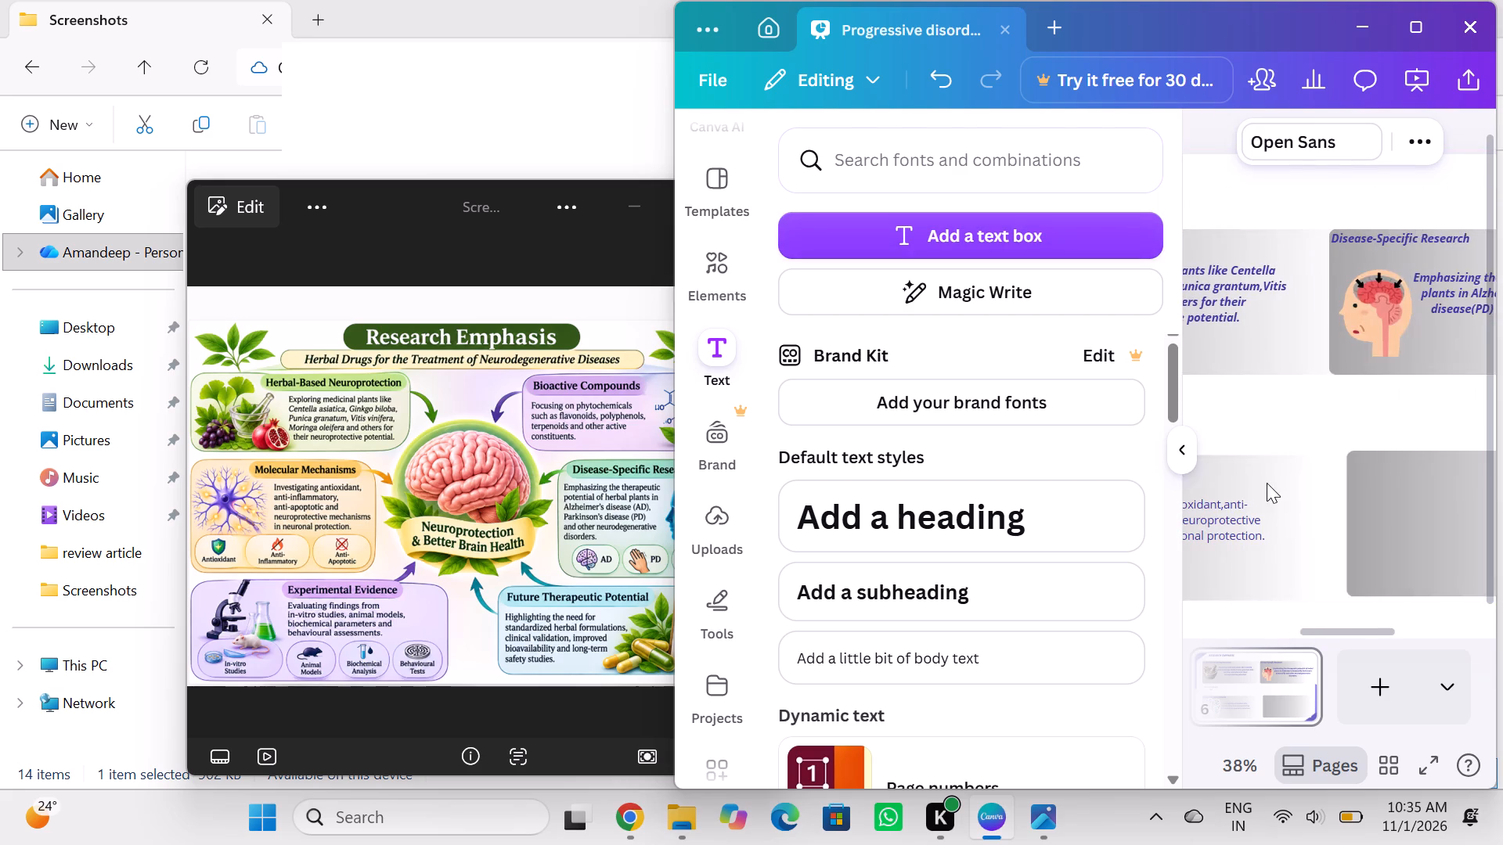
pyautogui.hscroll(-1, 1267, 483)
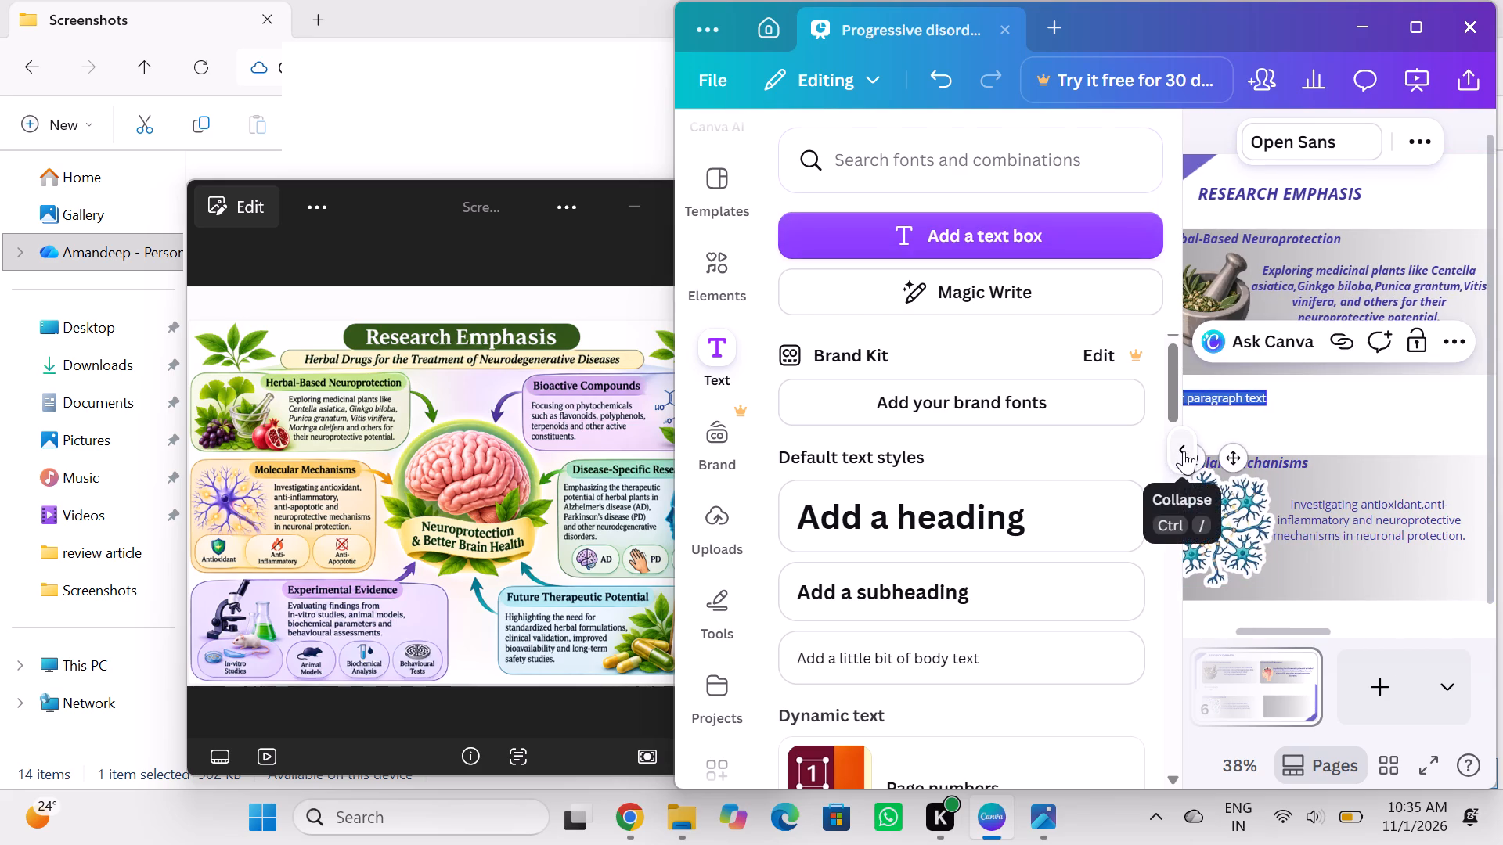
pyautogui.click(1184, 451)
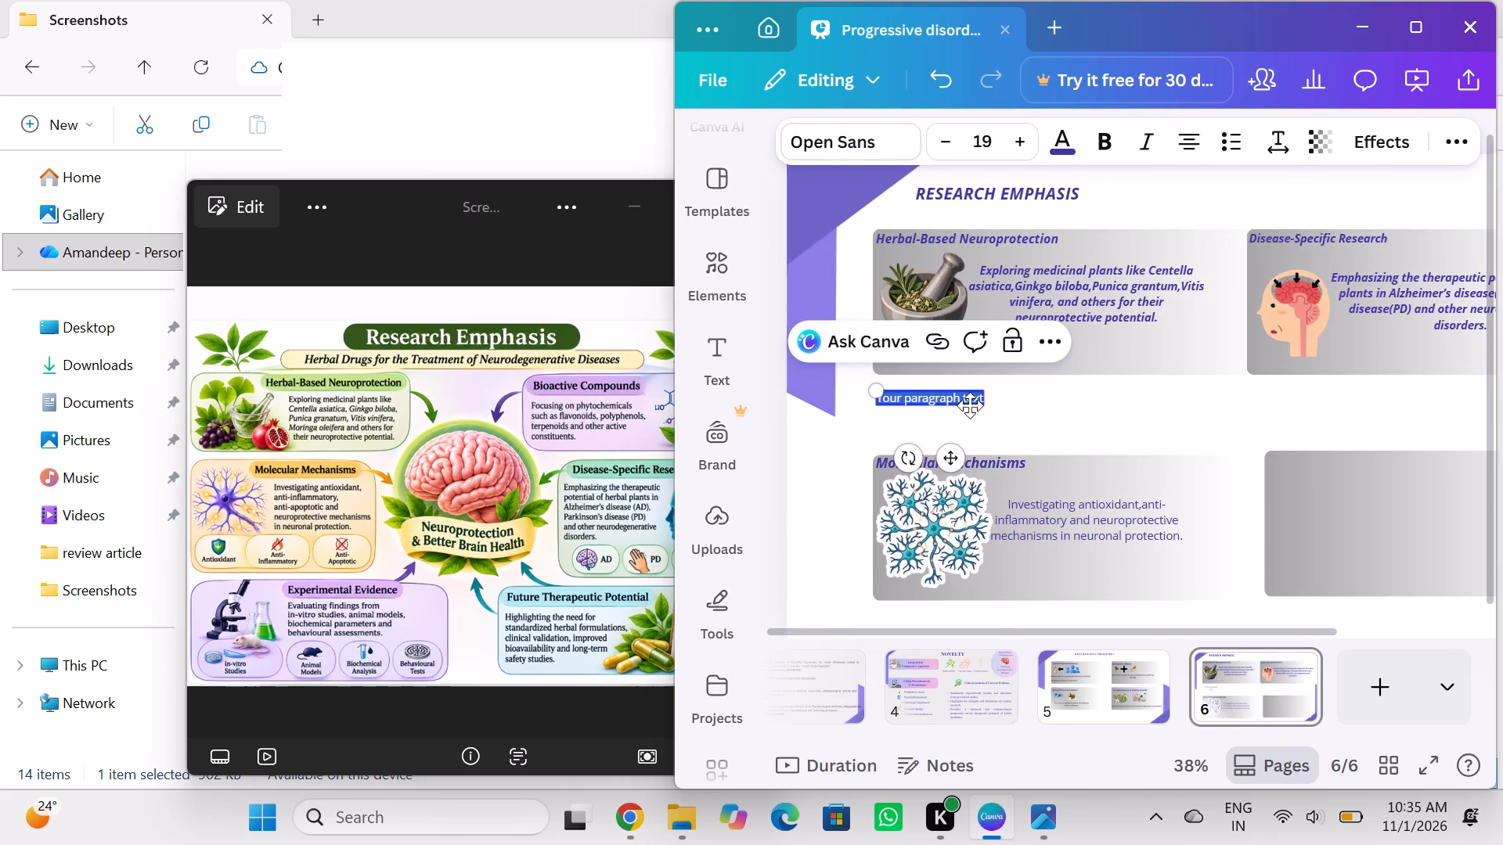
# Replace the new text box's placeholder text with the heading "Experimental Evidence".
pyautogui.click(970, 405)
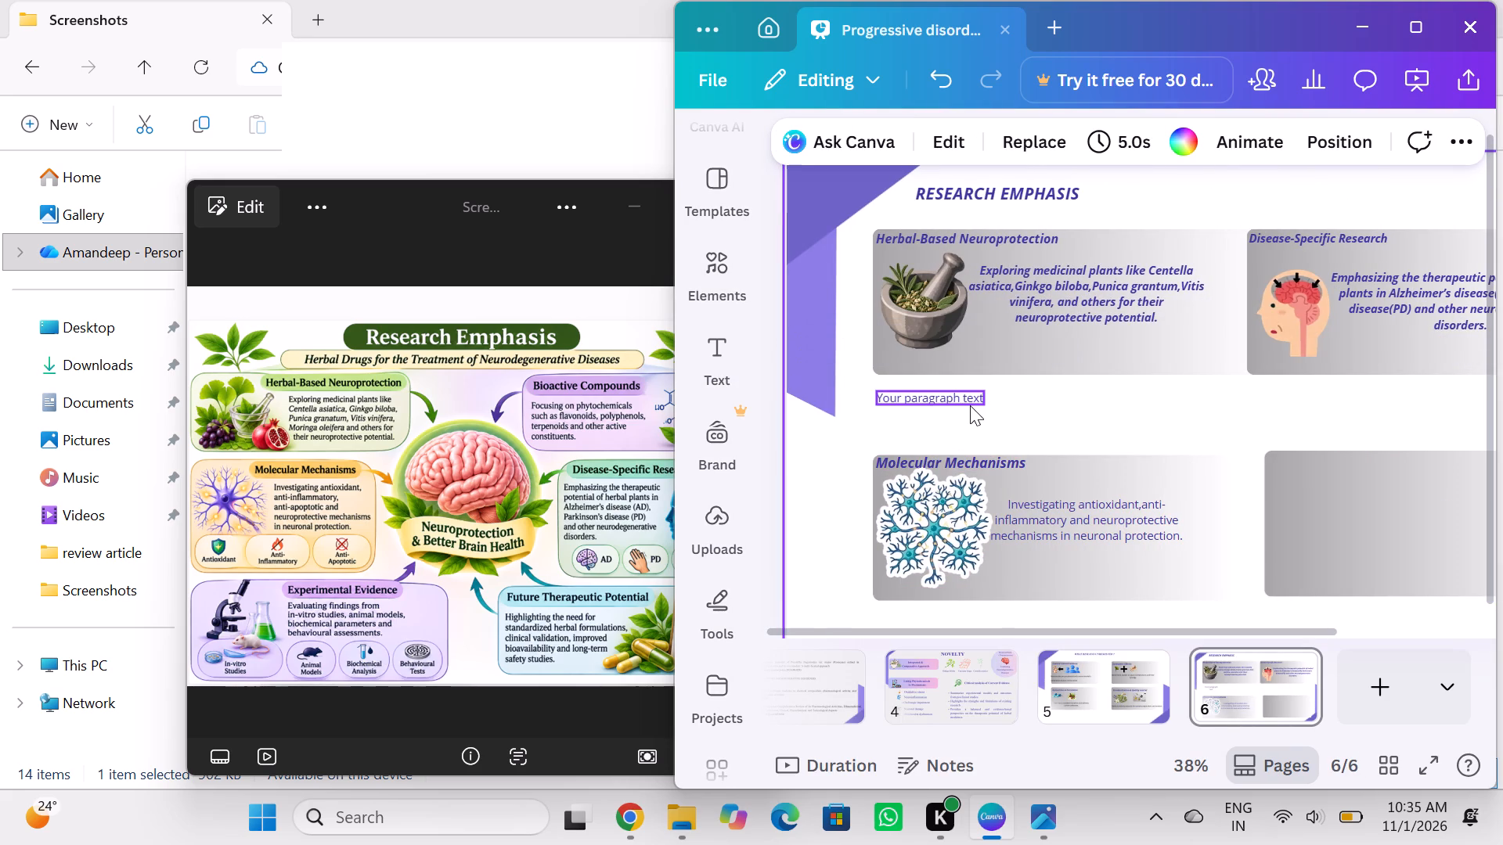
pyautogui.click(948, 394)
pyautogui.click(948, 394)
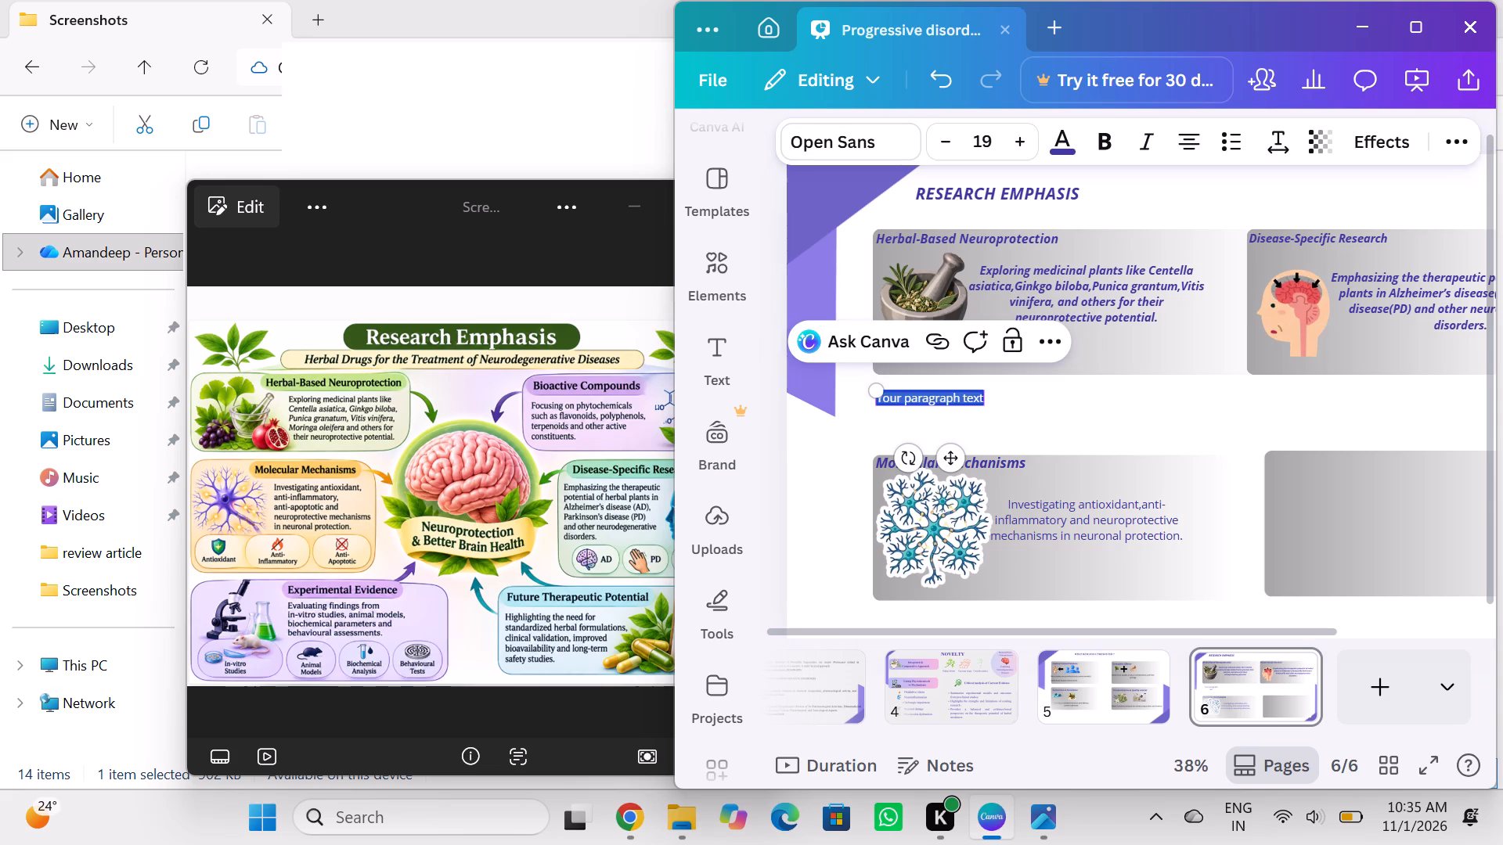
pyautogui.press('BackSpace')
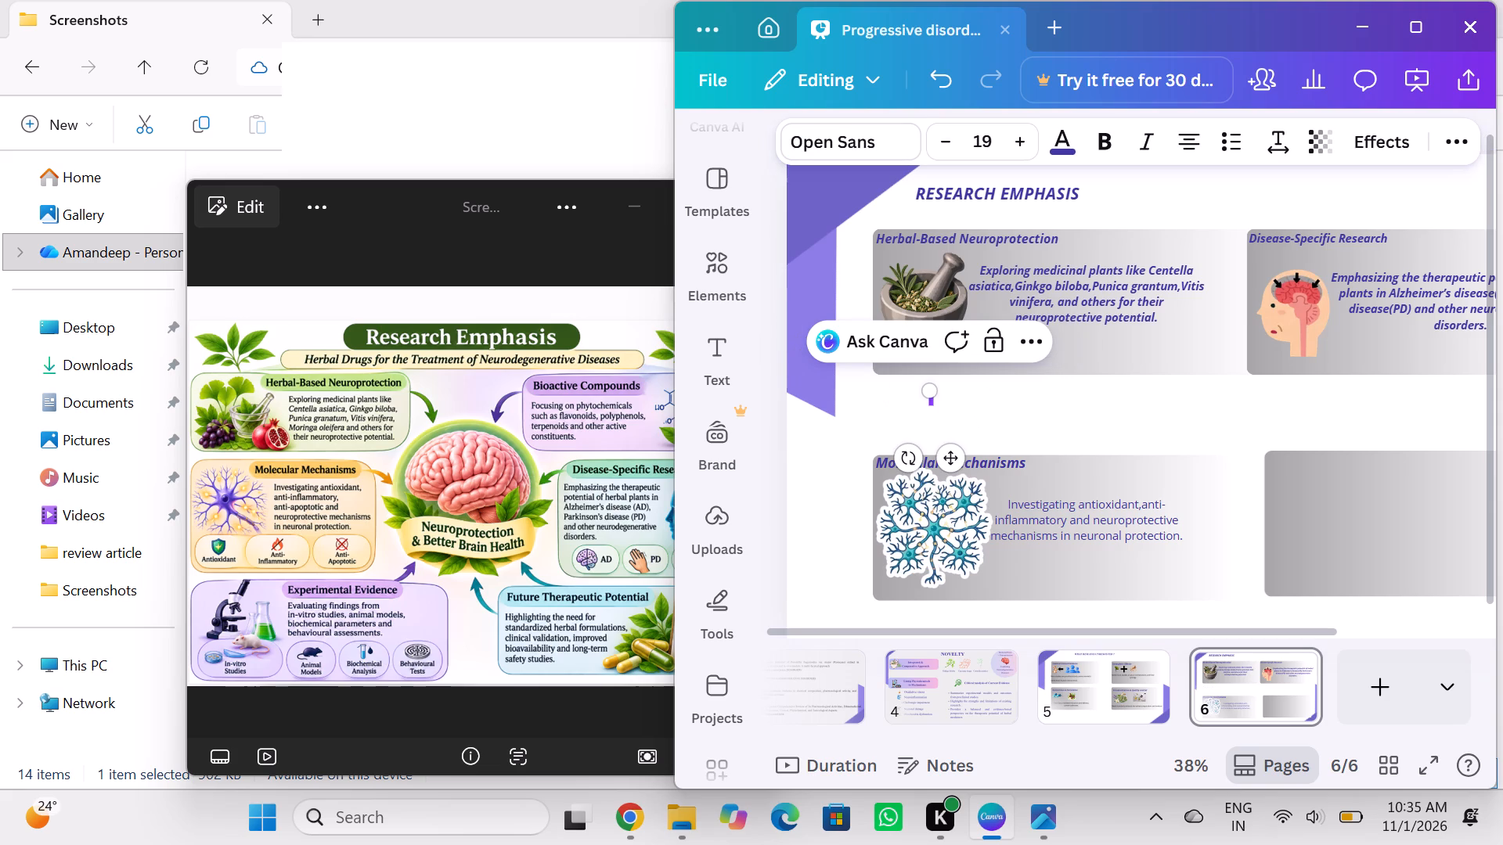
pyautogui.press('e')
pyautogui.press('x')
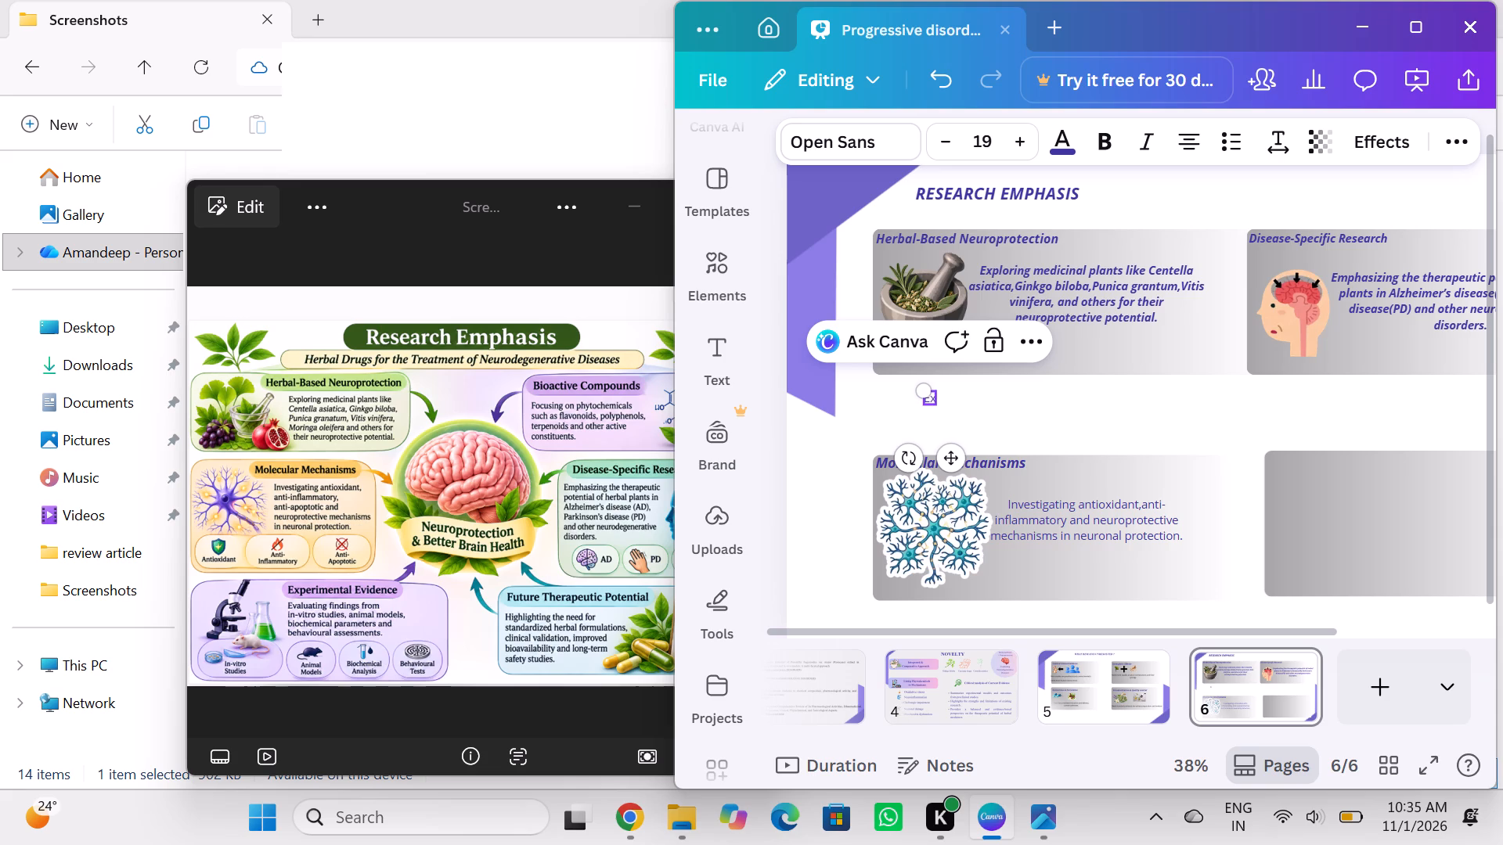
pyautogui.write('perimental')
pyautogui.press('space')
pyautogui.press('e')
pyautogui.write('vidence')
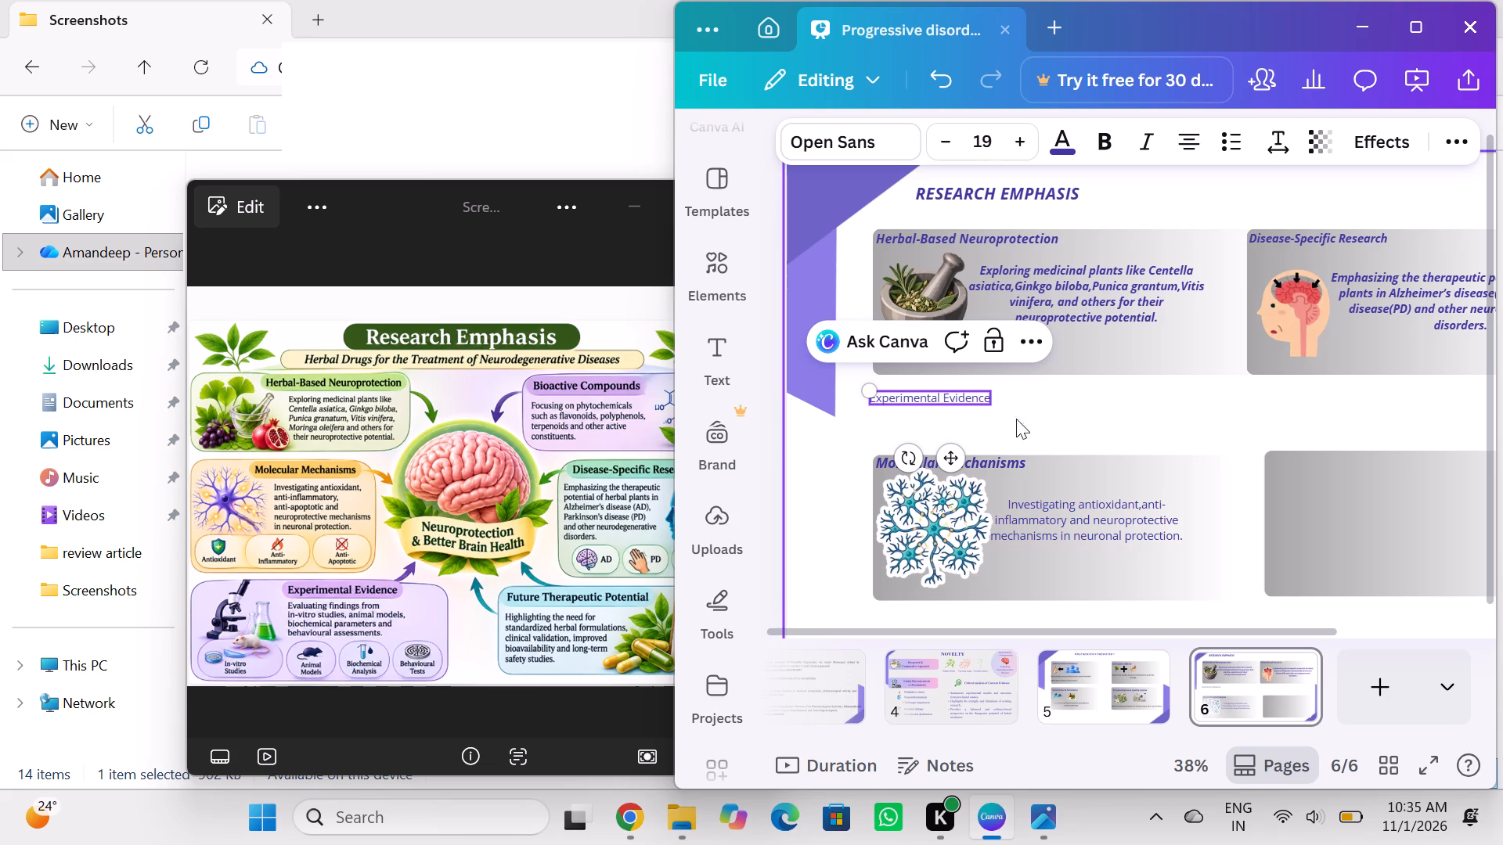
# Make the "Experimental Evidence" heading bold and italic to match the other section headings.
pyautogui.click(1108, 159)
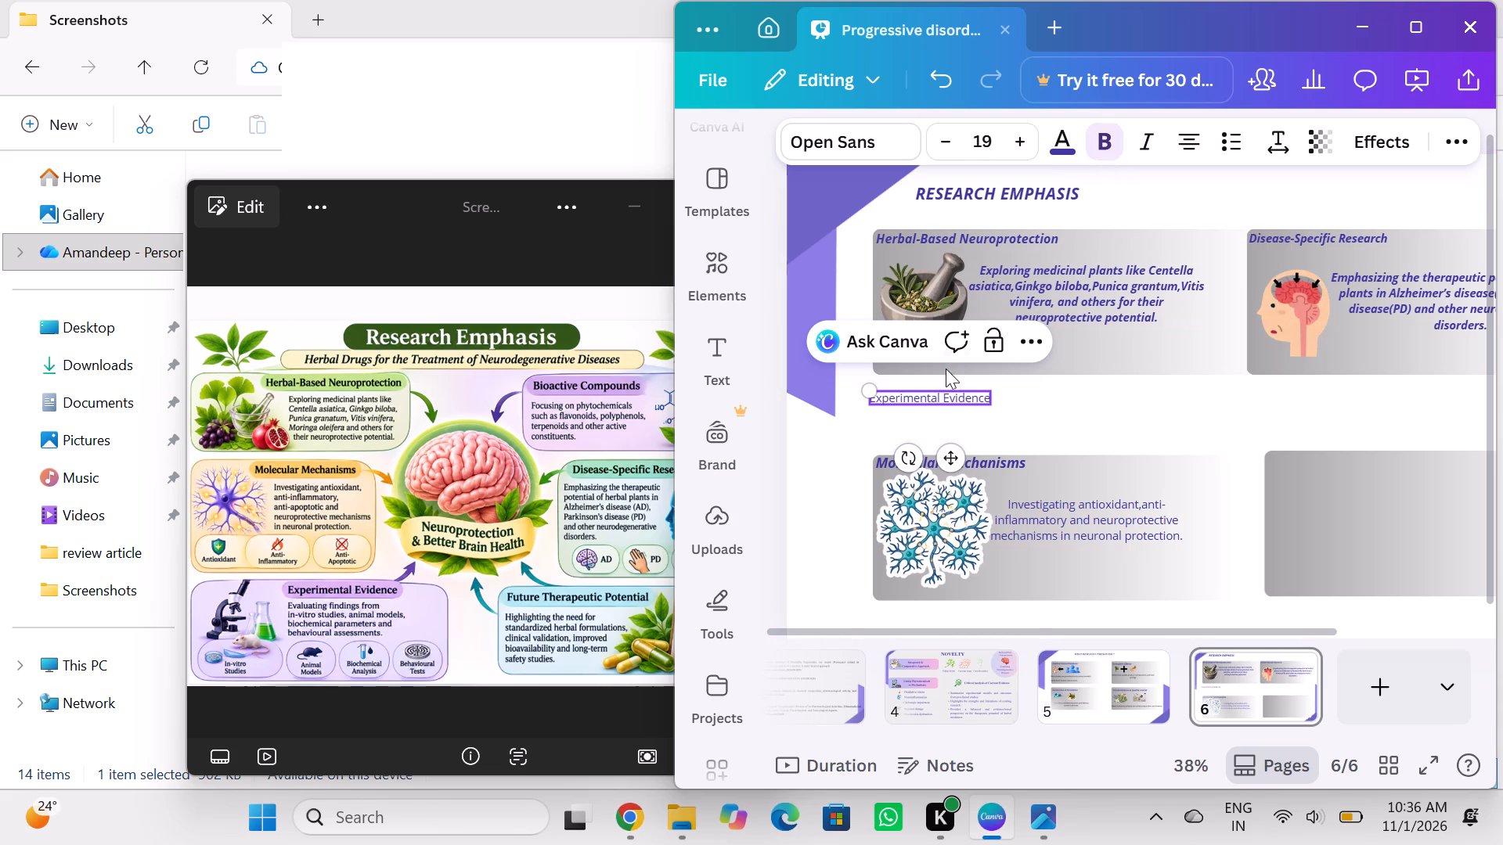
pyautogui.click(942, 399)
pyautogui.click(942, 399)
pyautogui.click(971, 401)
pyautogui.click(971, 401)
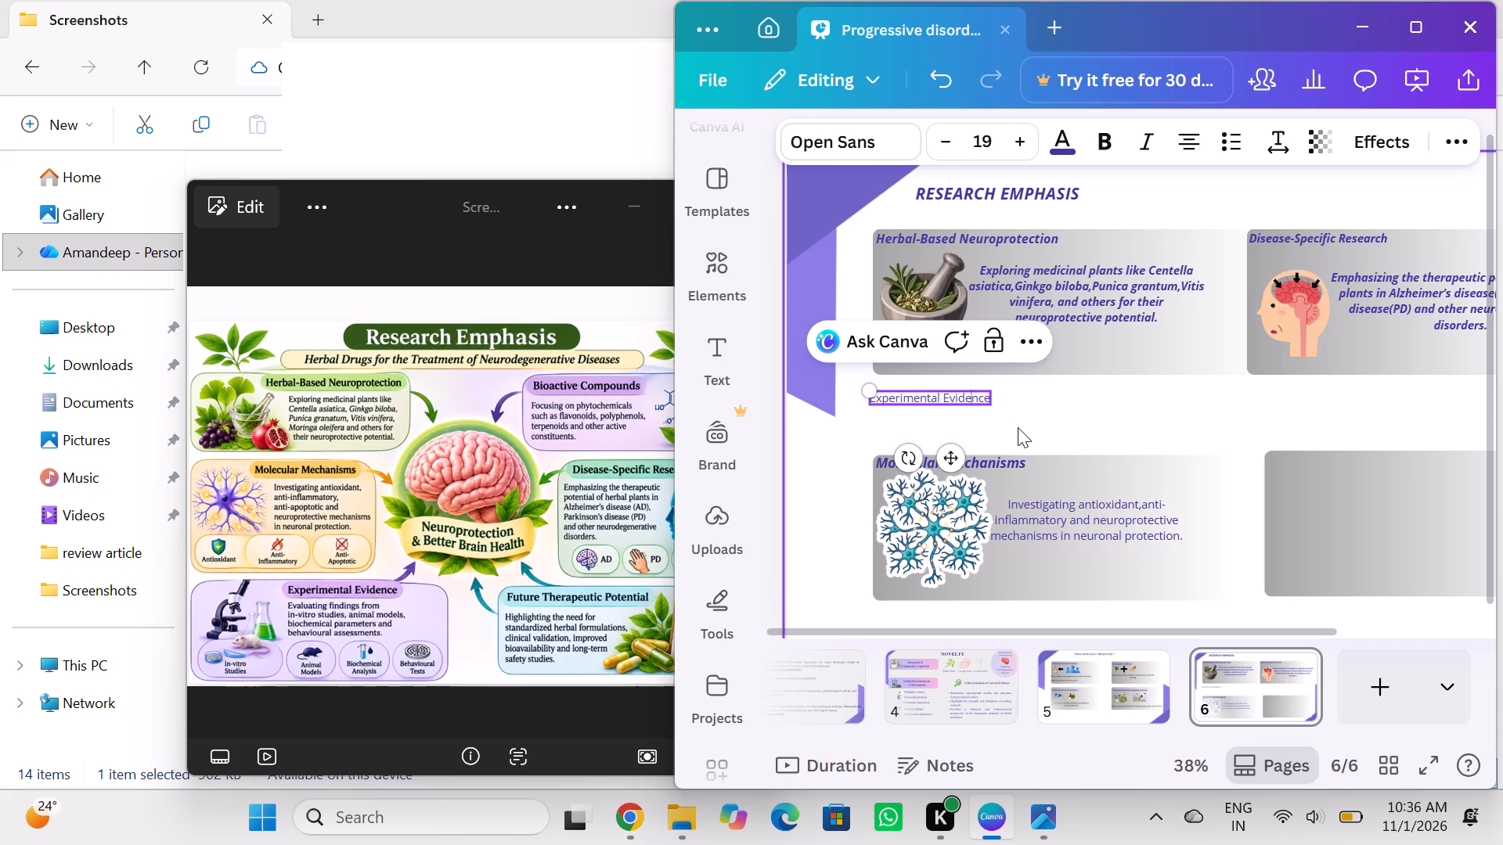
pyautogui.click(1018, 427)
pyautogui.click(946, 397)
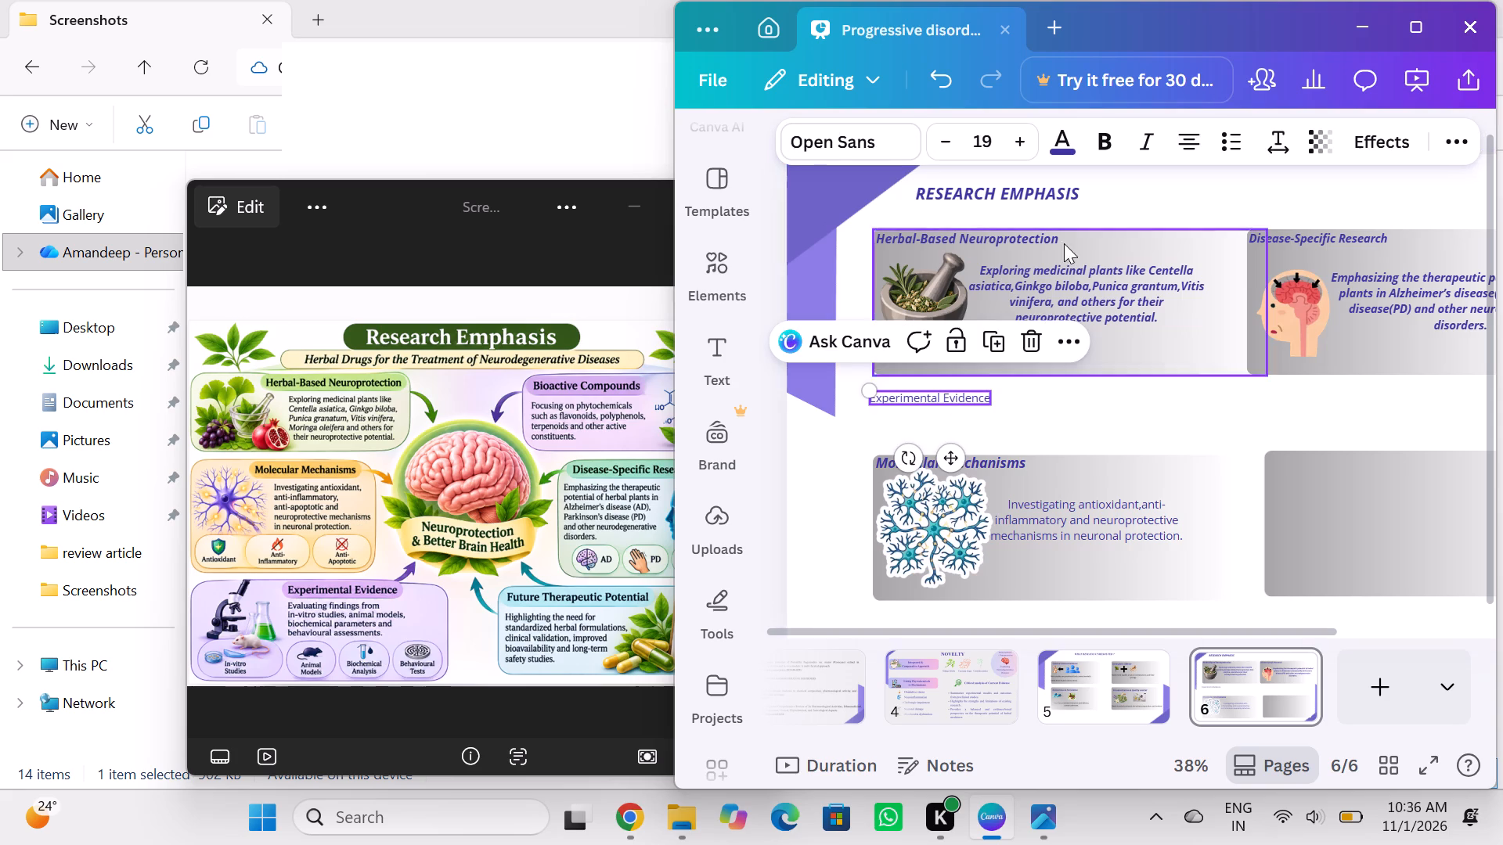
pyautogui.click(1107, 133)
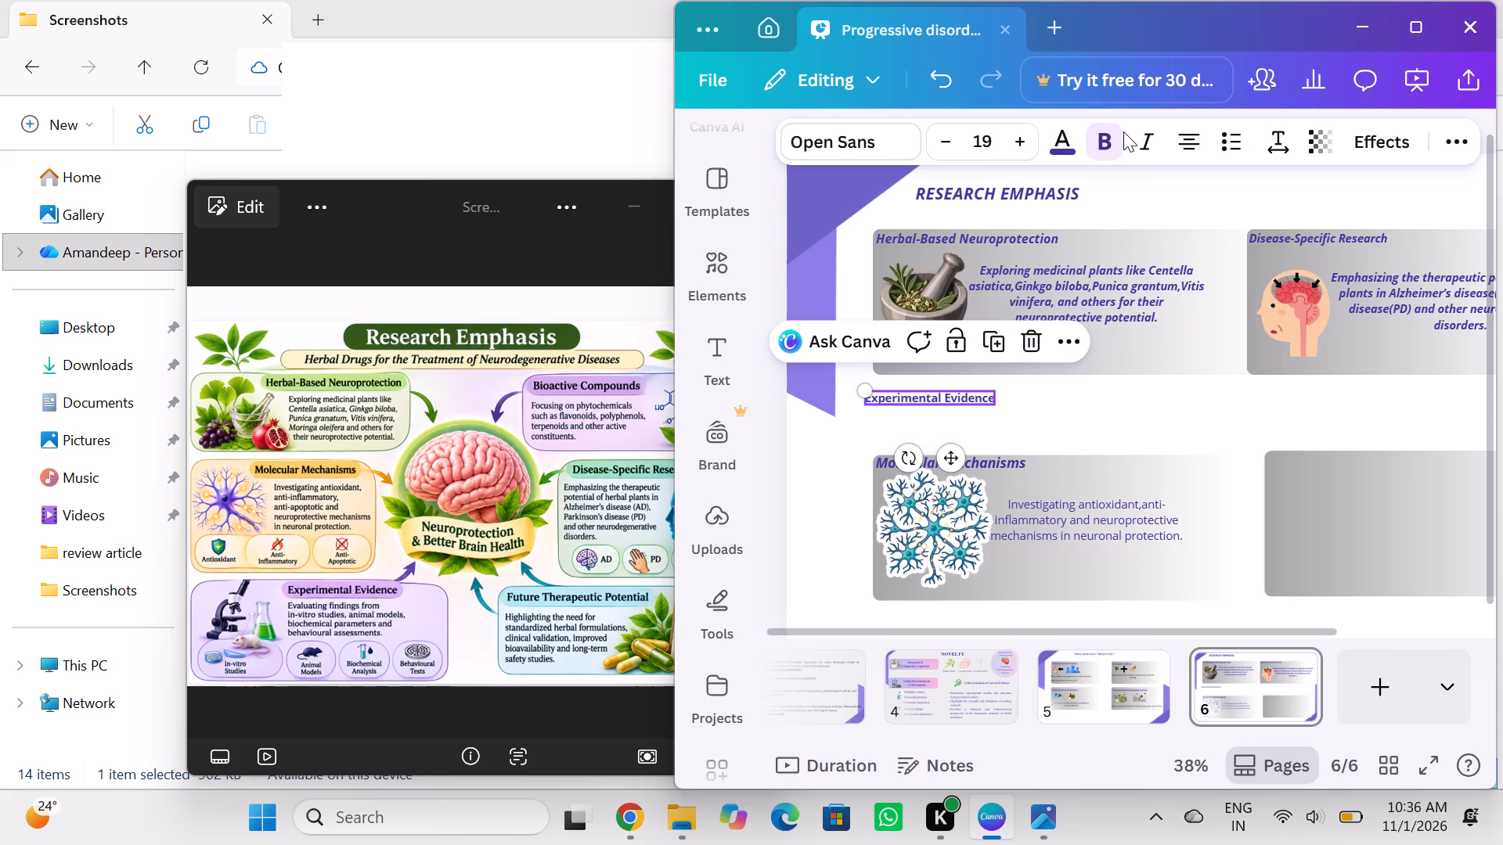
pyautogui.click(1139, 136)
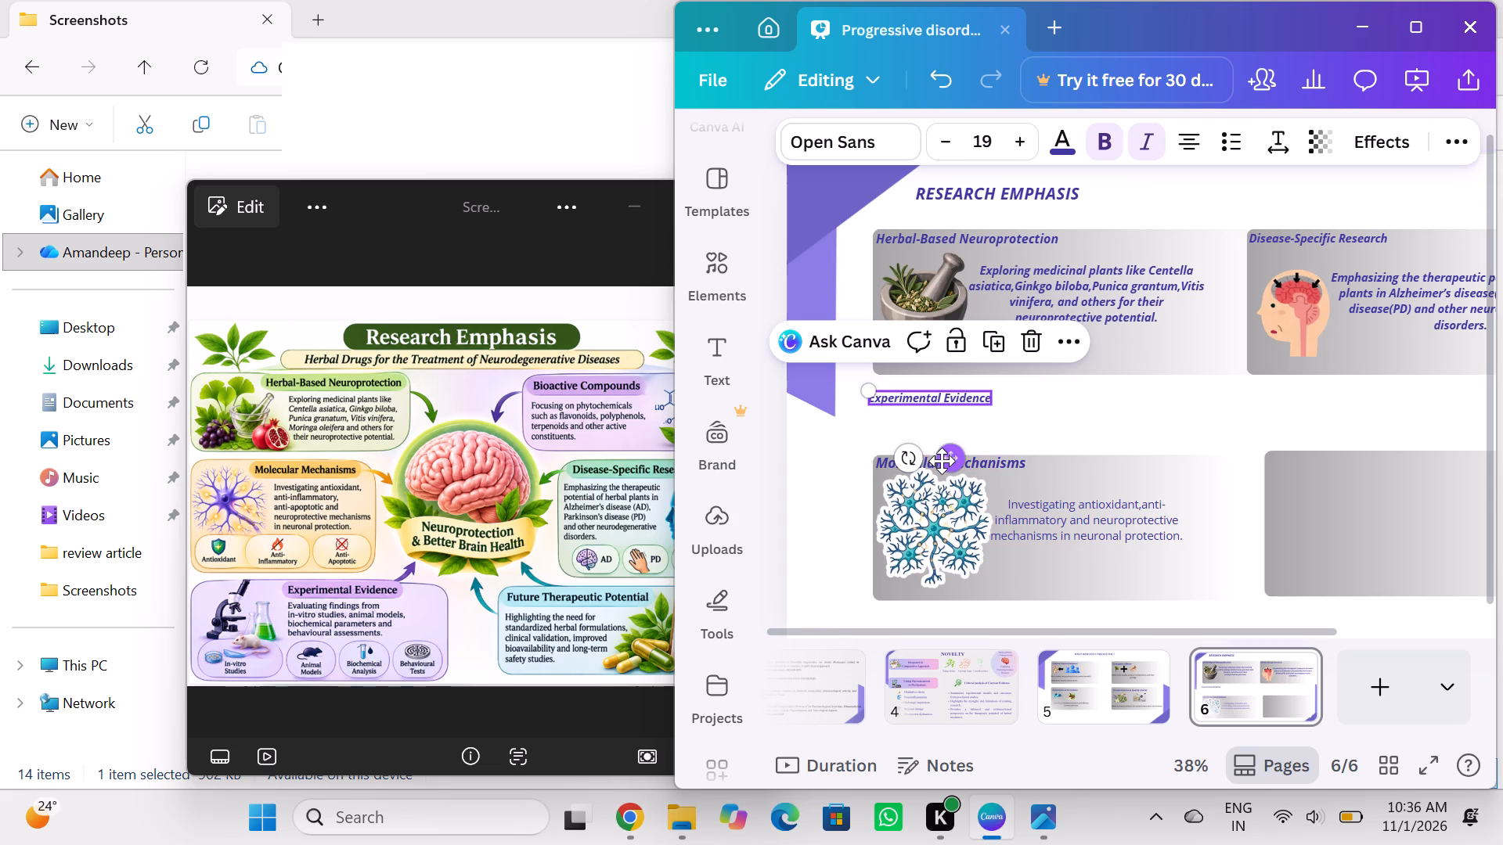
# Move the "Experimental Evidence" heading to the top-left corner of the empty gradient box beside Molecular Mechanisms.
pyautogui.moveTo(942, 461); pyautogui.dragTo(1336, 516)
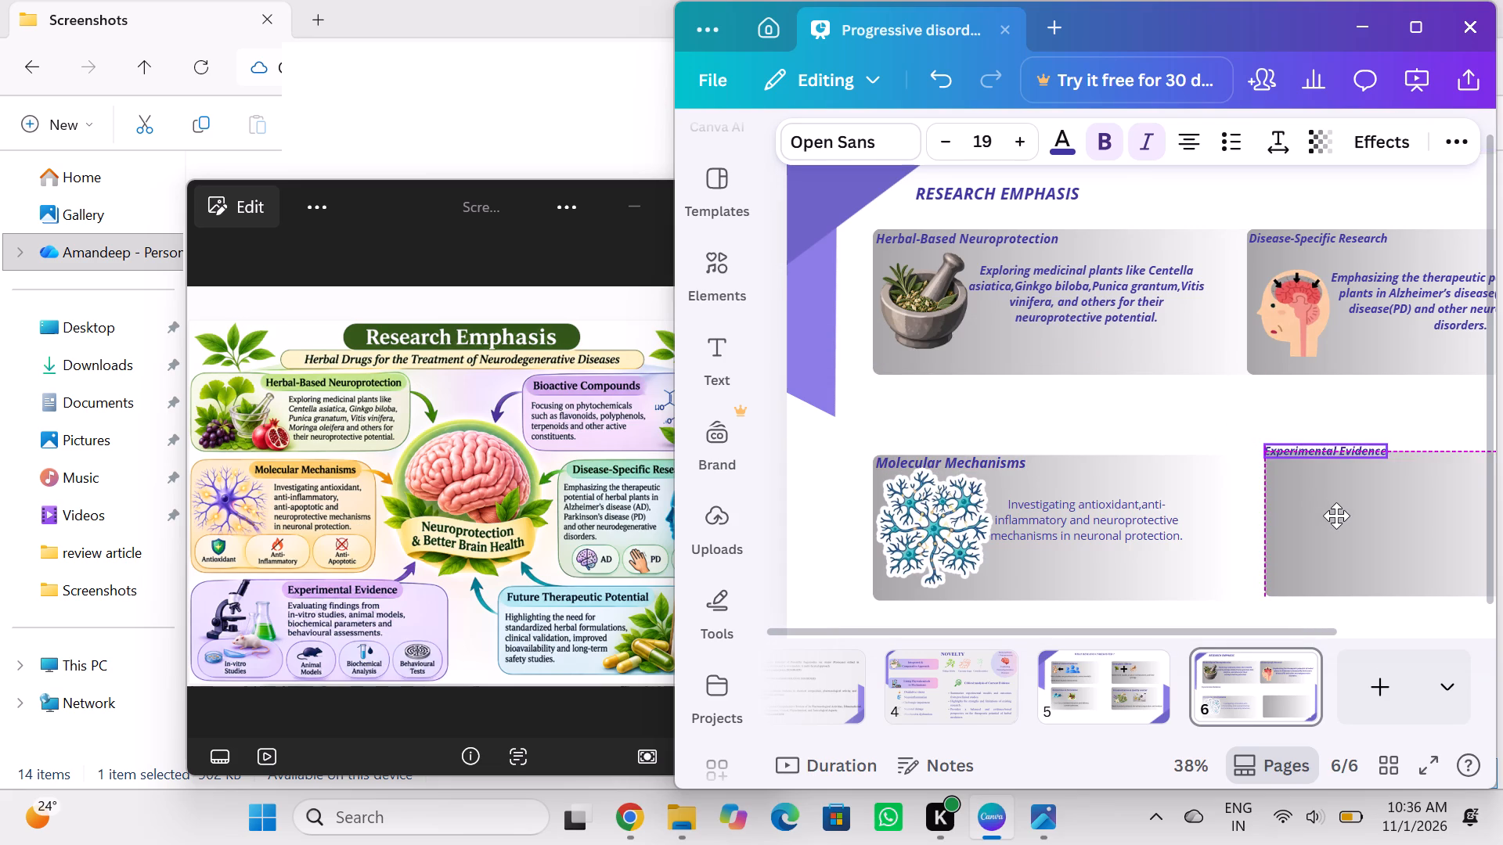
pyautogui.moveTo(1336, 516); pyautogui.dragTo(1341, 523)
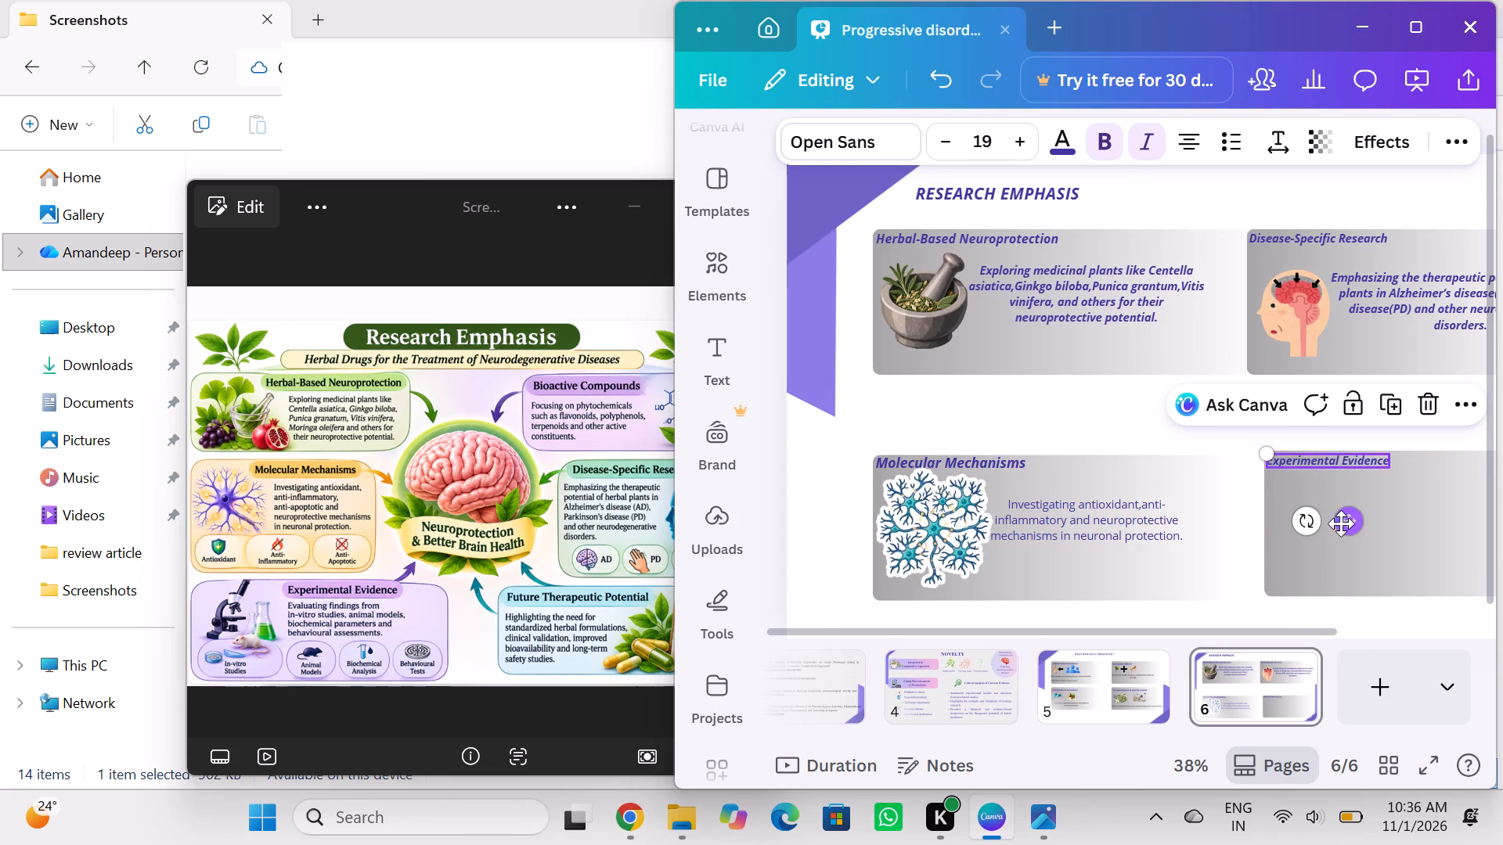
# Set the "Experimental Evidence" heading's font size to 23 and shift it fully inside its gradient box's upper-left corner.
pyautogui.tripleClick(1033, 131)
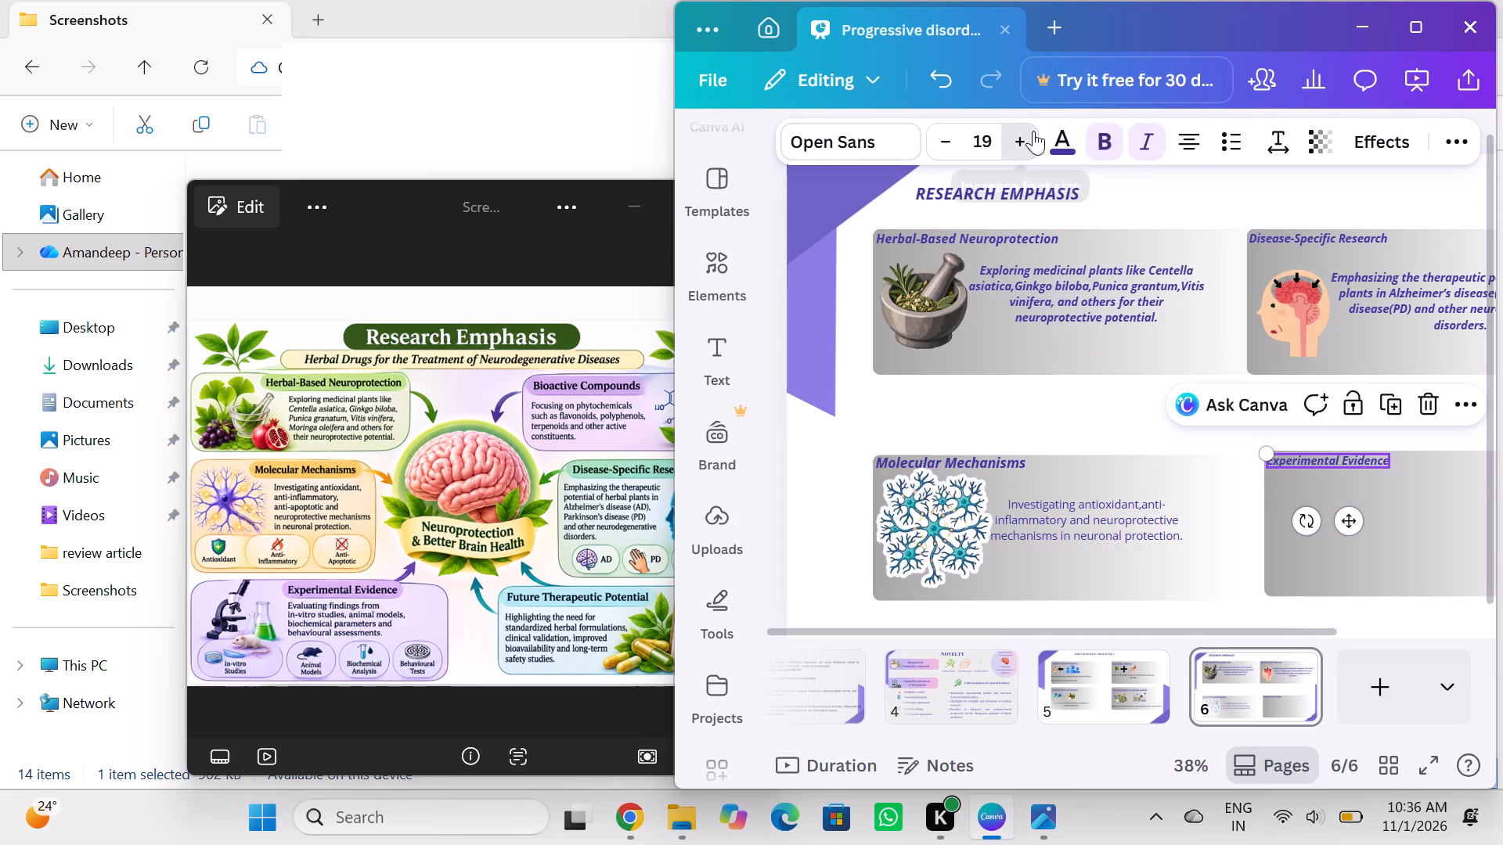
pyautogui.click(1033, 131)
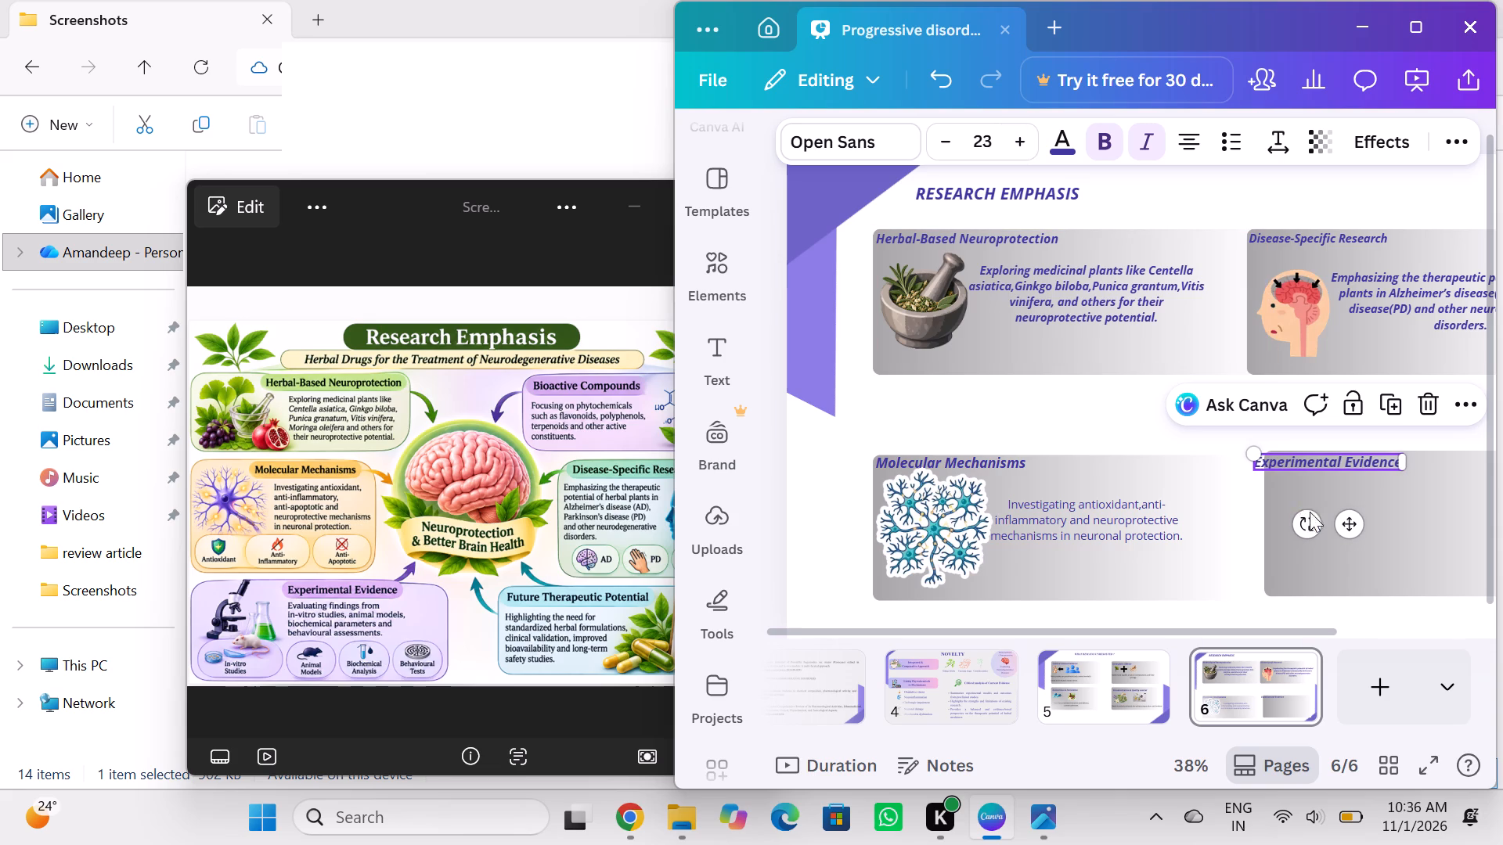
pyautogui.moveTo(1350, 518); pyautogui.dragTo(1368, 520)
pyautogui.click(1252, 466)
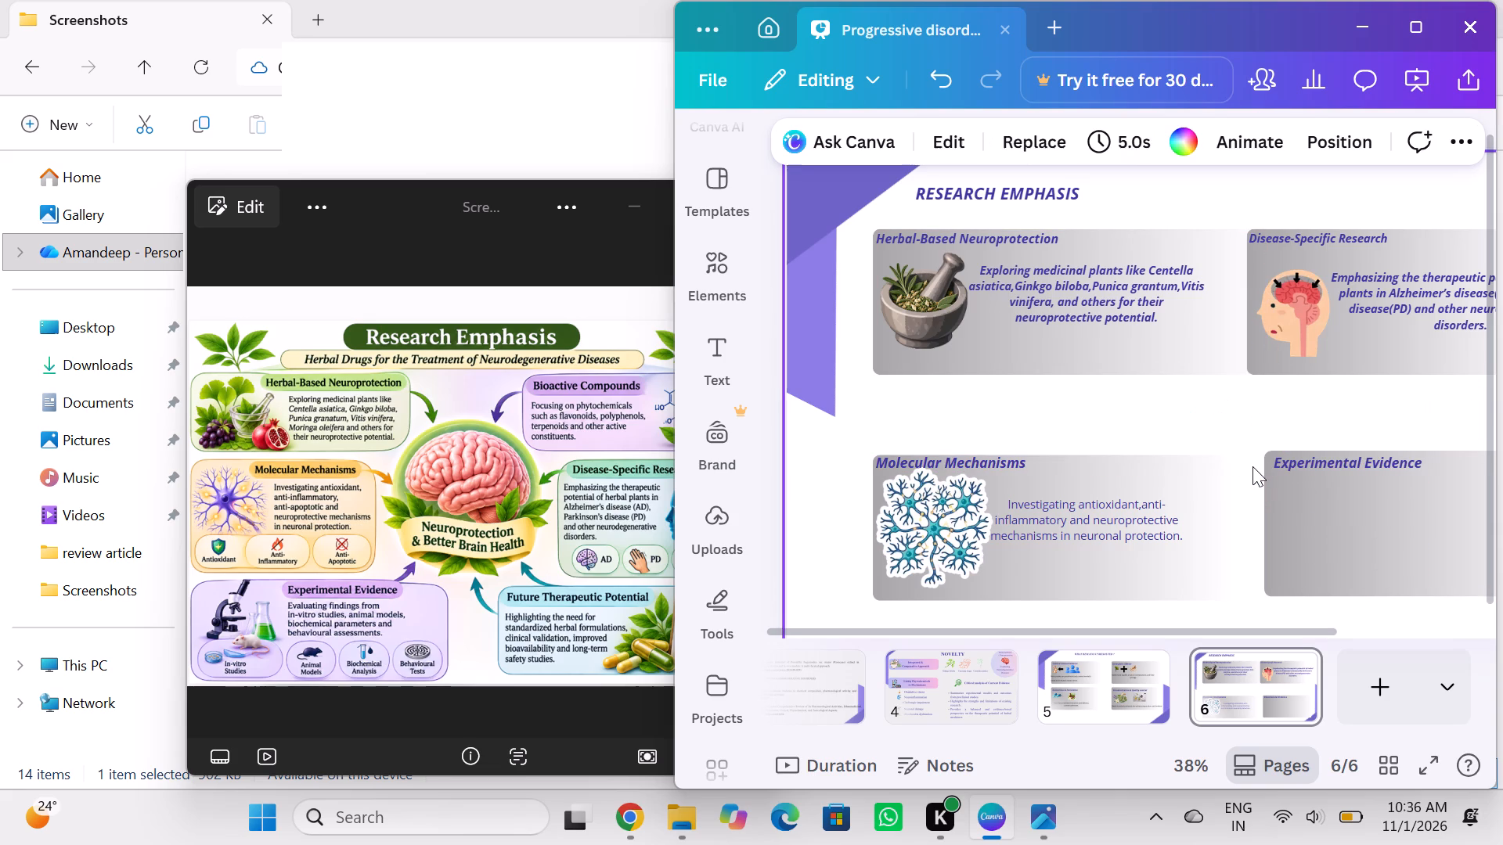
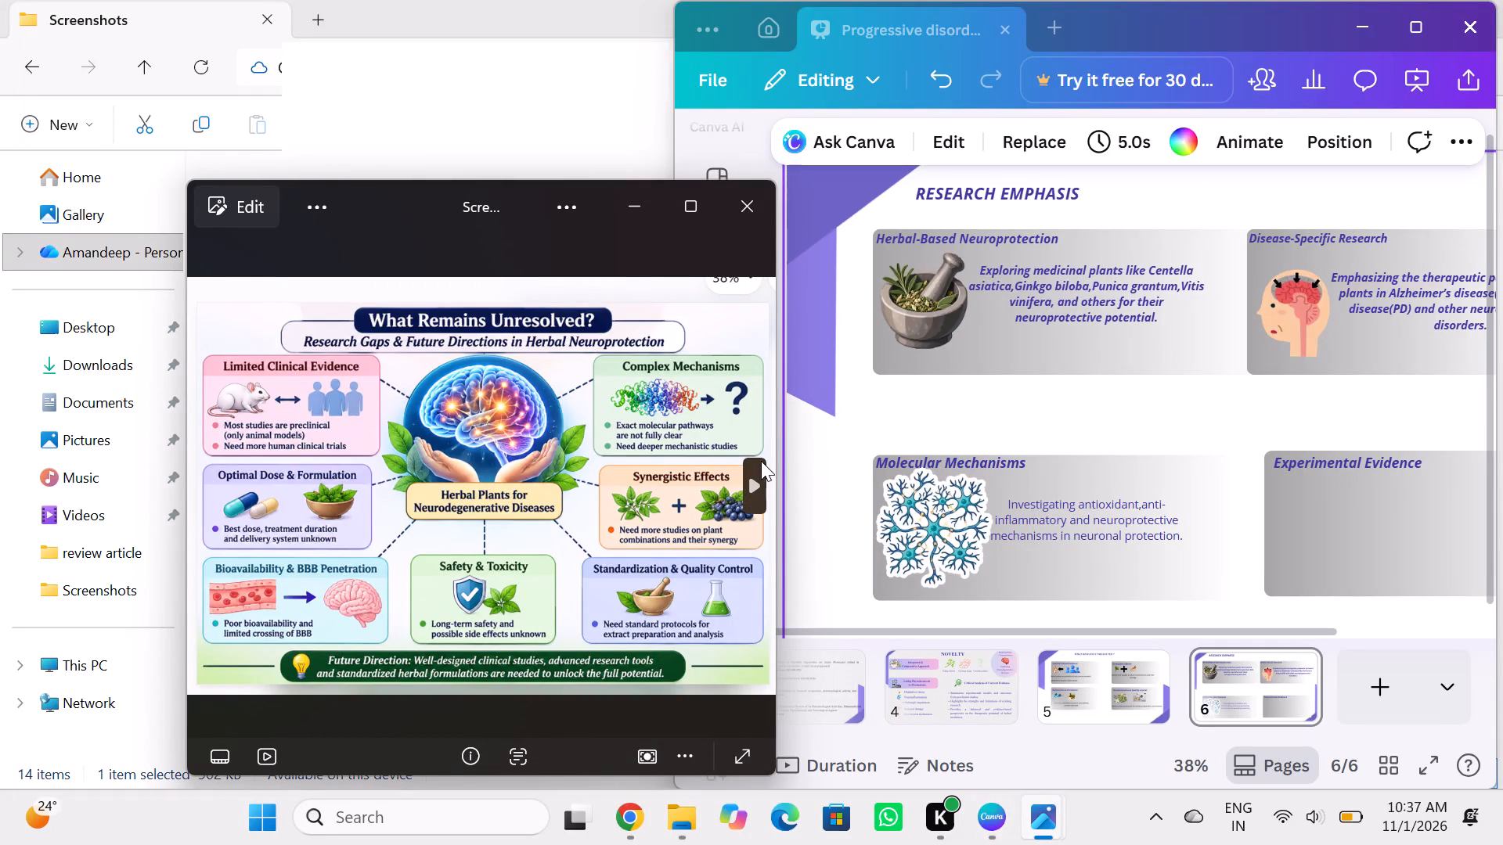
# Bring up the Research Emphasis infographic in the reference image viewer.
pyautogui.click(760, 470)
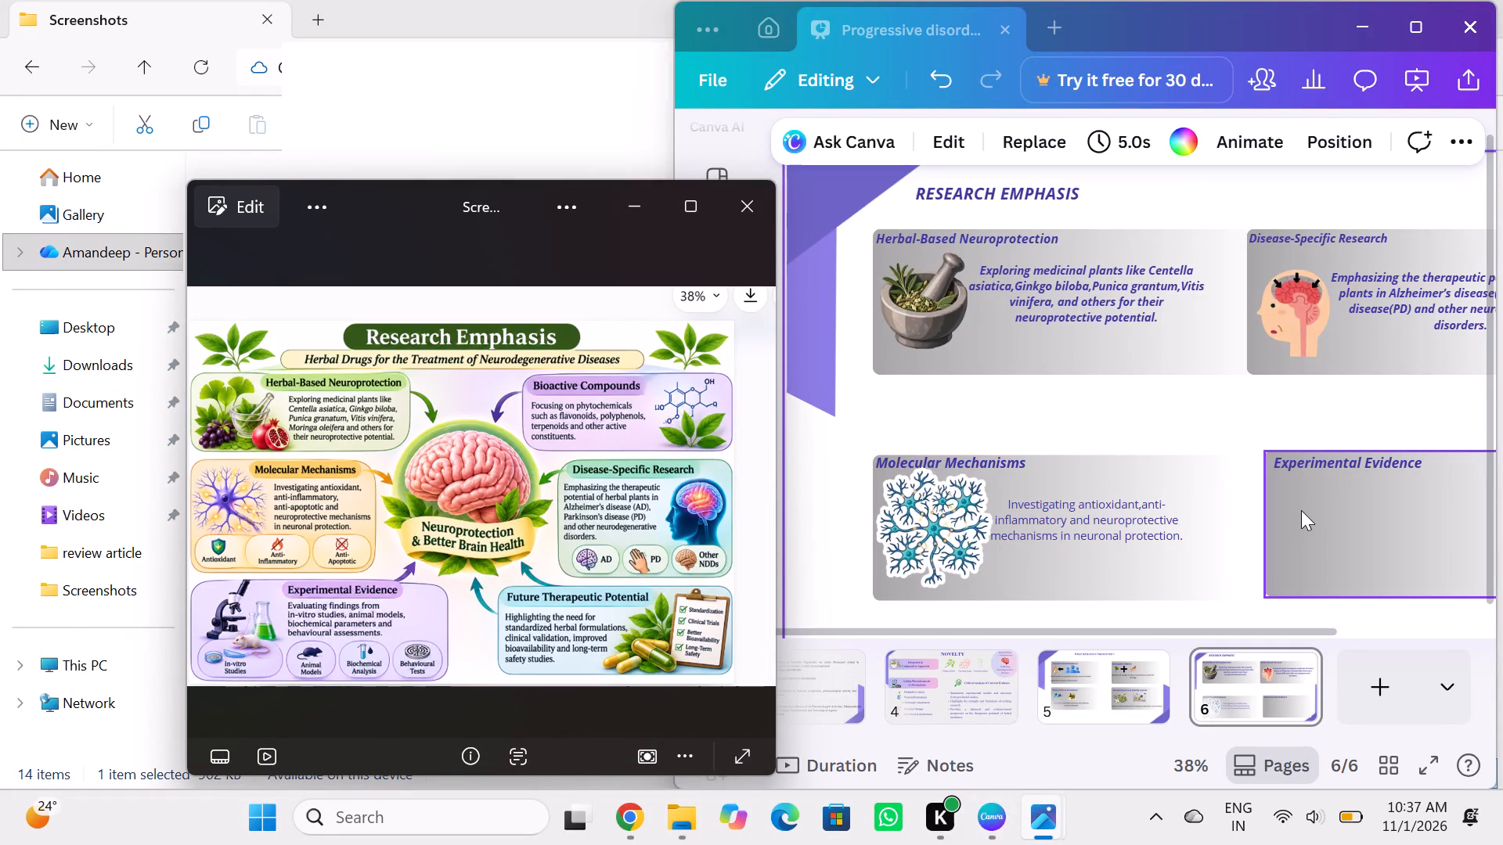
# Search the Canva elements library for "experimental evidence" and show all matching graphics.
pyautogui.click(902, 417)
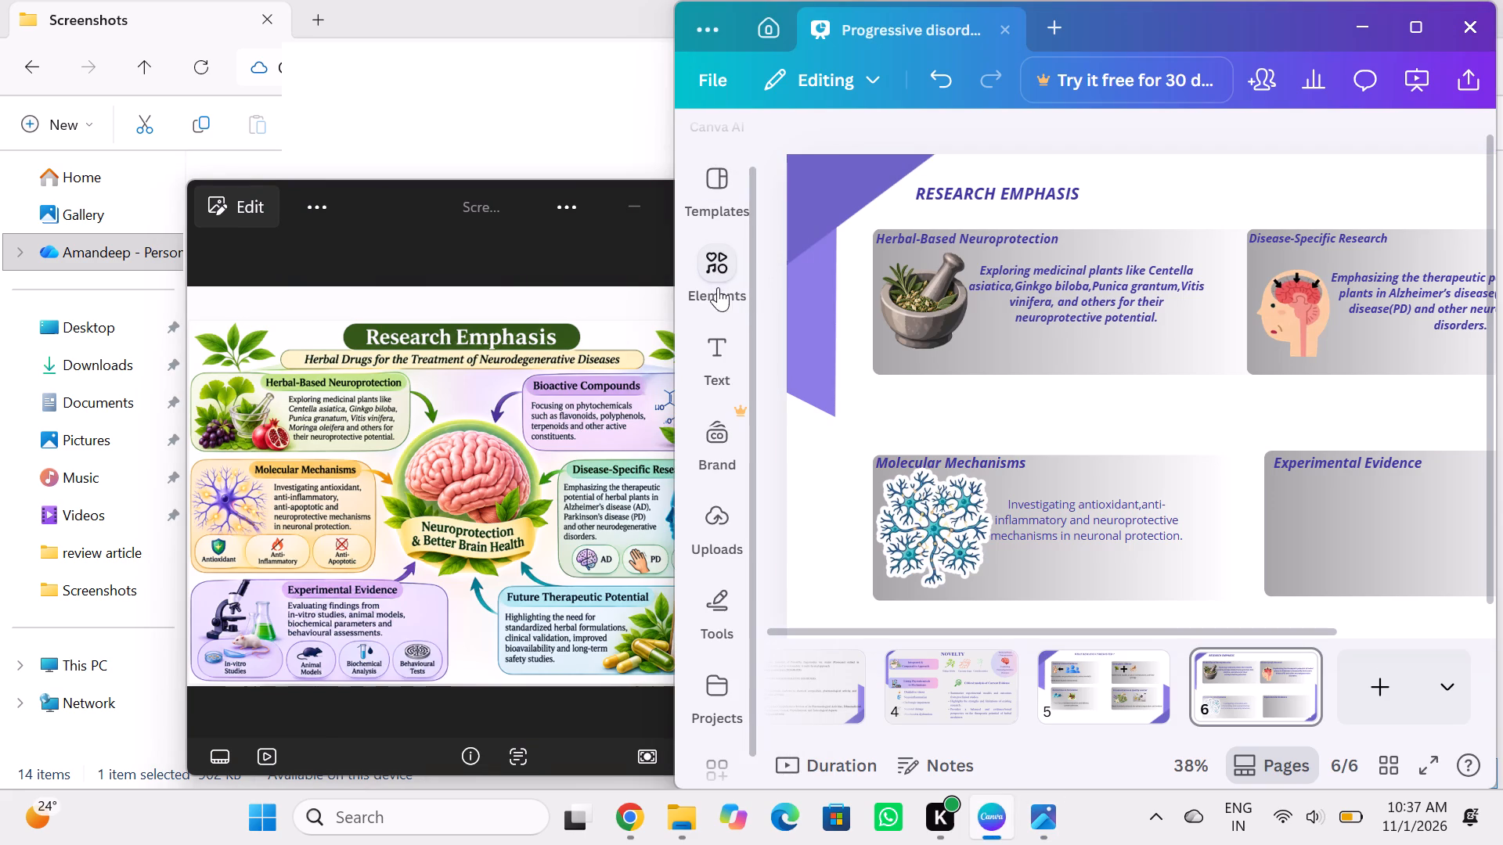
pyautogui.click(717, 257)
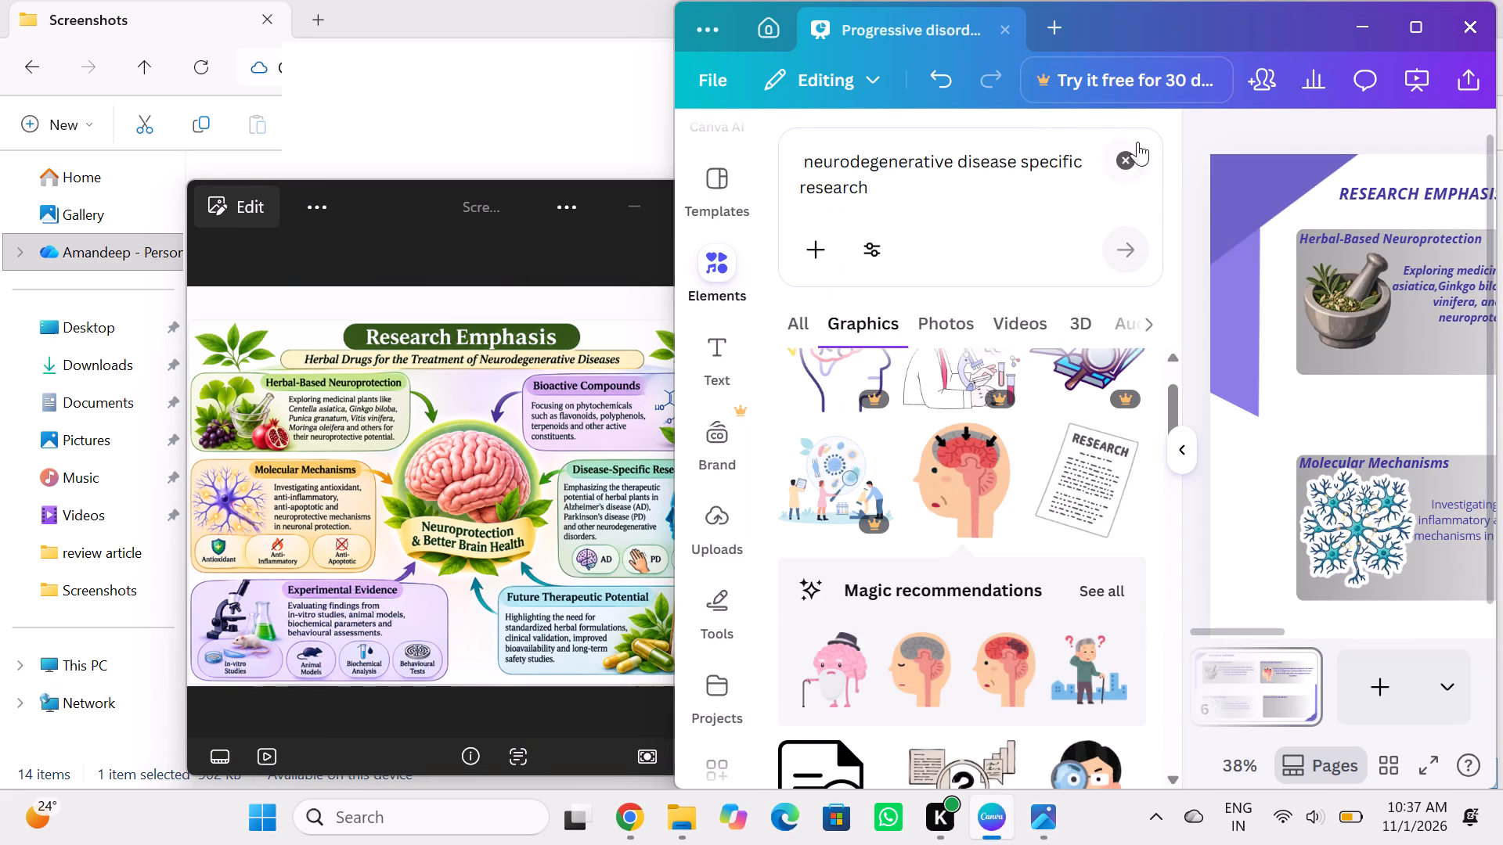
pyautogui.click(1126, 154)
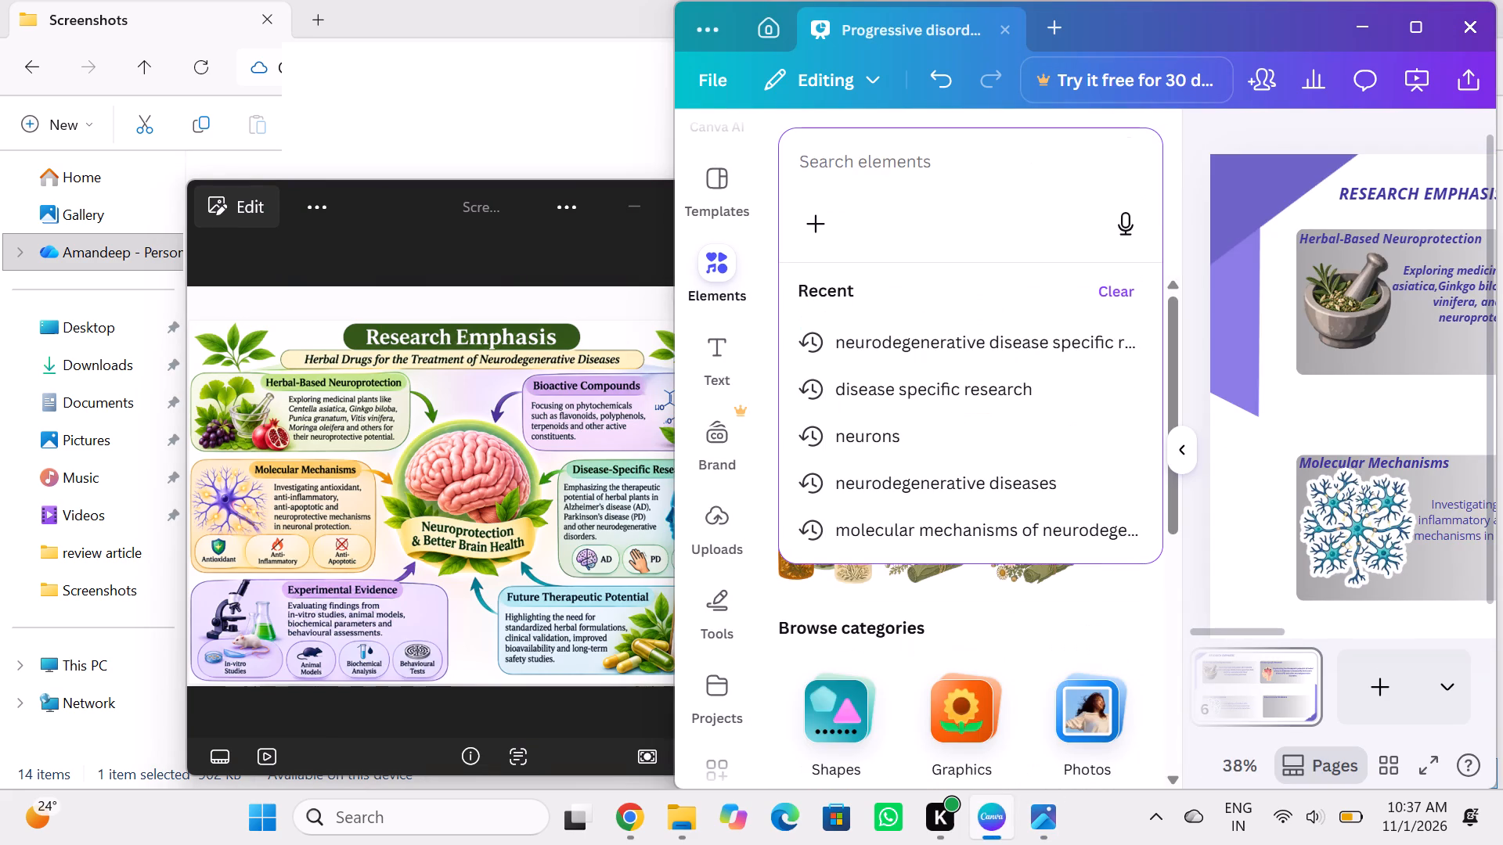
pyautogui.write('experi')
pyautogui.write('mental')
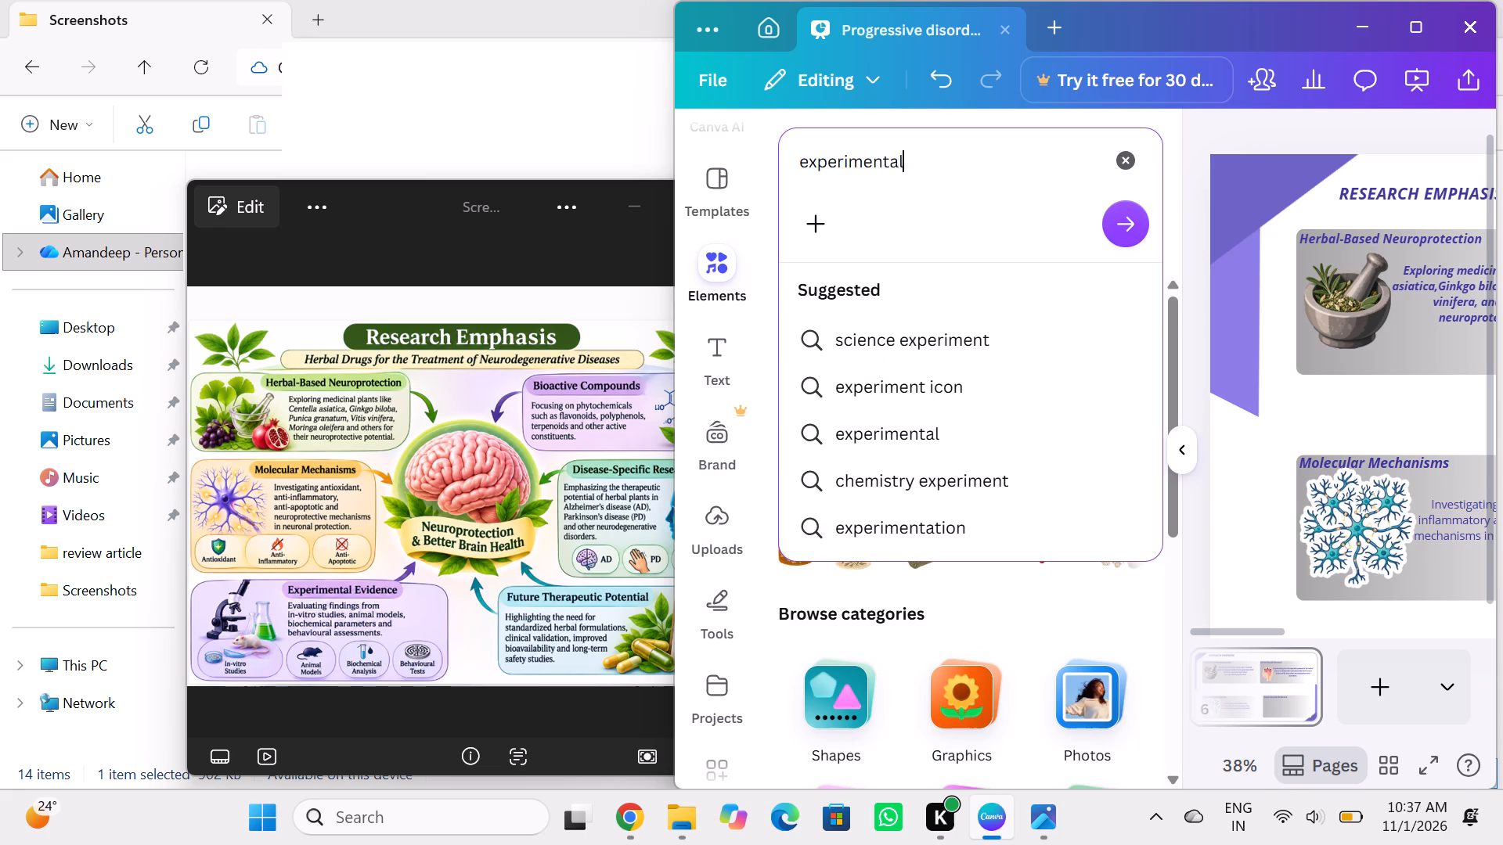
pyautogui.press('space')
pyautogui.write('ec')
pyautogui.press('BackSpace')
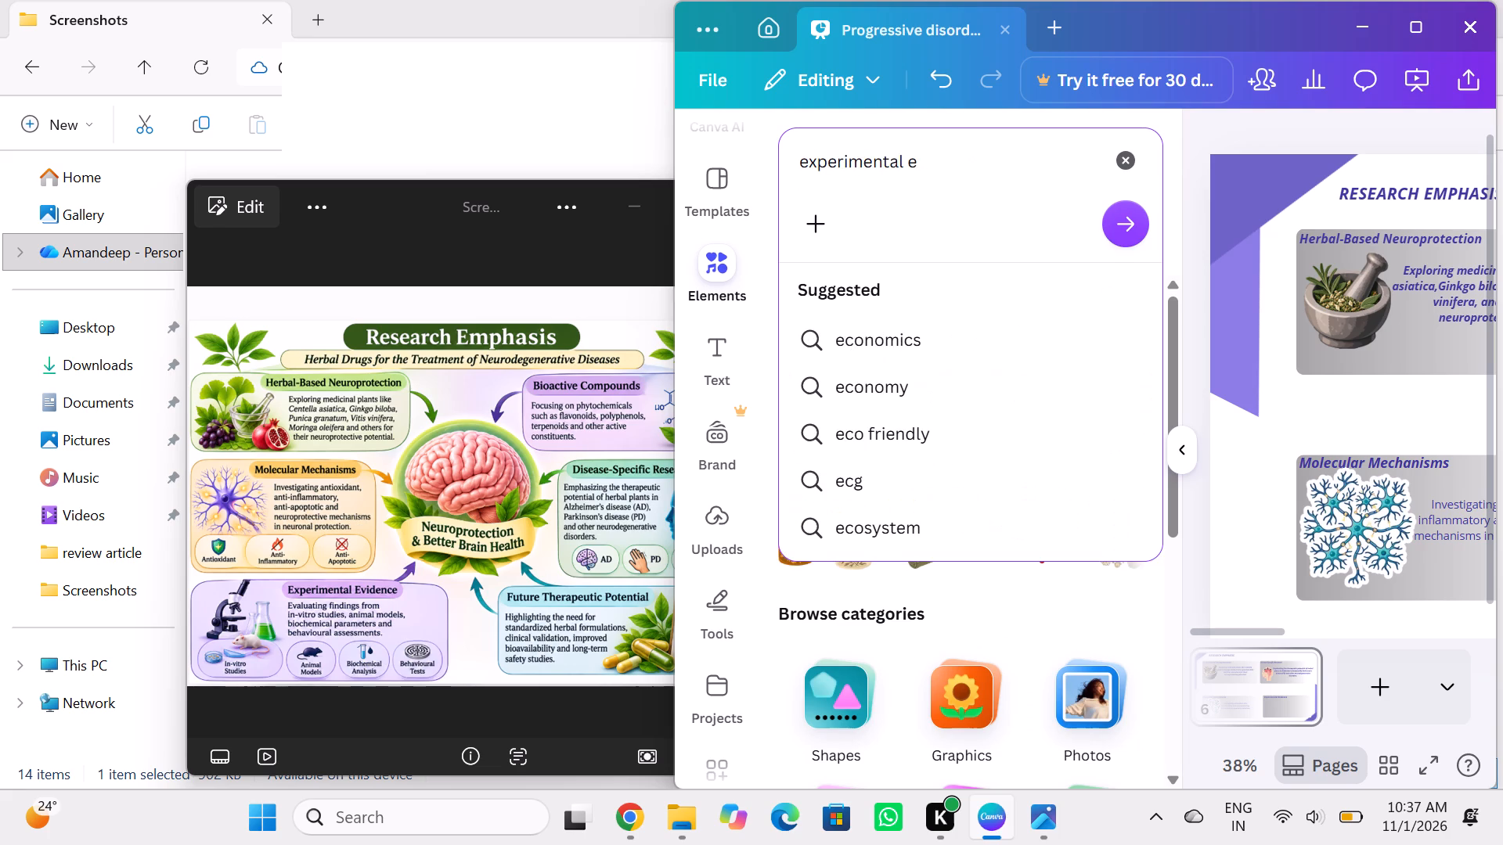
pyautogui.press('b')
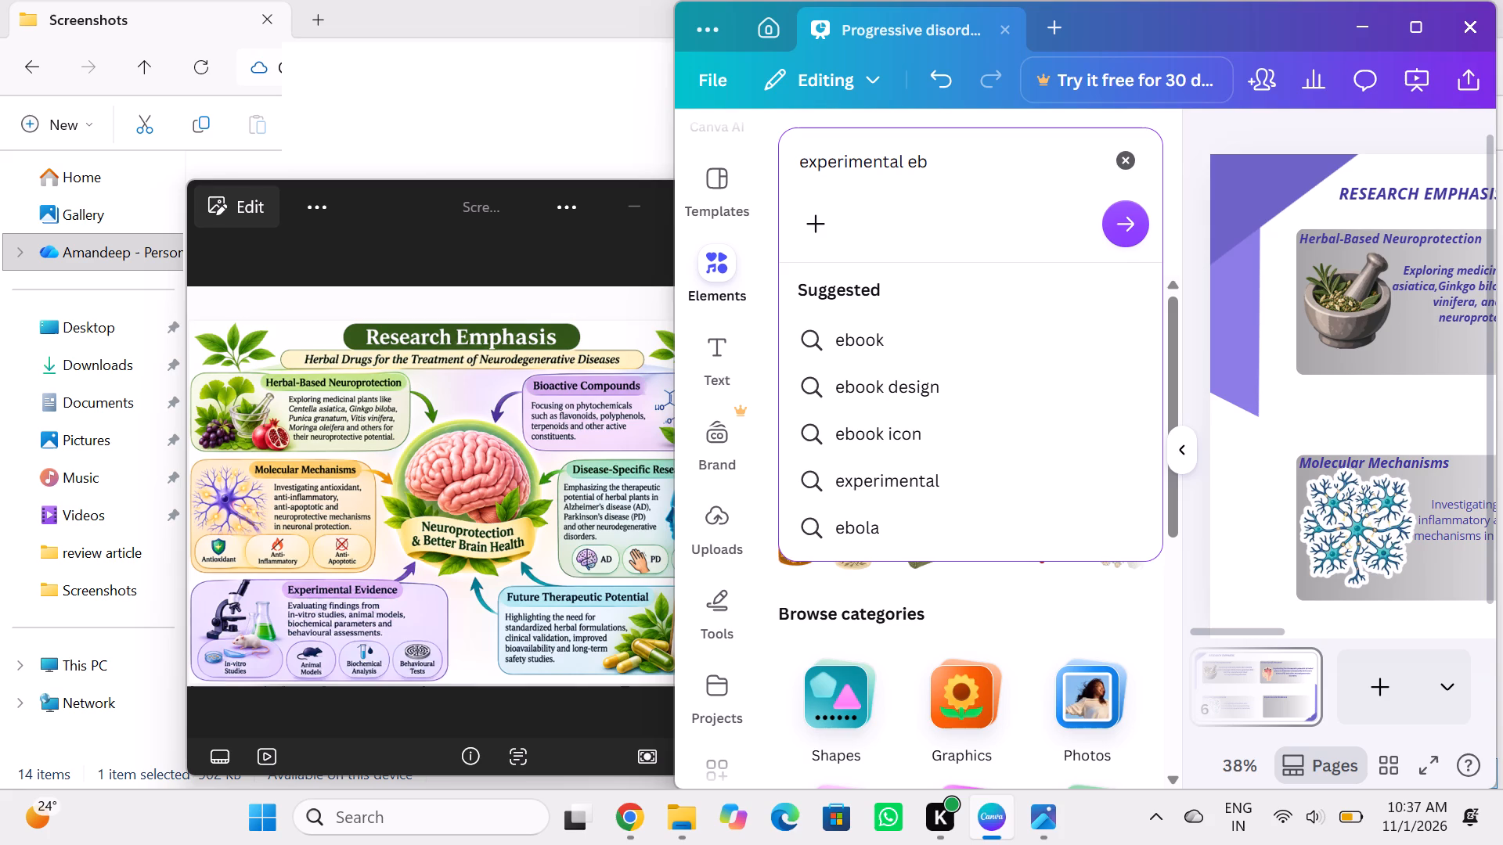
pyautogui.press('BackSpace')
pyautogui.write('vidence')
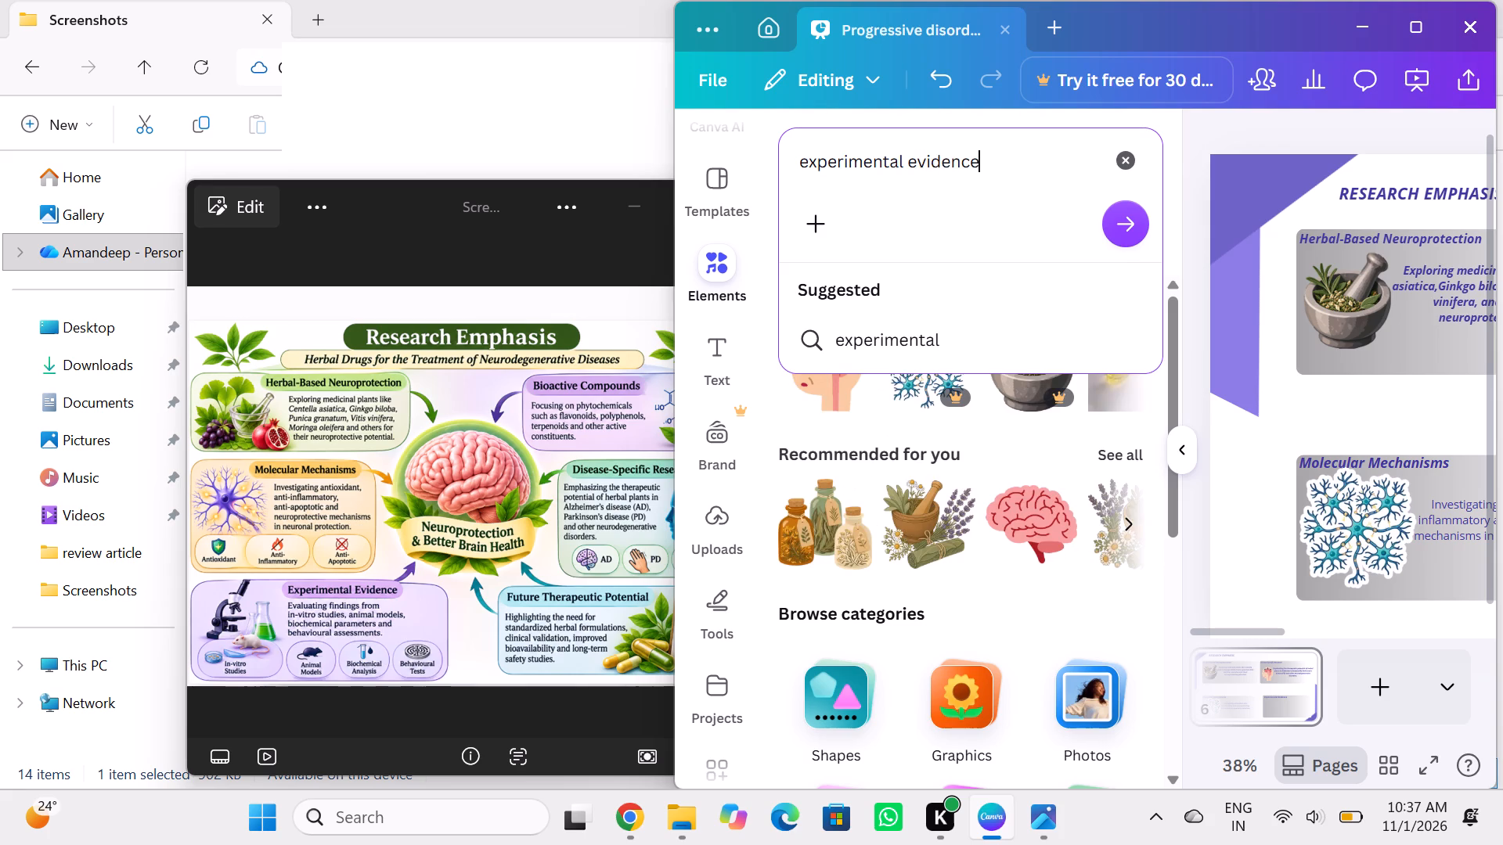
pyautogui.click(1131, 214)
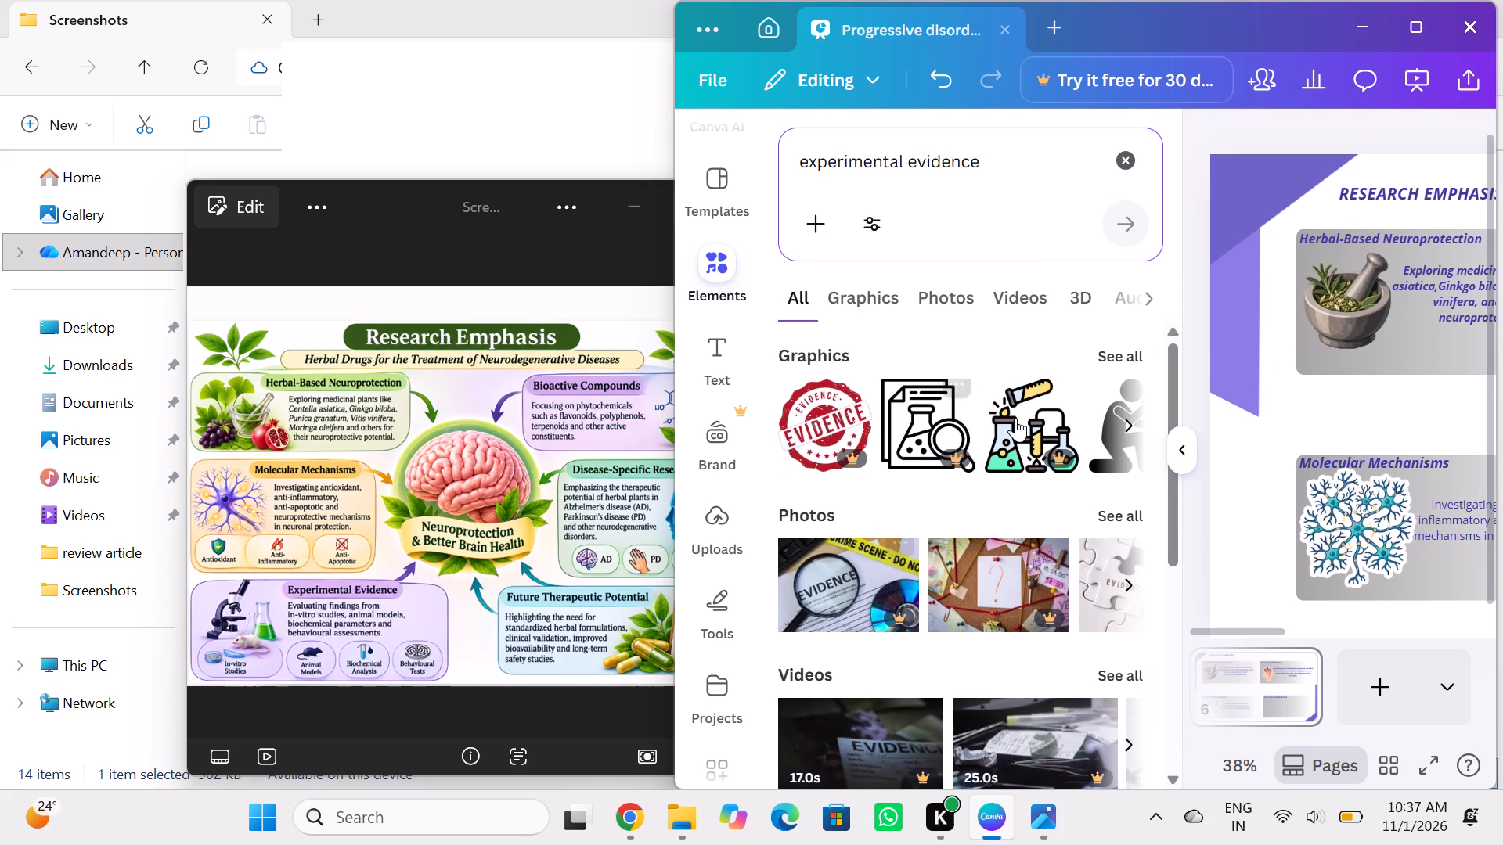
pyautogui.click(1126, 358)
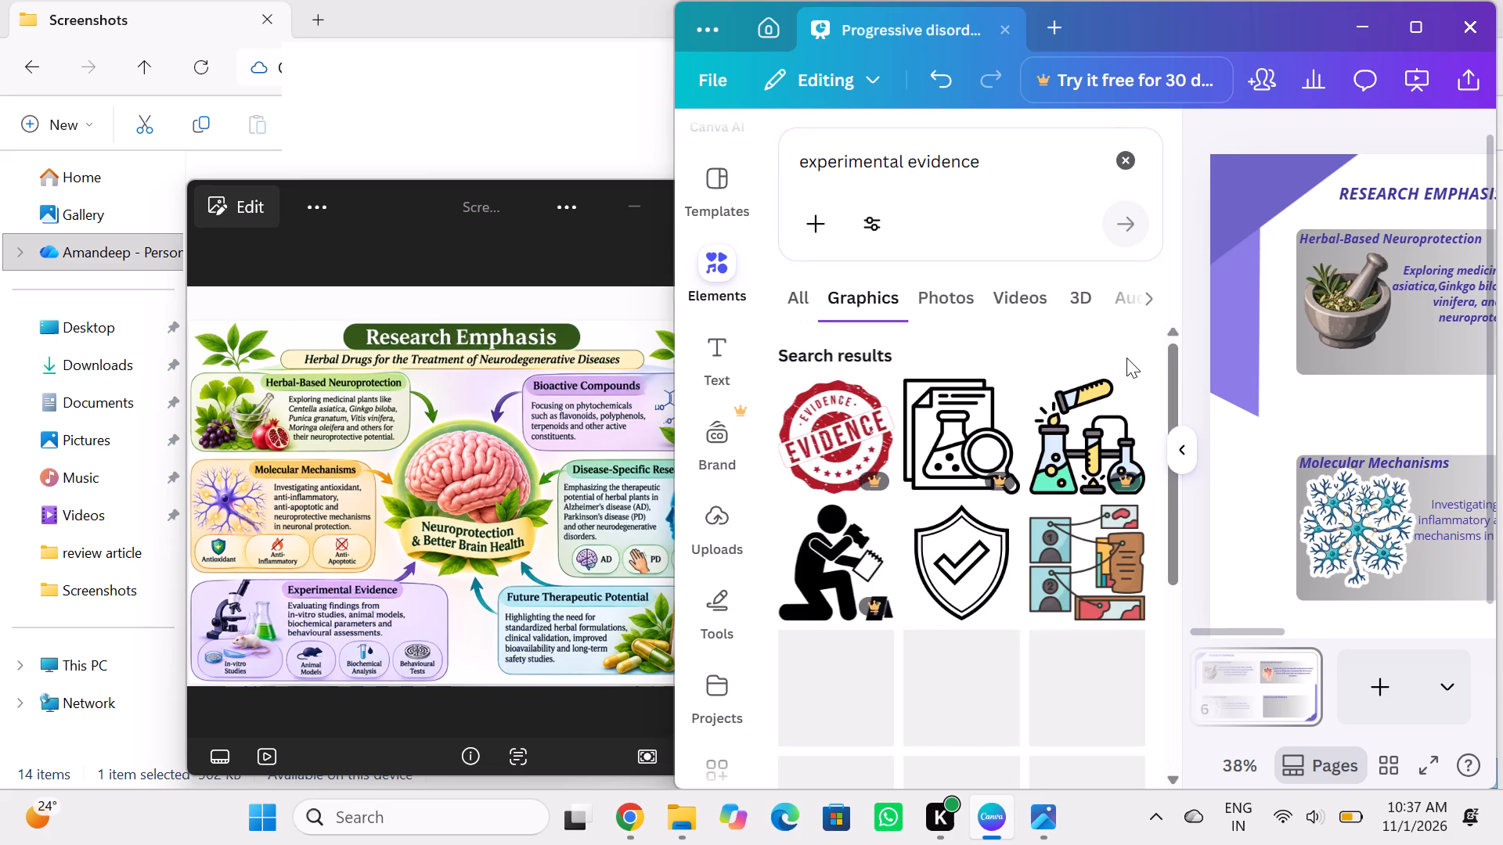
# Add the graphic of two scientists working at a white lab bench to the Research Emphasis slide.
pyautogui.scroll(-2, 953, 451)
pyautogui.scroll(2, 953, 451)
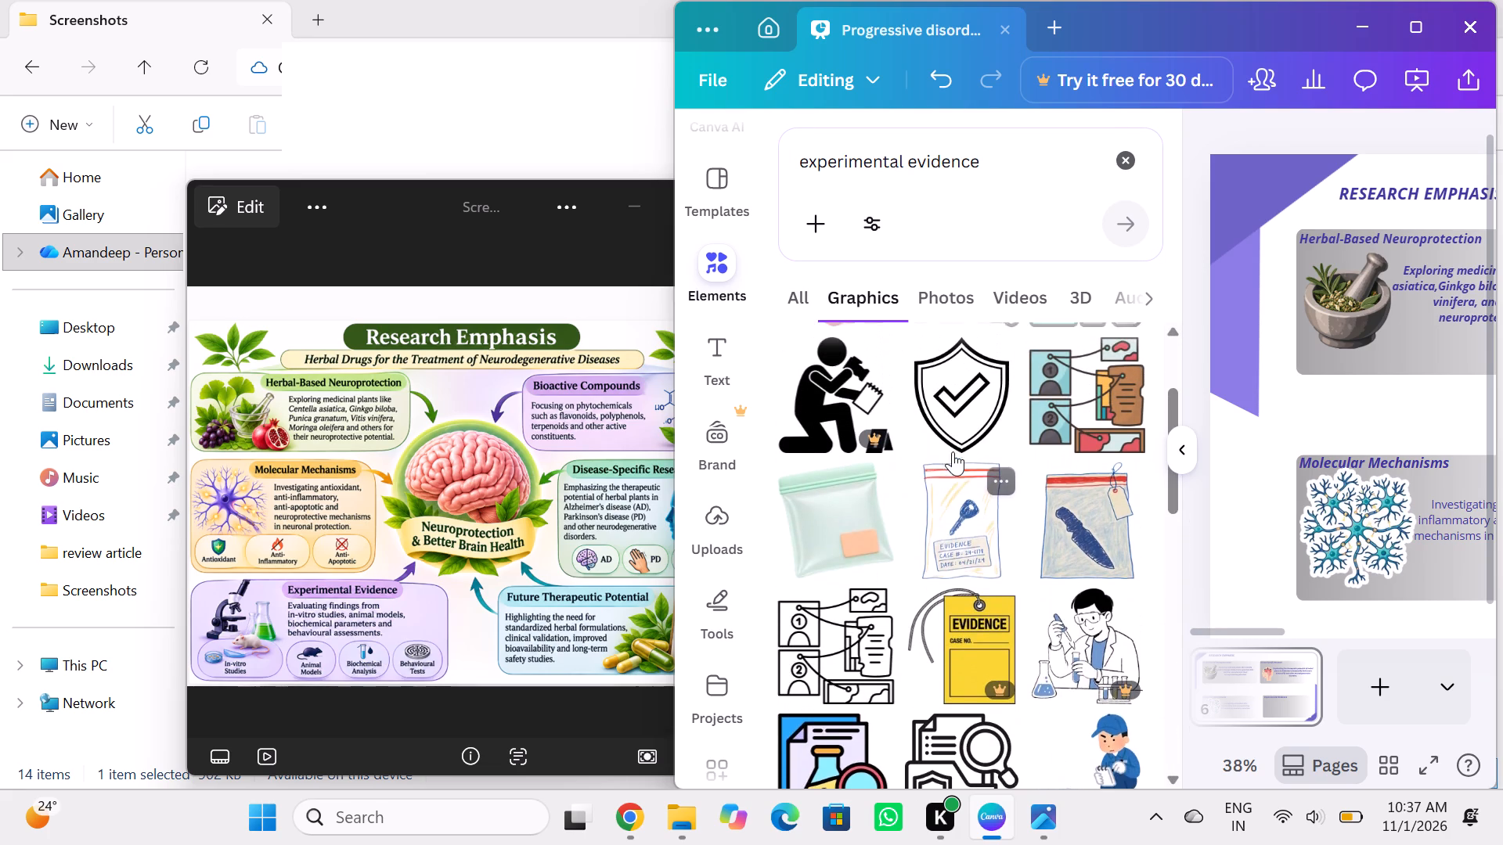
pyautogui.scroll(1, 953, 451)
pyautogui.scroll(-2, 953, 451)
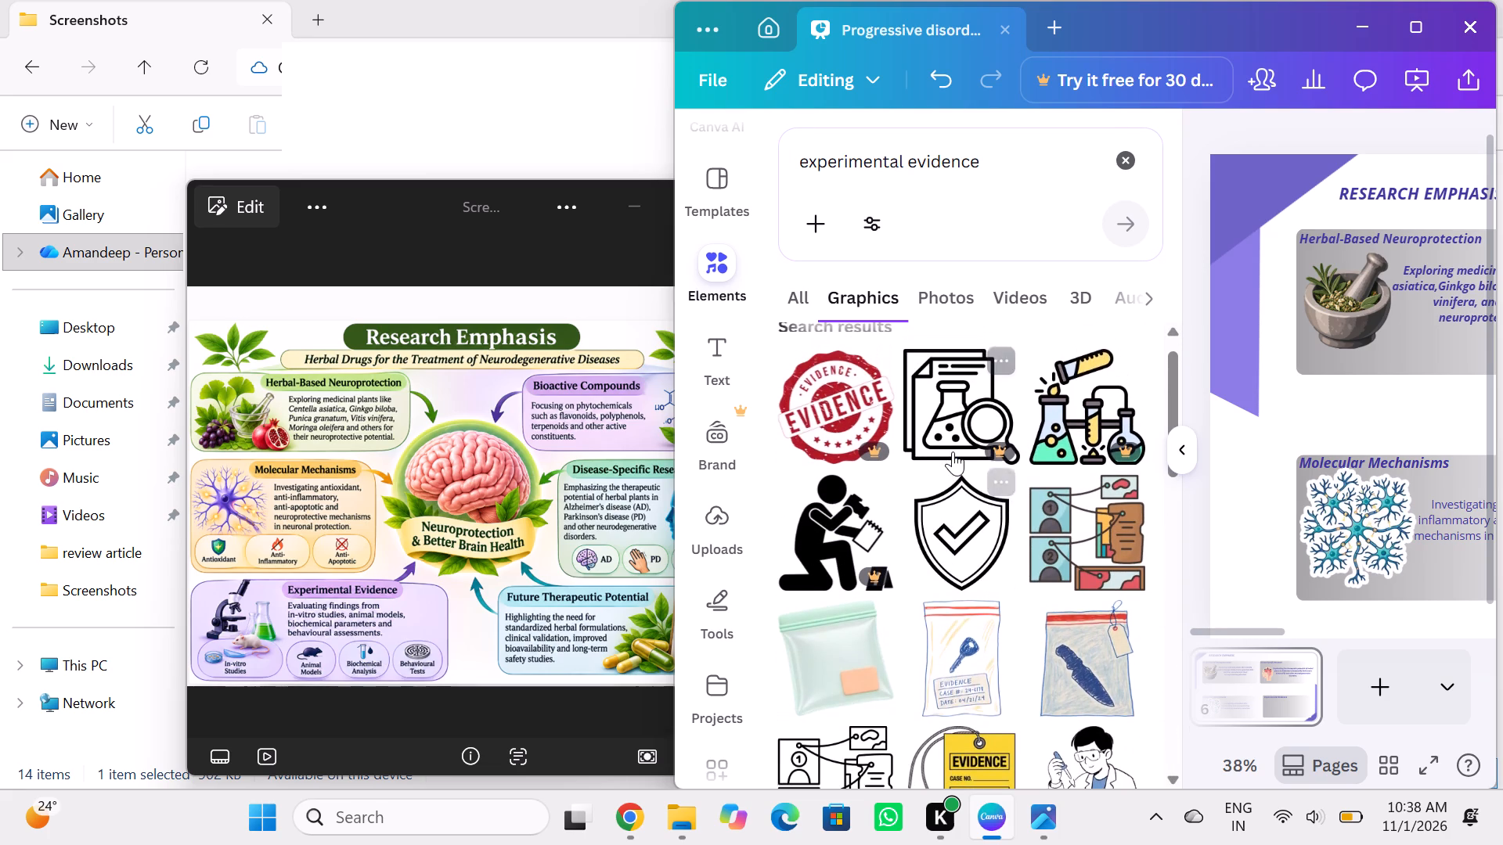
pyautogui.scroll(-1, 953, 451)
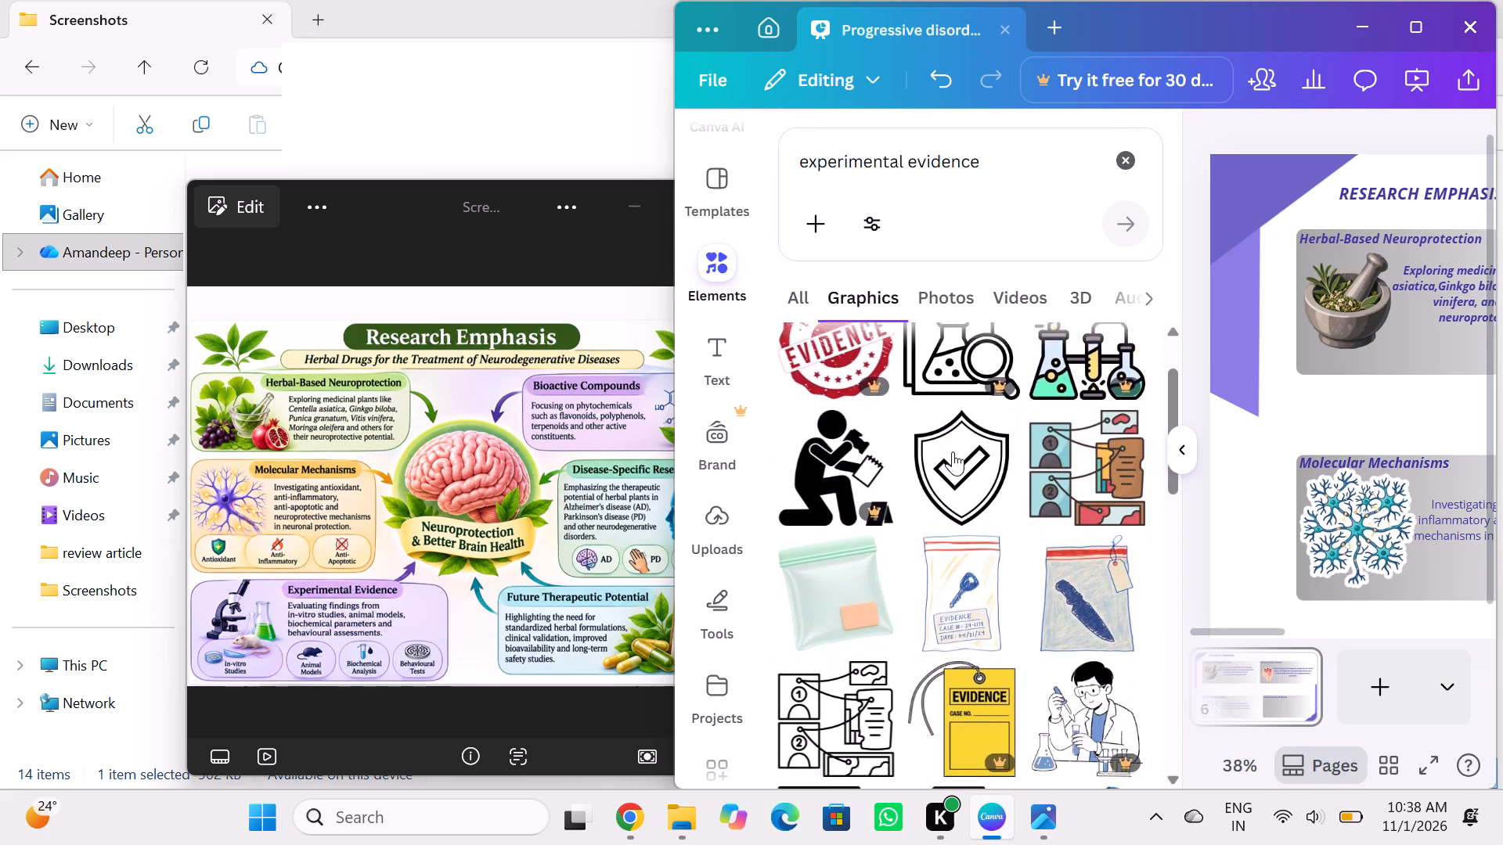
pyautogui.scroll(-3, 953, 451)
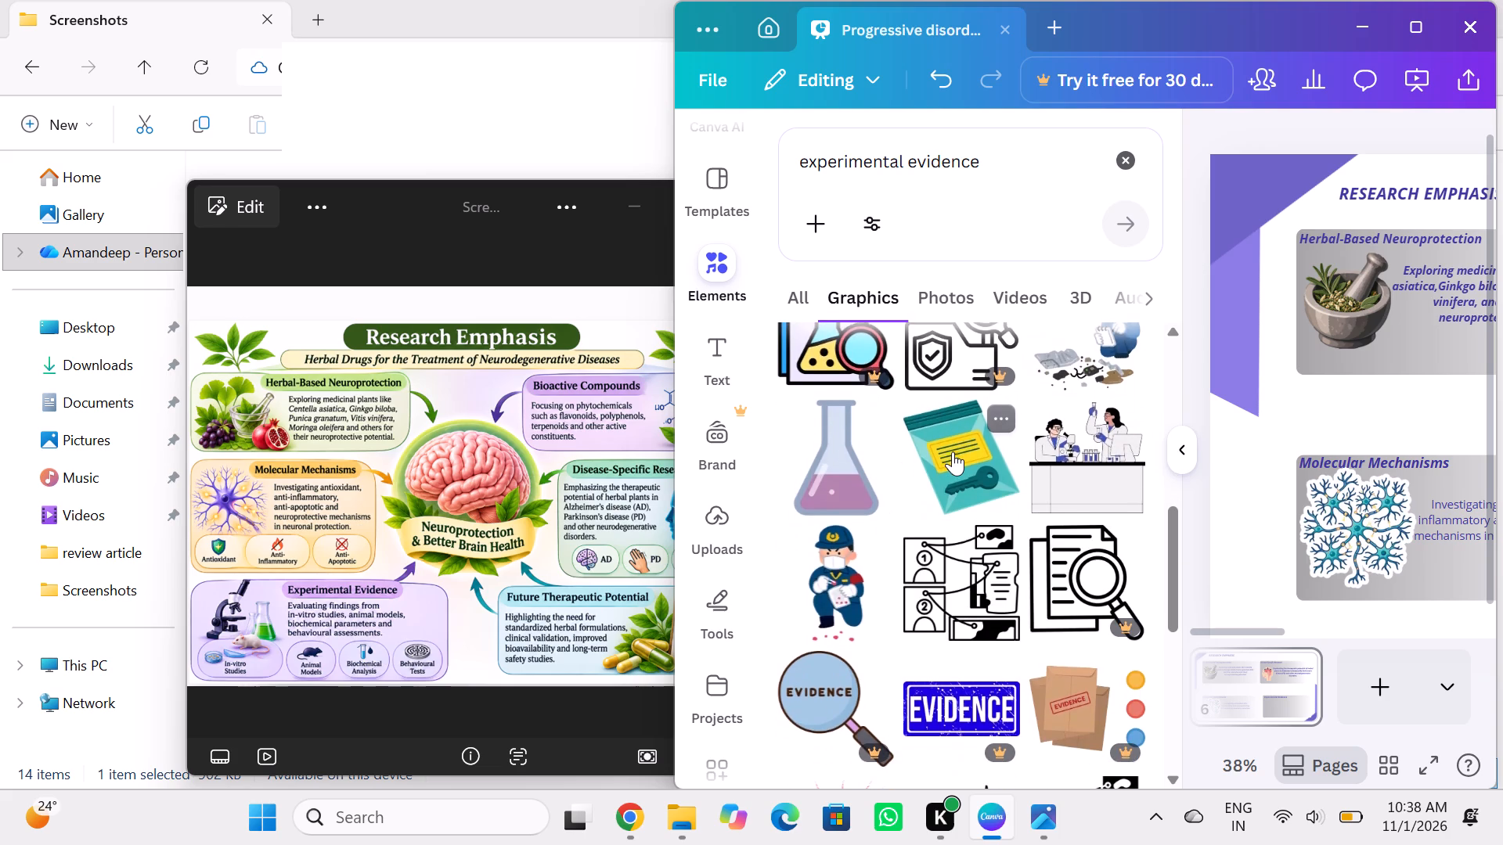
pyautogui.scroll(-2, 953, 451)
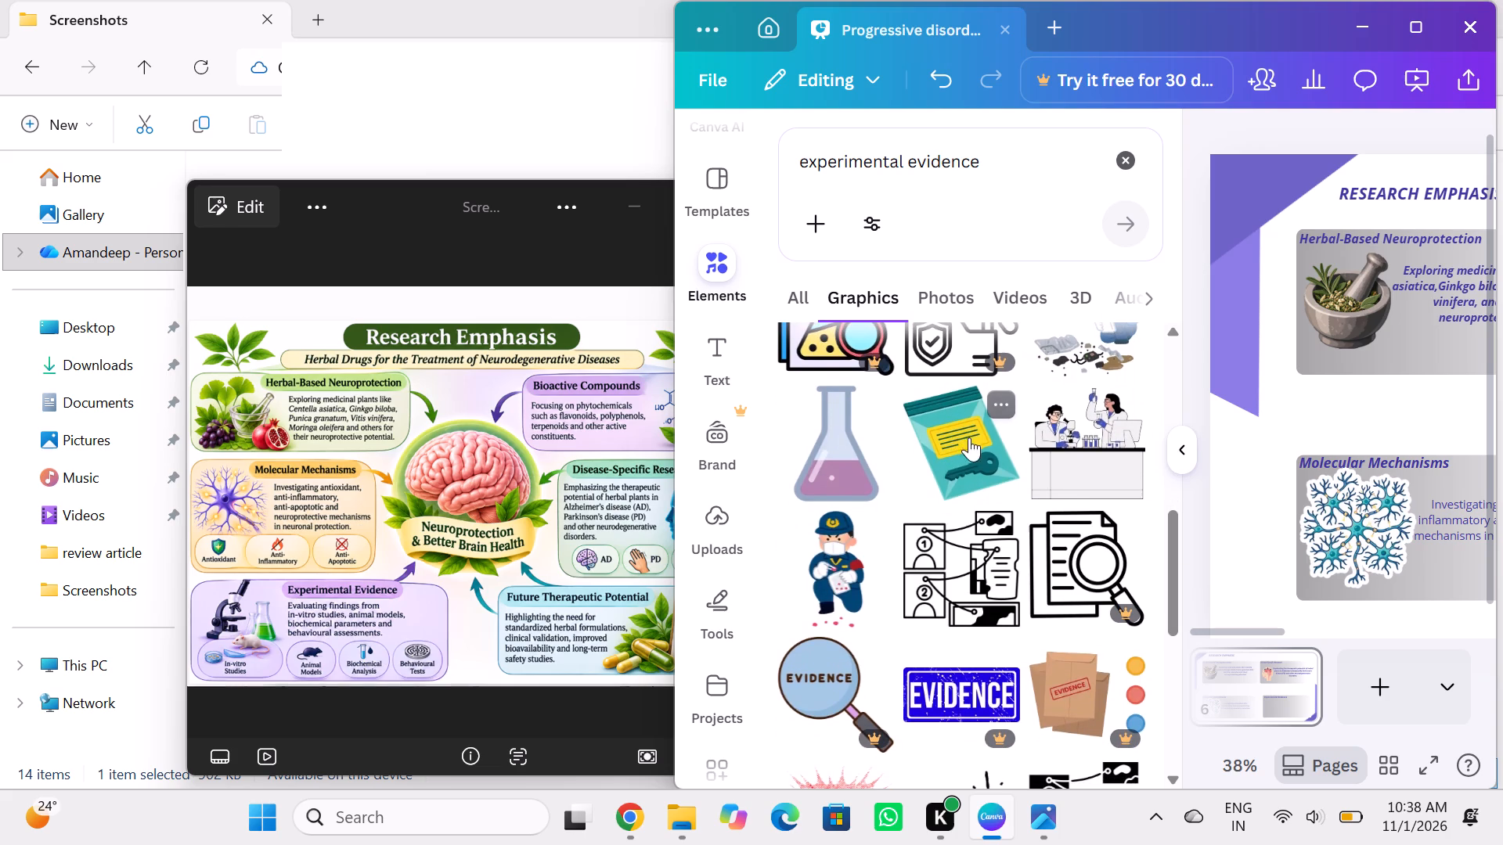
pyautogui.click(1087, 423)
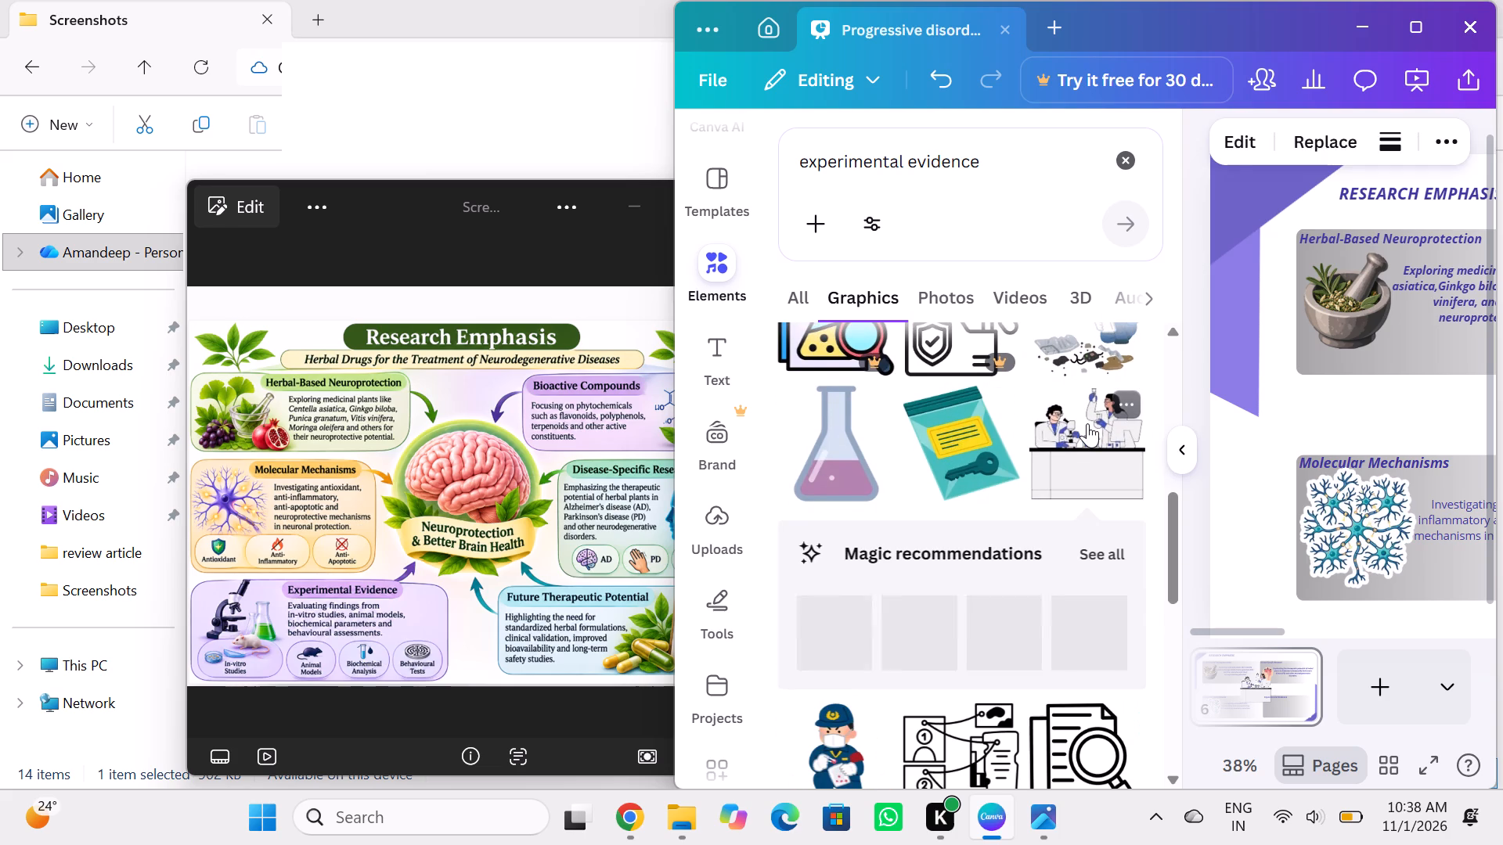
pyautogui.click(1188, 449)
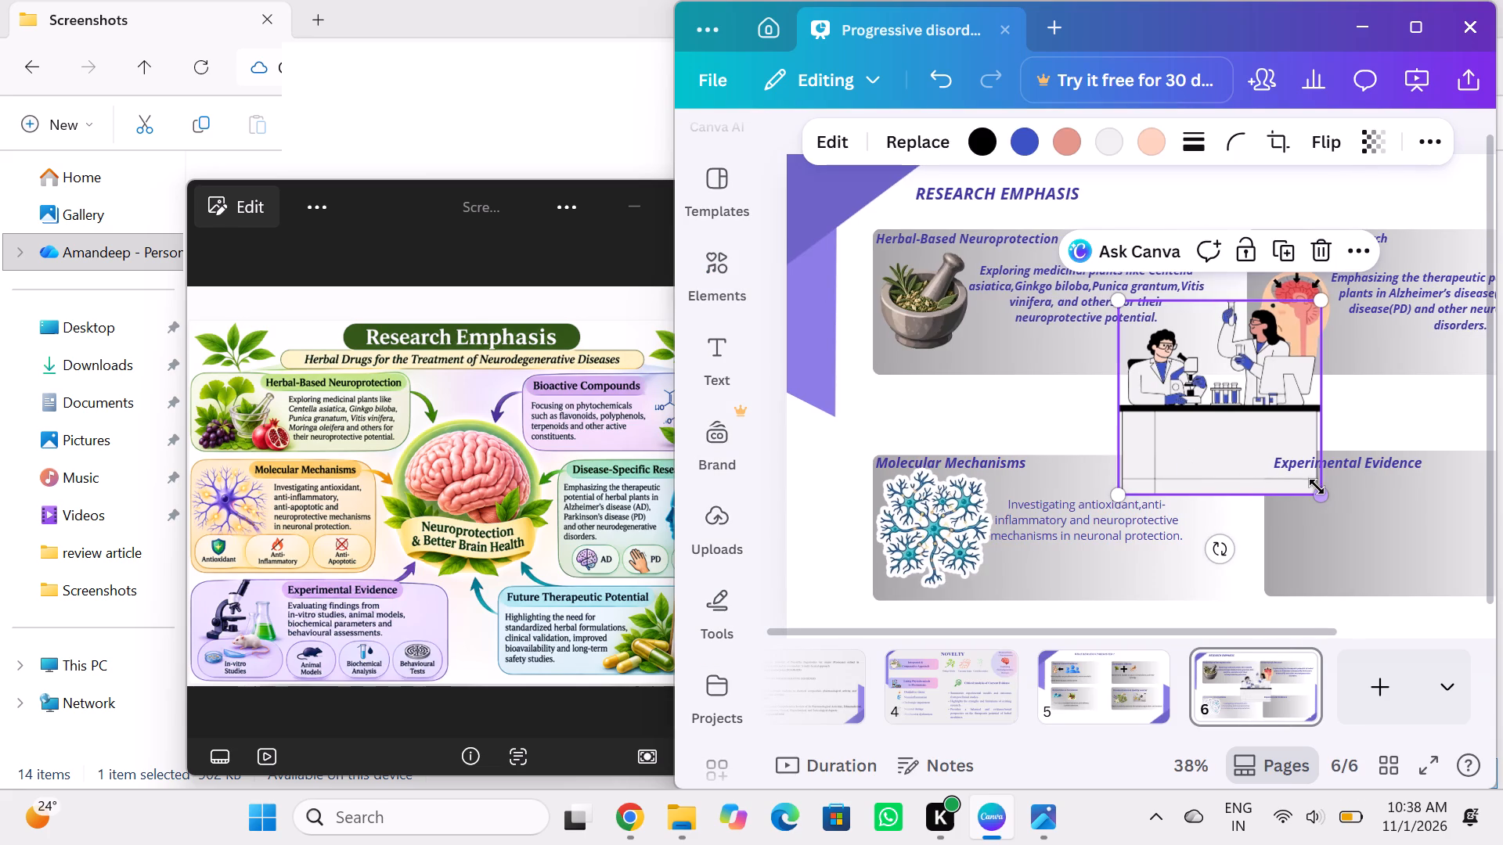
# Shrink the scientists graphic to about half its size so it fits inside the Experimental Evidence box.
pyautogui.moveTo(1328, 501); pyautogui.dragTo(1293, 490)
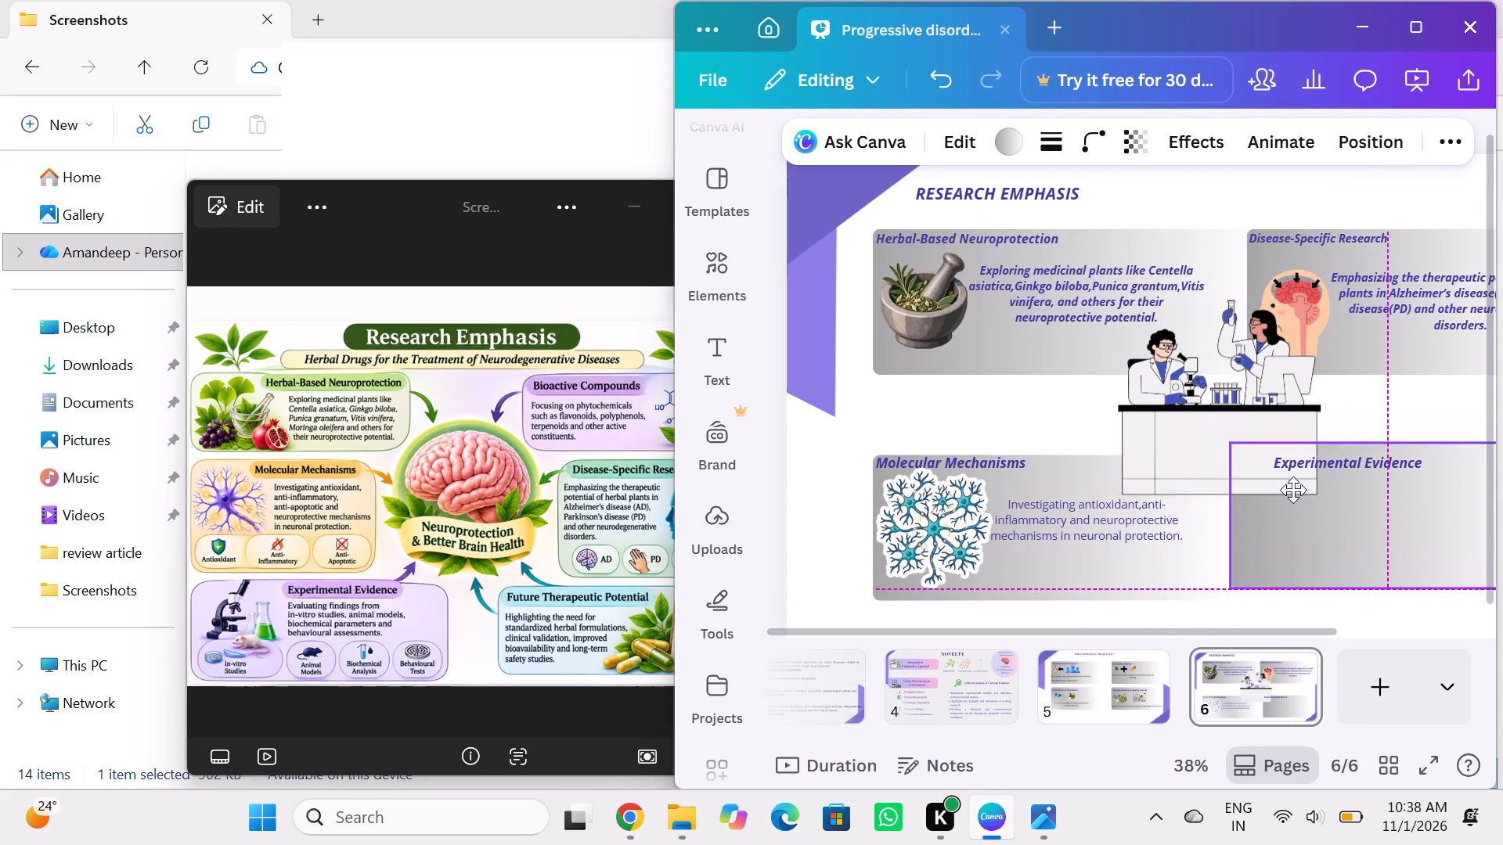
pyautogui.moveTo(1293, 490); pyautogui.dragTo(1301, 494)
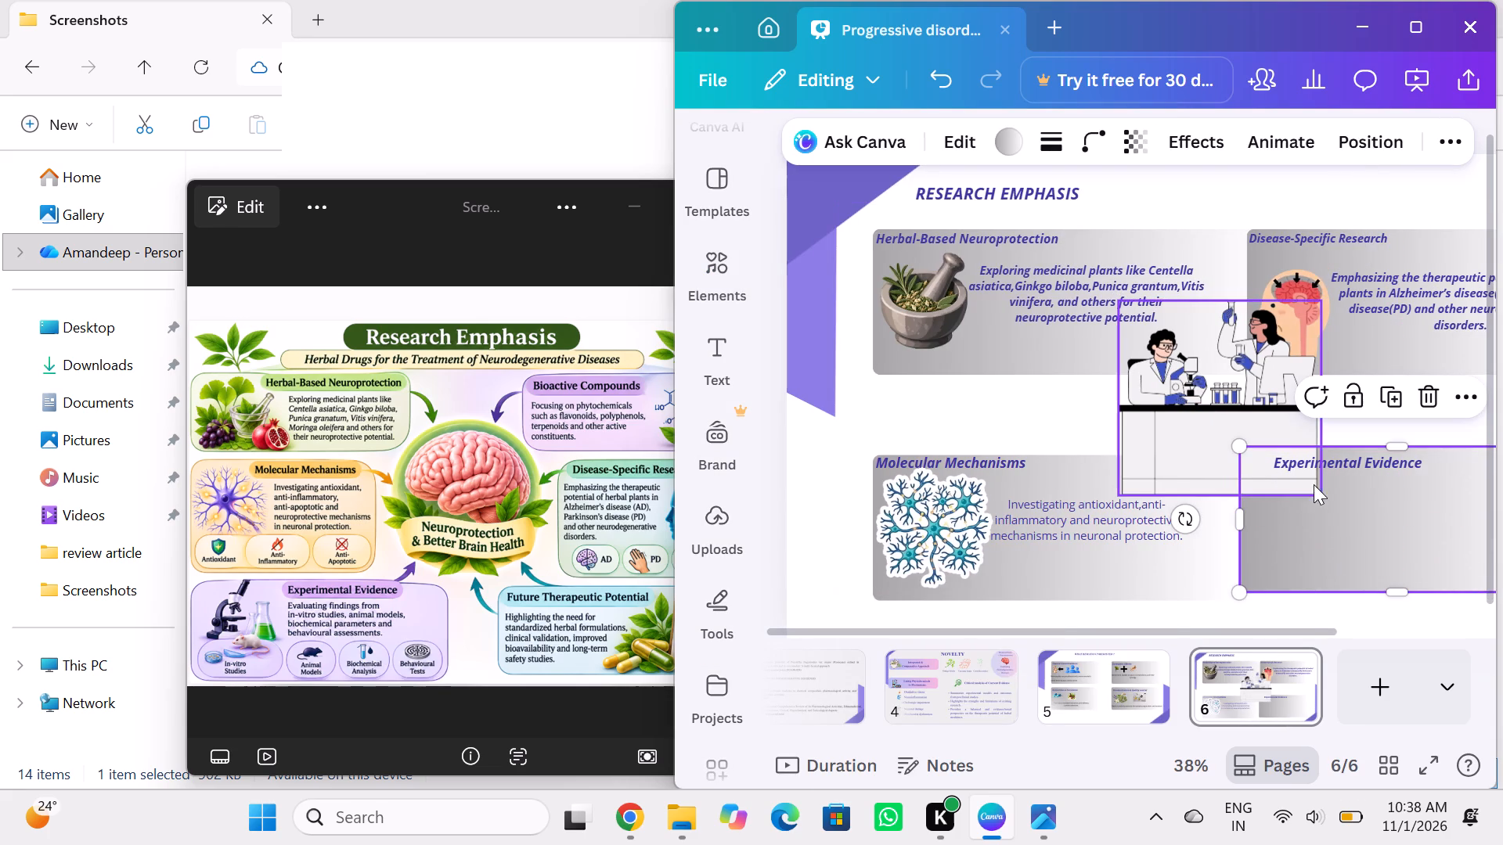
pyautogui.click(1296, 458)
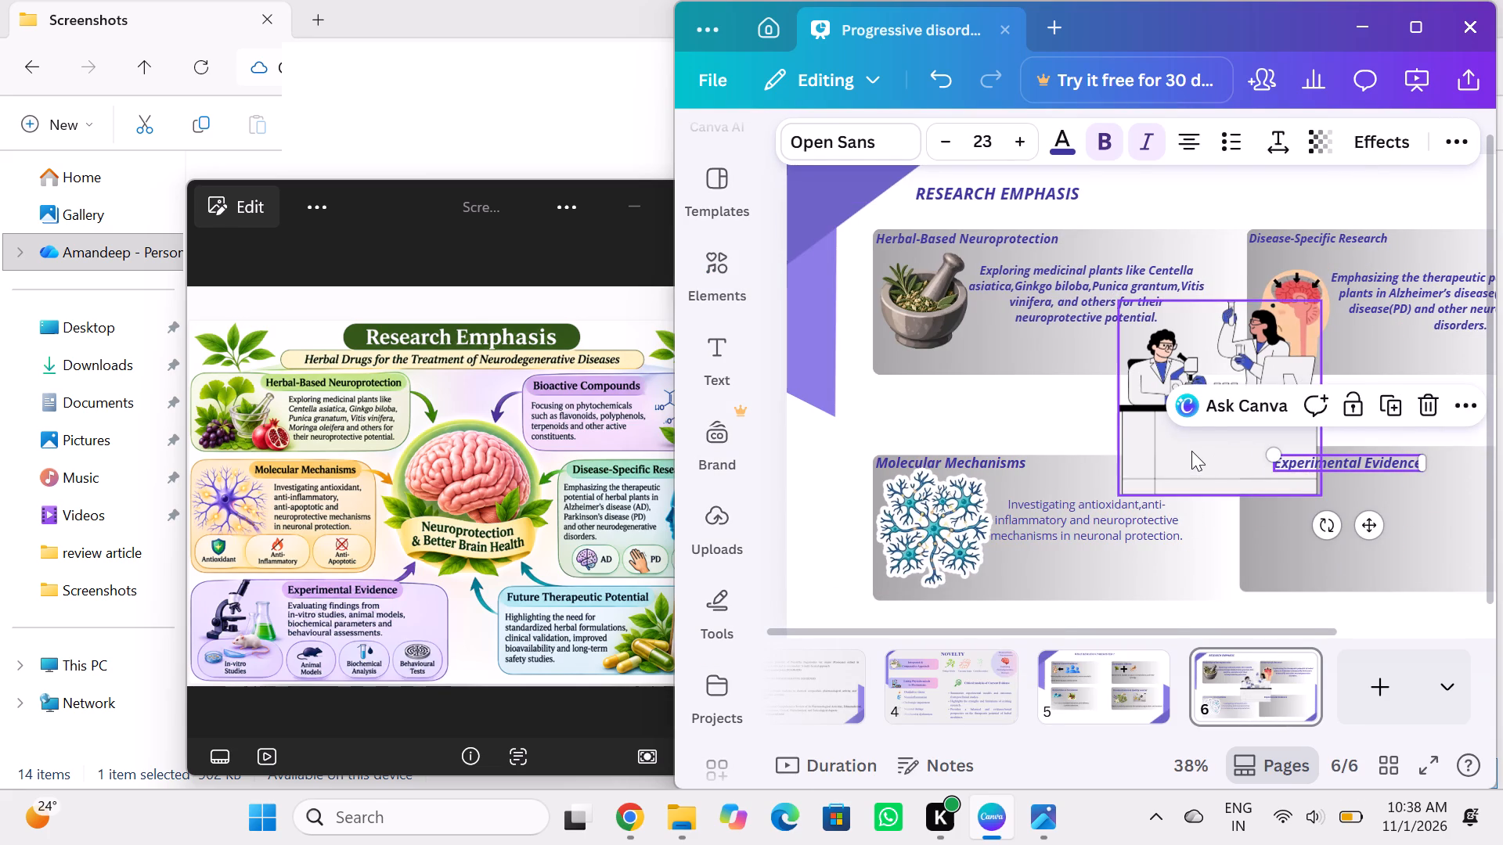
pyautogui.click(1191, 451)
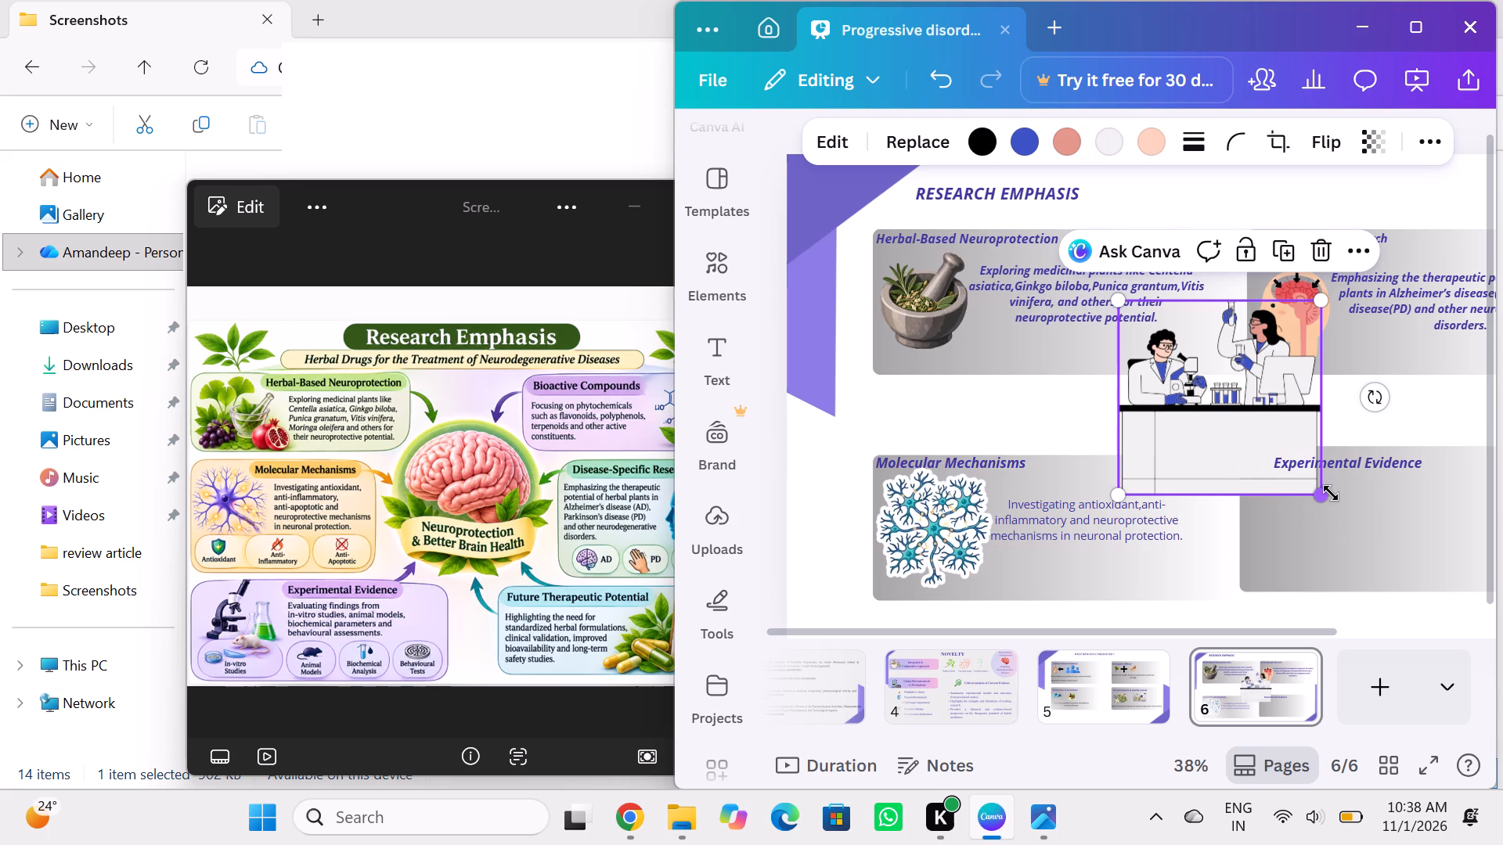
pyautogui.moveTo(1331, 493); pyautogui.dragTo(1314, 494)
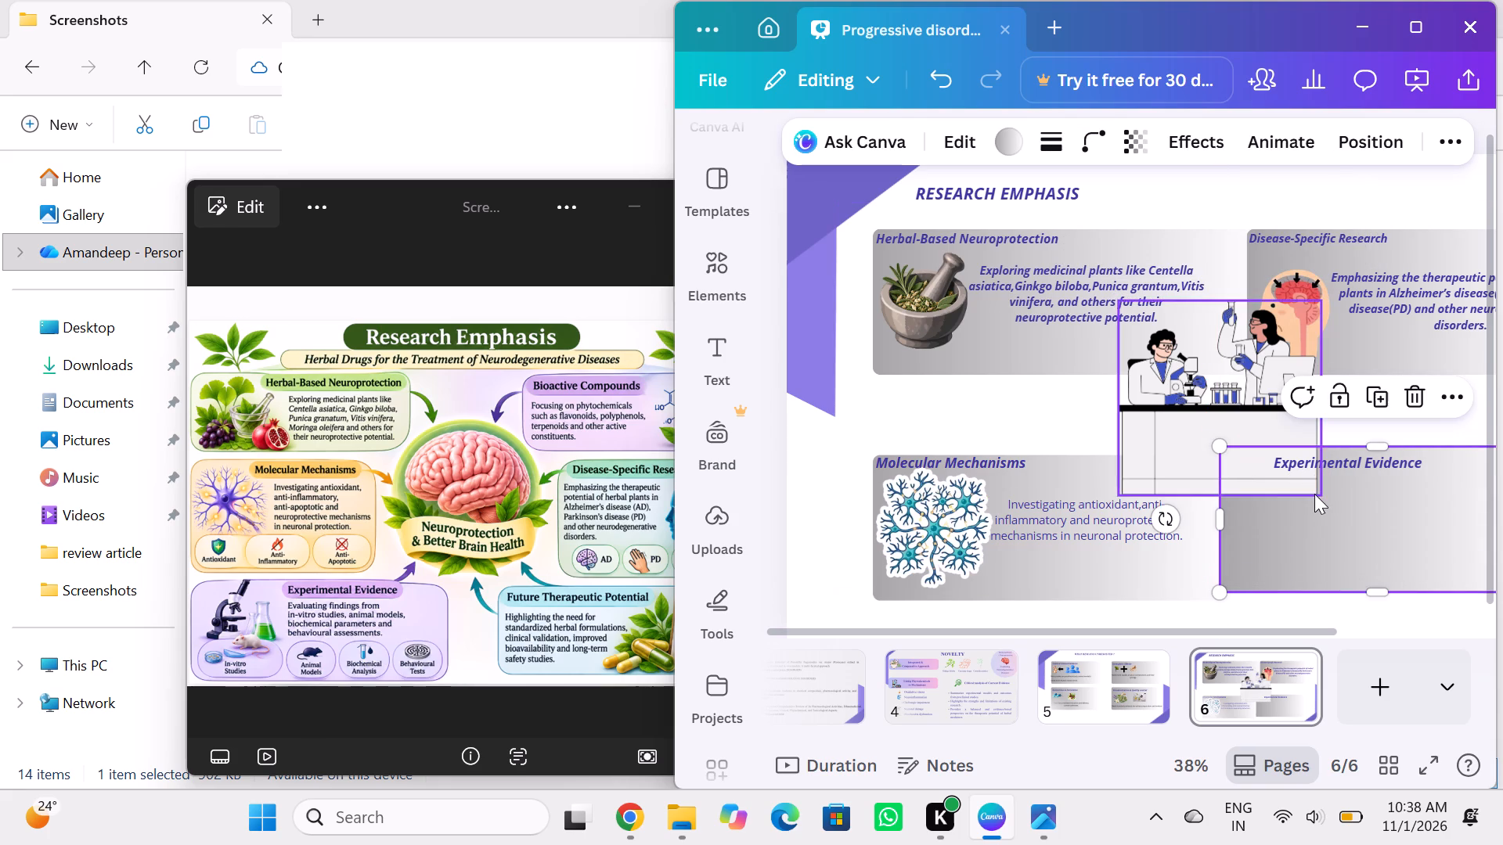
pyautogui.click(1233, 420)
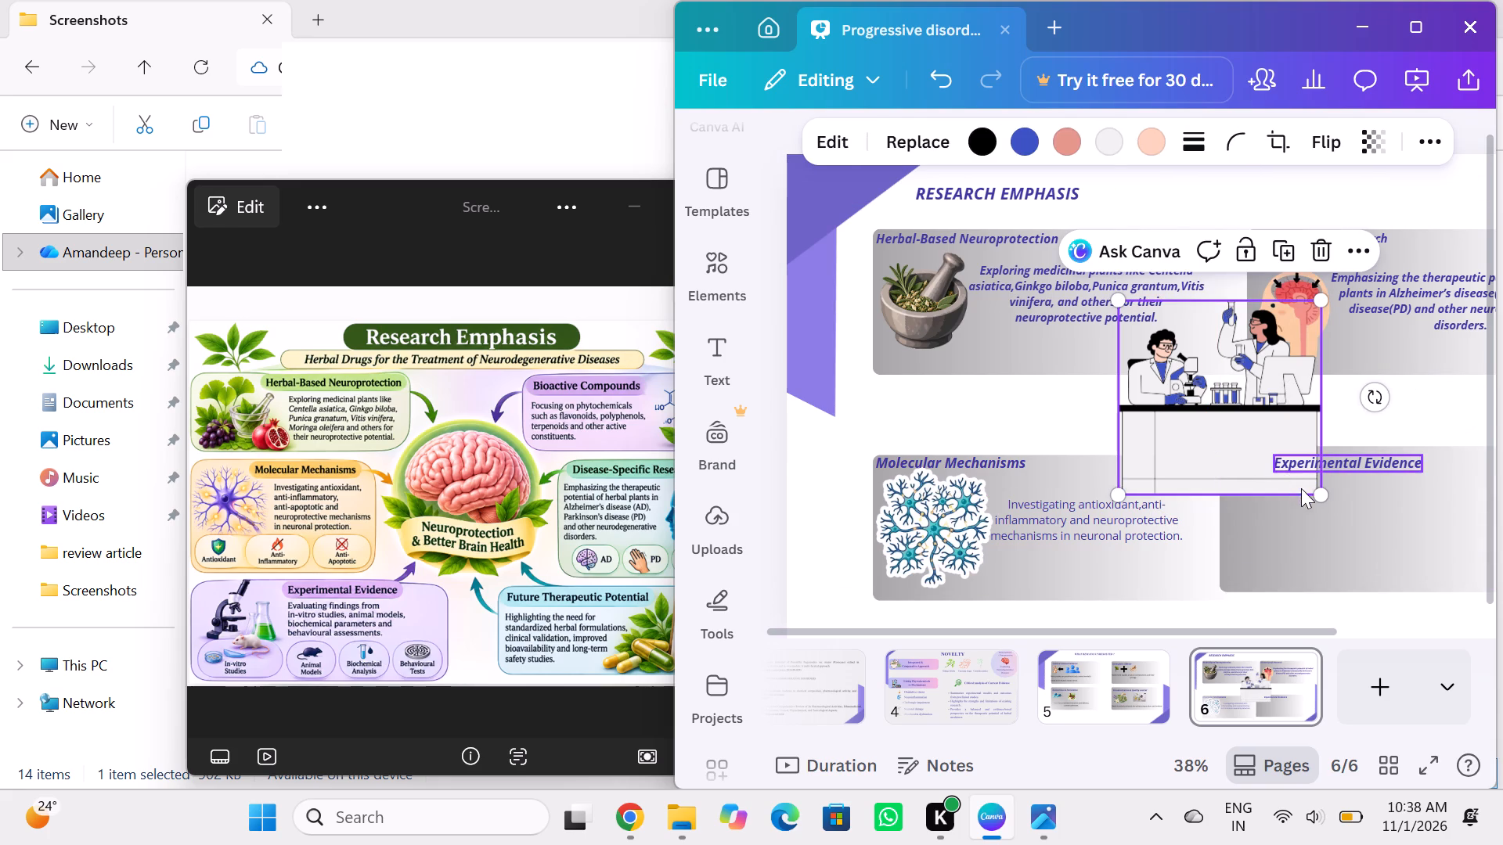
pyautogui.moveTo(1320, 495); pyautogui.dragTo(1227, 437)
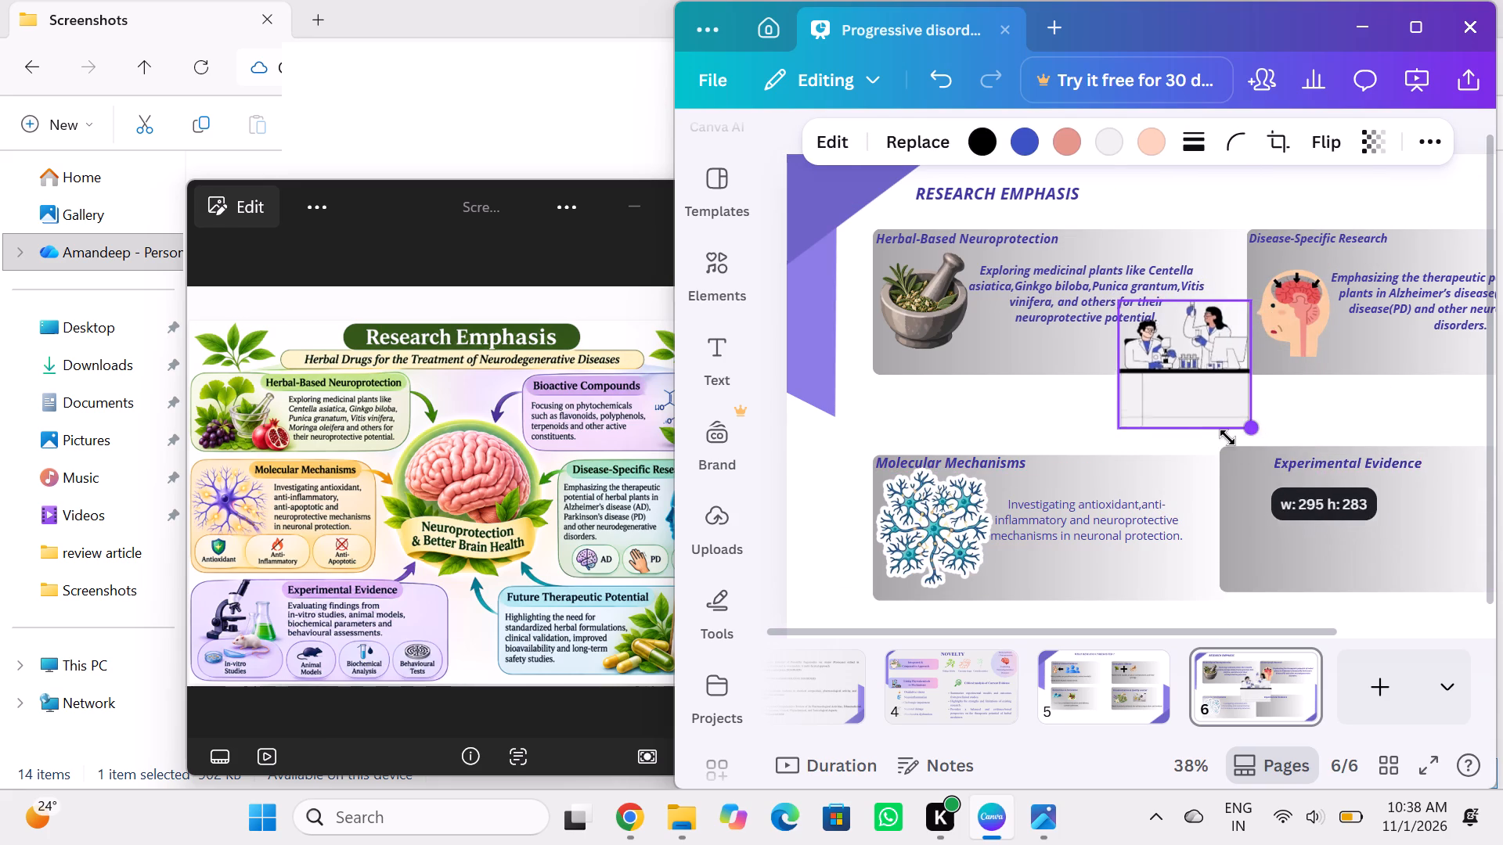
pyautogui.moveTo(1227, 437); pyautogui.dragTo(1203, 421)
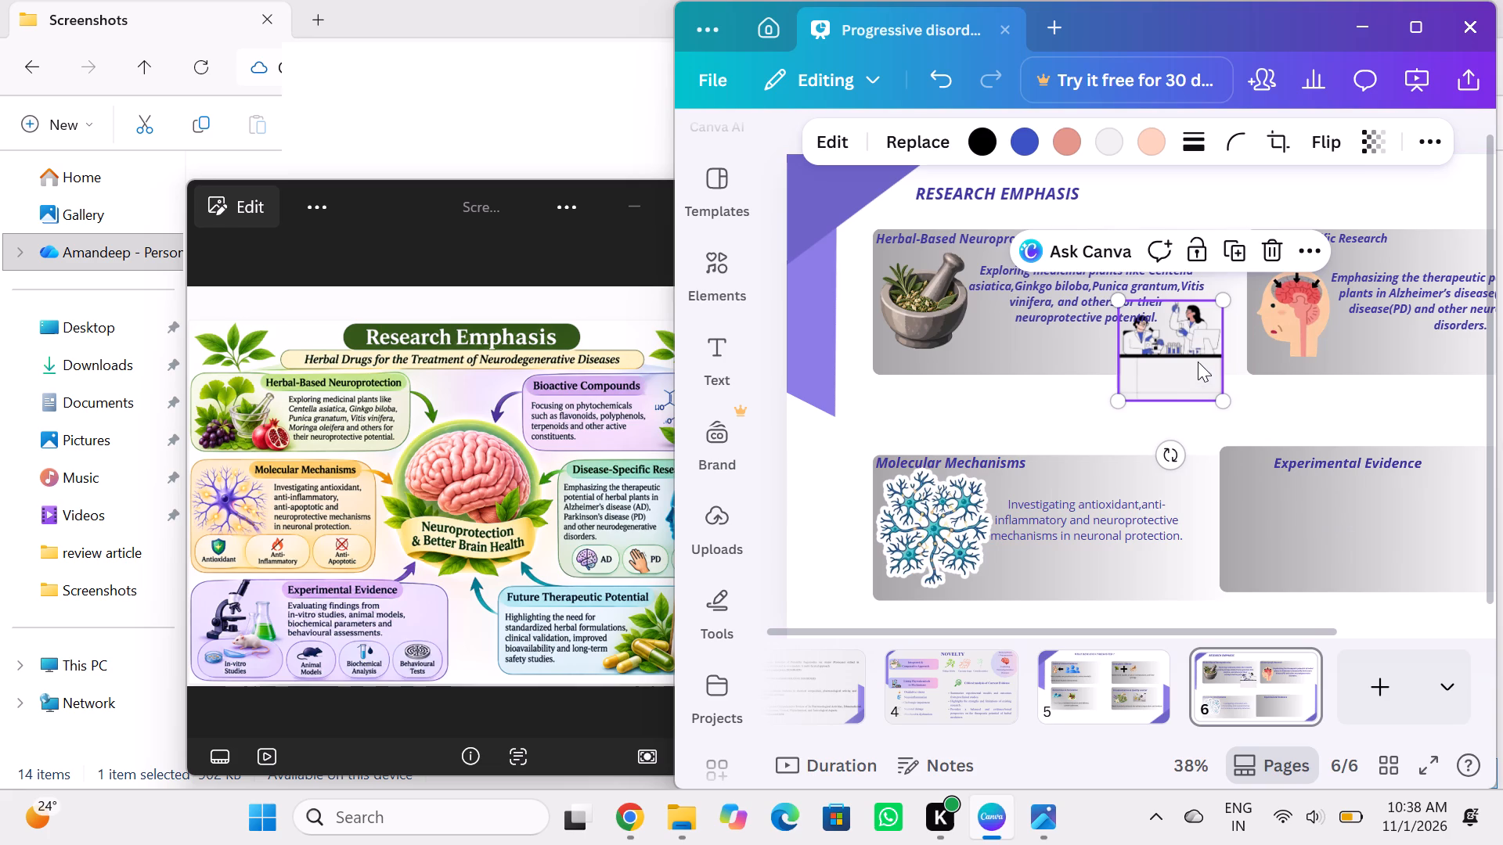
# Move the scientists graphic into the lower-left part of the Experimental Evidence gradient box.
pyautogui.moveTo(1187, 363); pyautogui.dragTo(1303, 613)
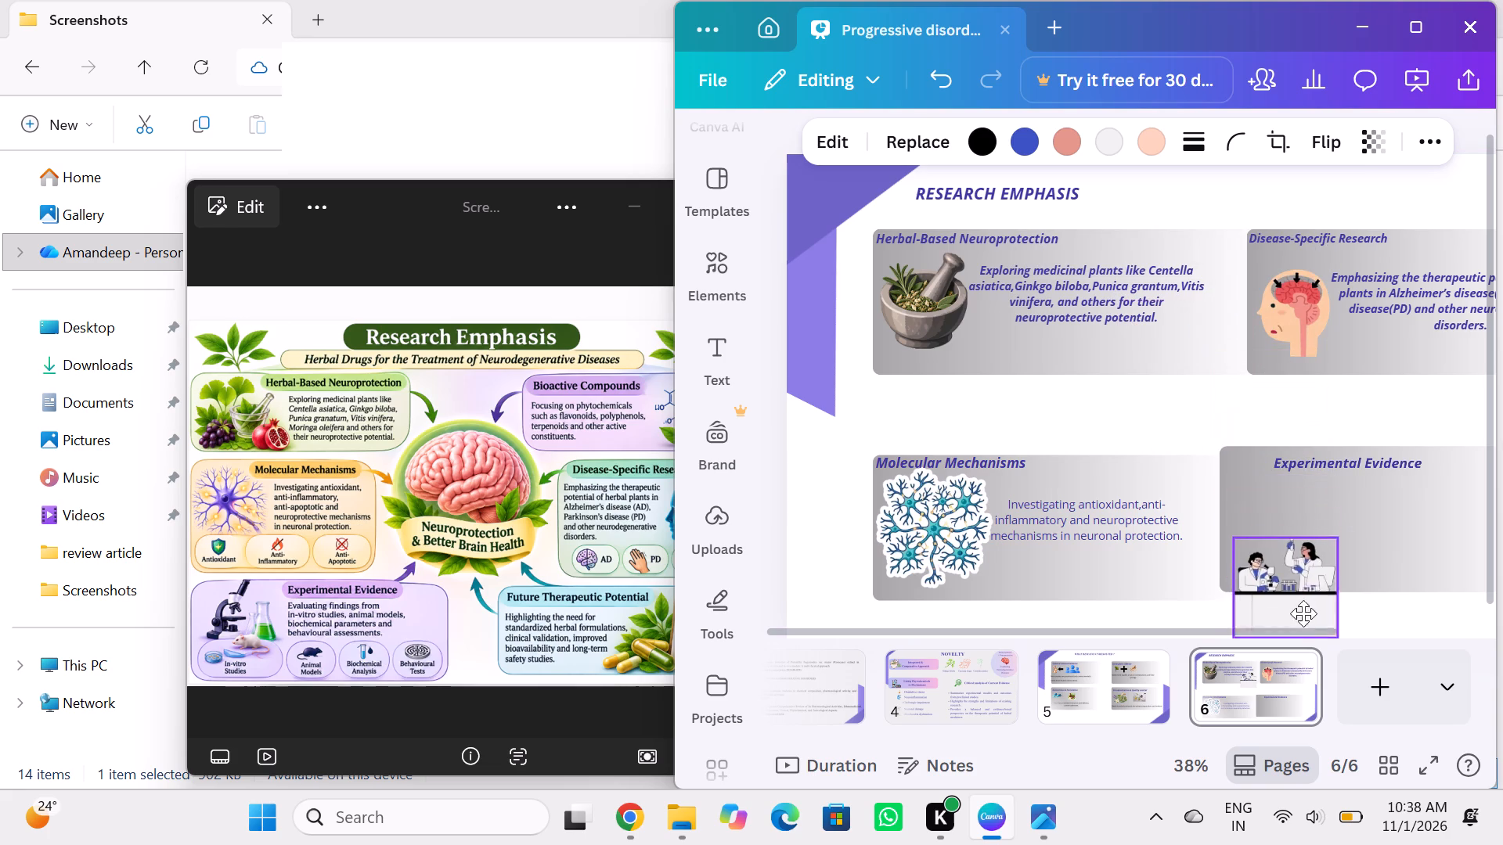
pyautogui.moveTo(1303, 613); pyautogui.dragTo(1301, 556)
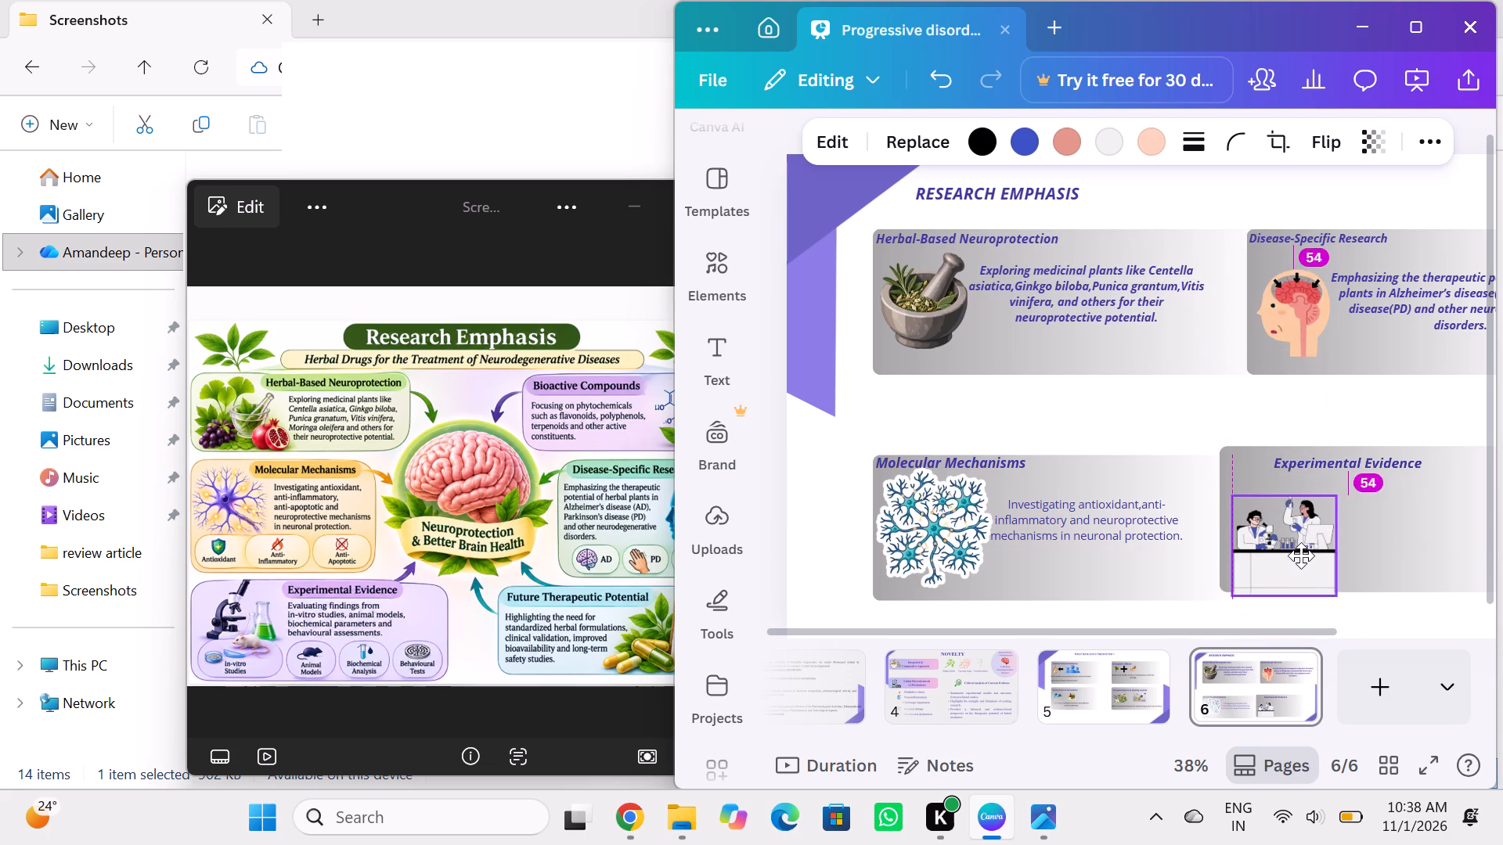
pyautogui.moveTo(1301, 556); pyautogui.dragTo(1300, 547)
# Lower the Experimental Evidence box's top edge to line up with the top of the Molecular Mechanisms box.
pyautogui.click(1225, 526)
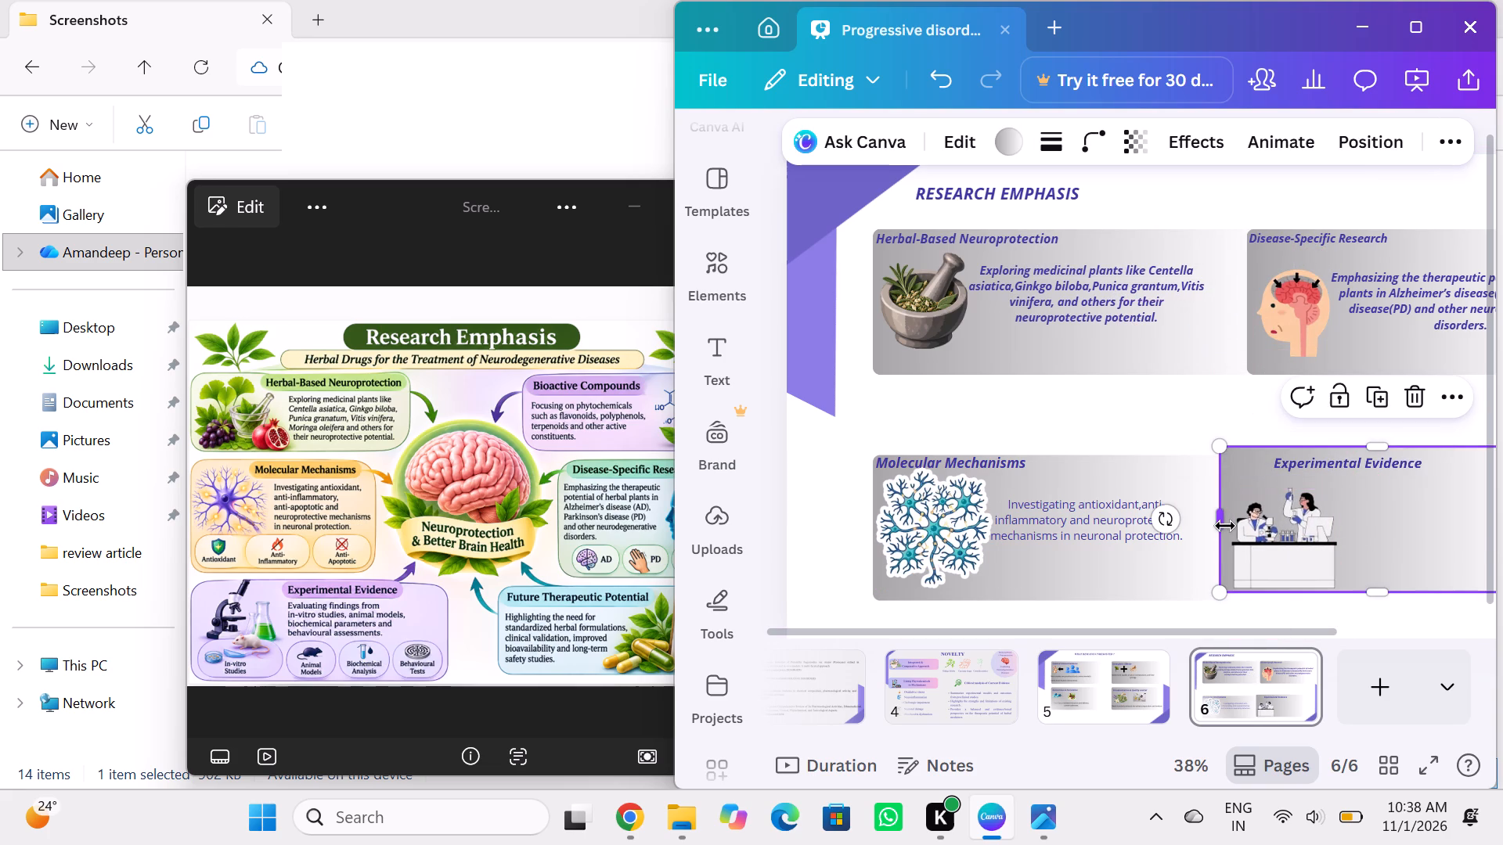
pyautogui.moveTo(1218, 447); pyautogui.dragTo(1220, 459)
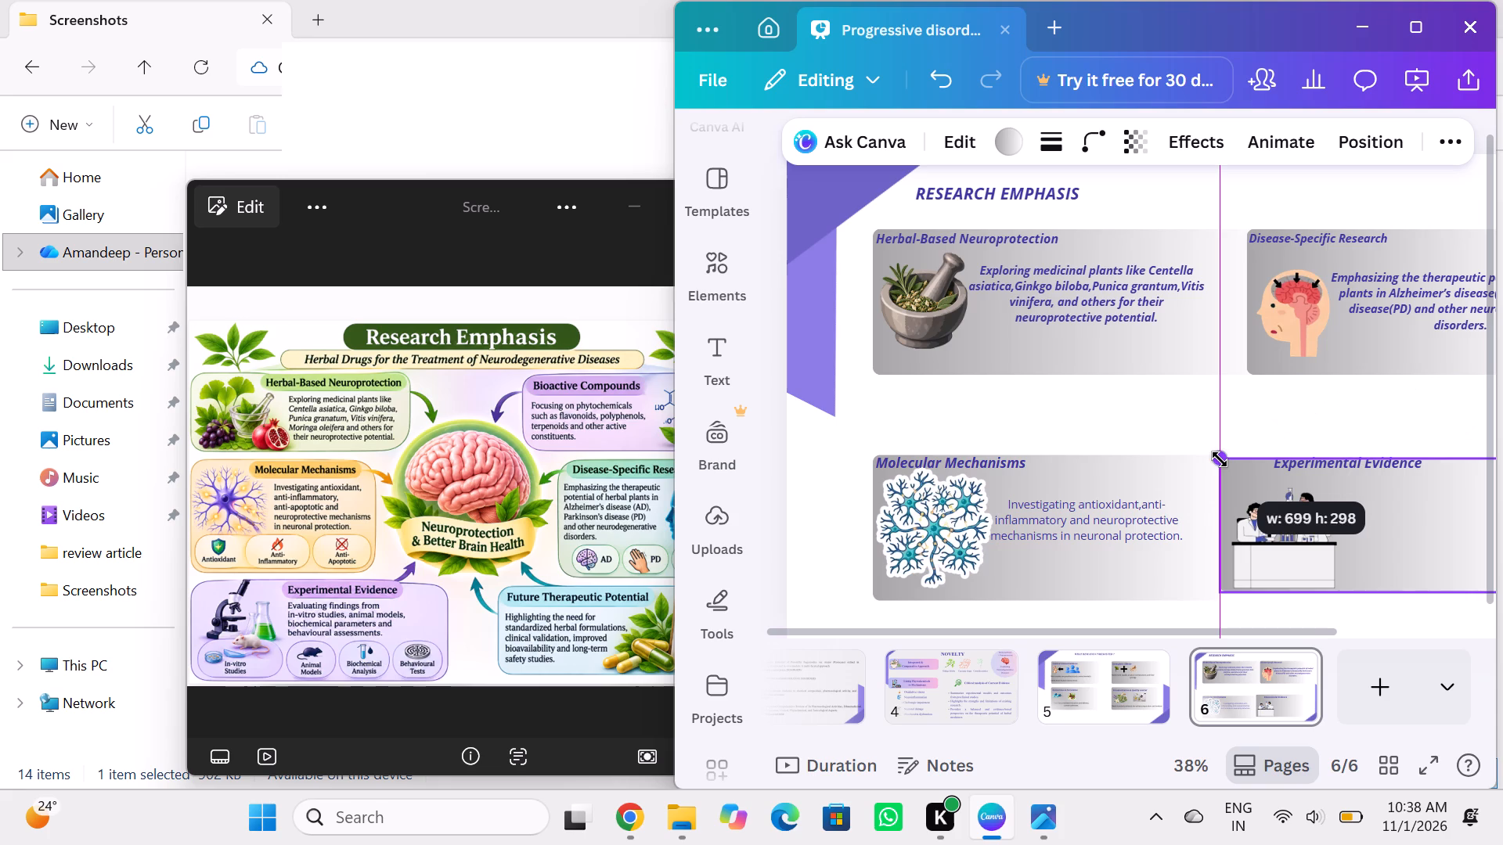
pyautogui.moveTo(1220, 459); pyautogui.dragTo(1219, 457)
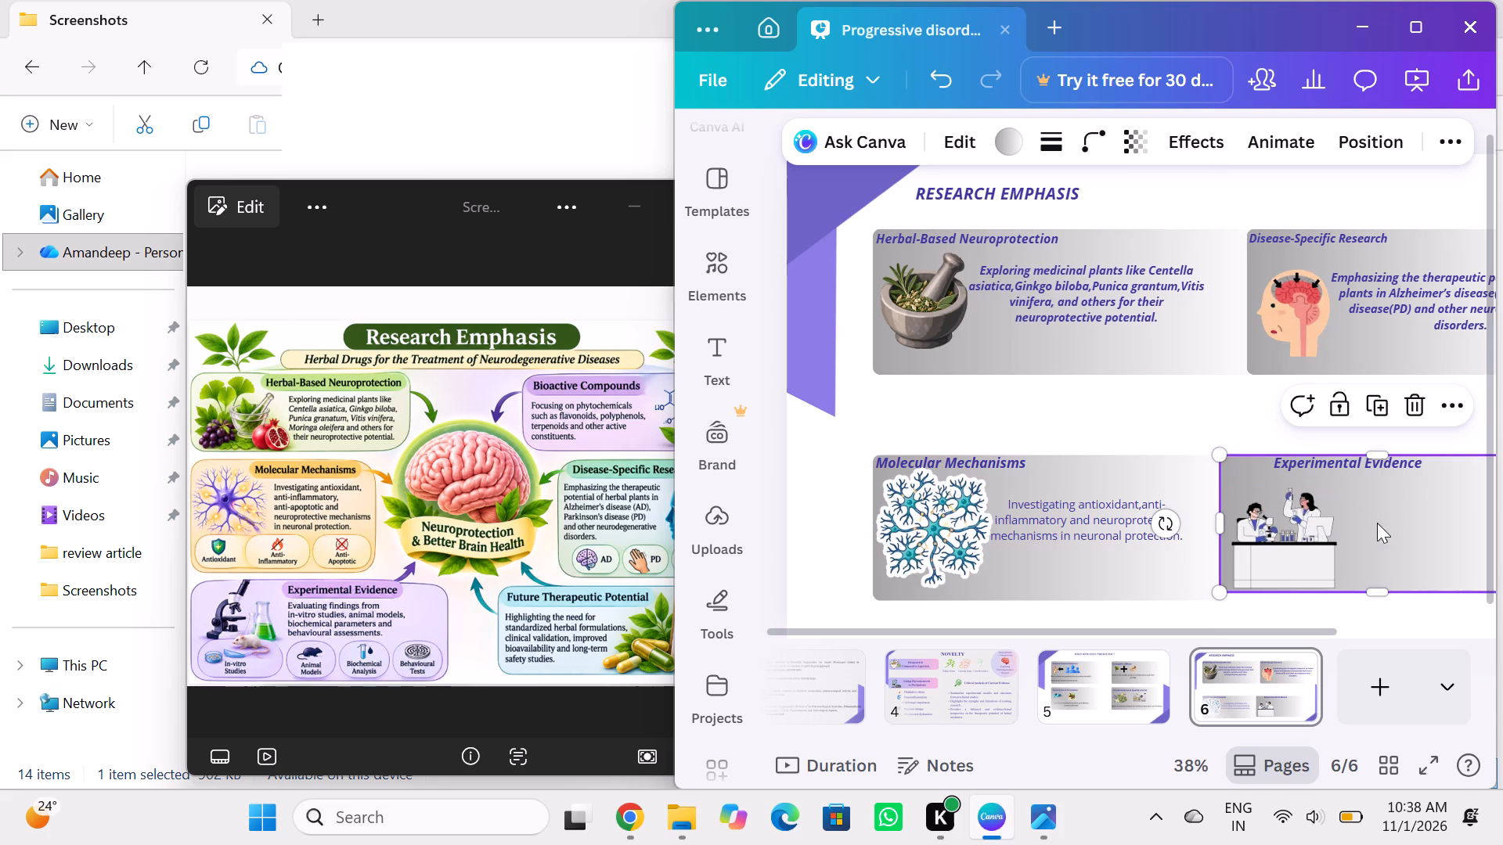
# Shift the scientists graphic slightly right so it sits directly below the start of the "Experimental Evidence" heading.
pyautogui.click(1377, 523)
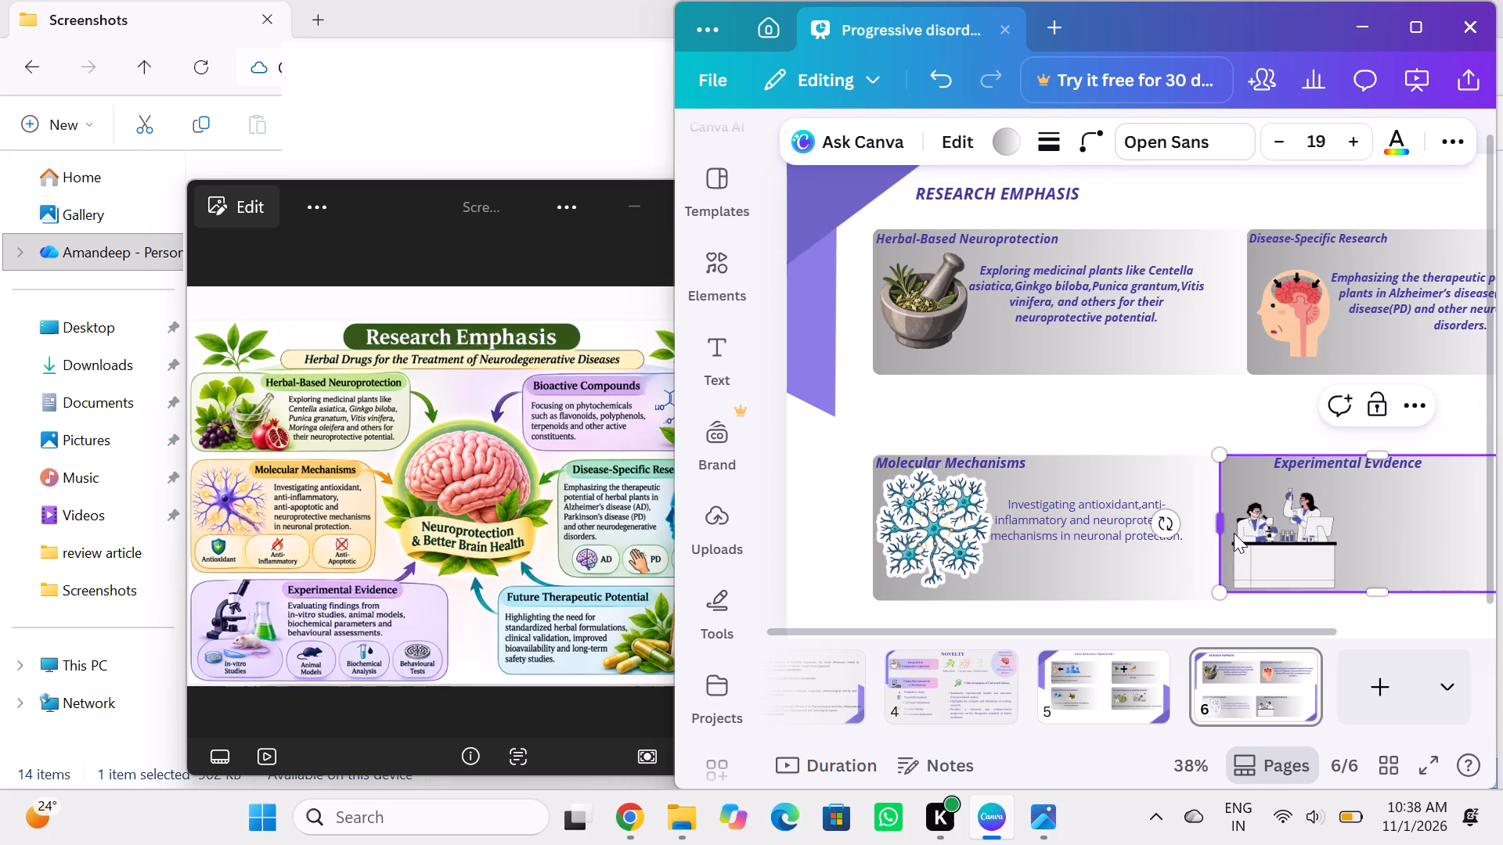
pyautogui.doubleClick(1267, 531)
pyautogui.moveTo(1267, 531); pyautogui.dragTo(1301, 528)
pyautogui.click(1301, 528)
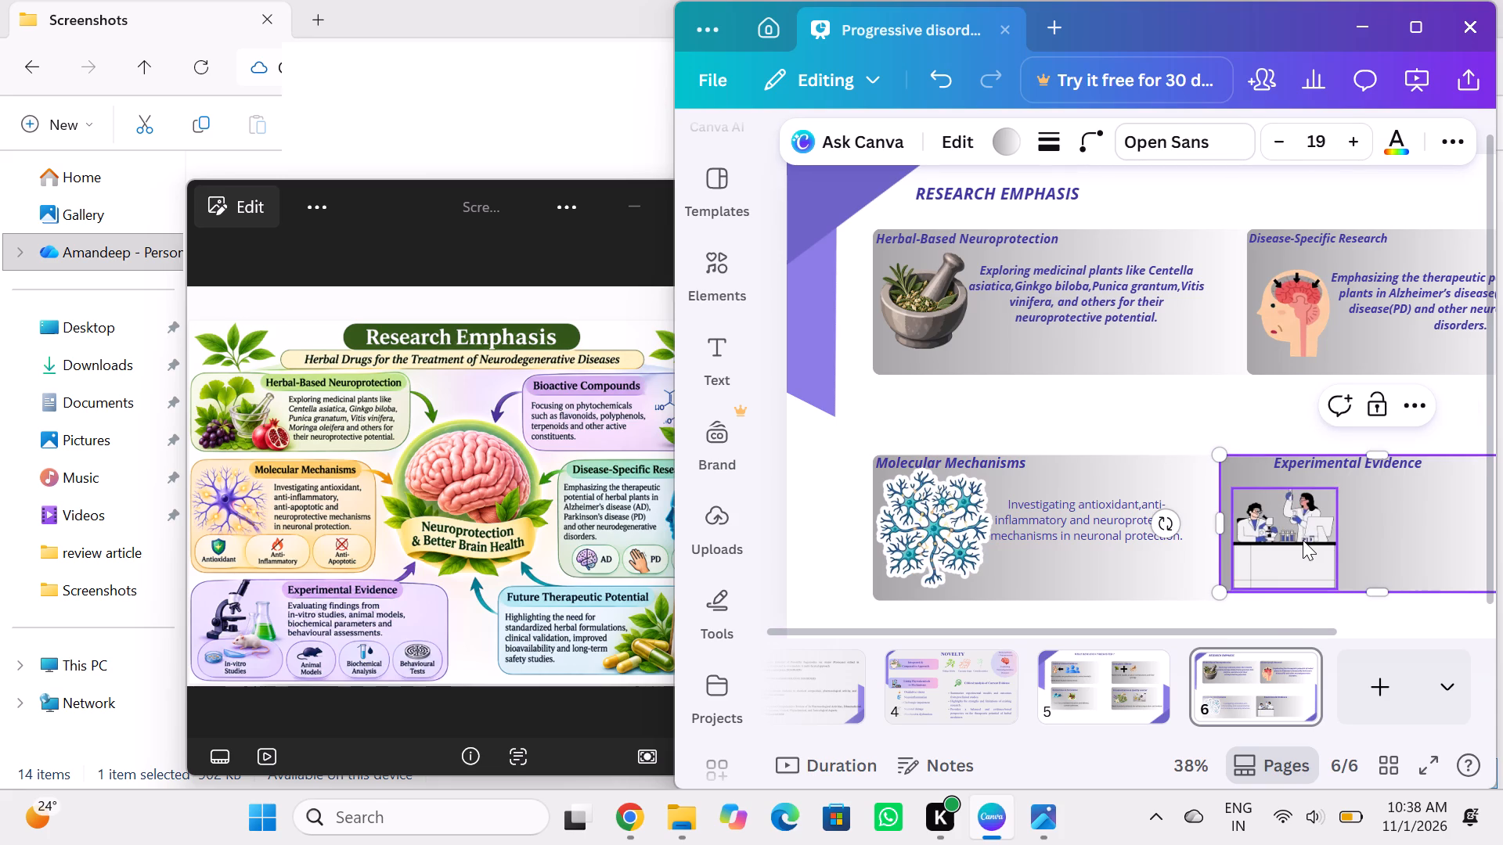
pyautogui.click(1303, 540)
pyautogui.moveTo(1303, 540); pyautogui.dragTo(1340, 538)
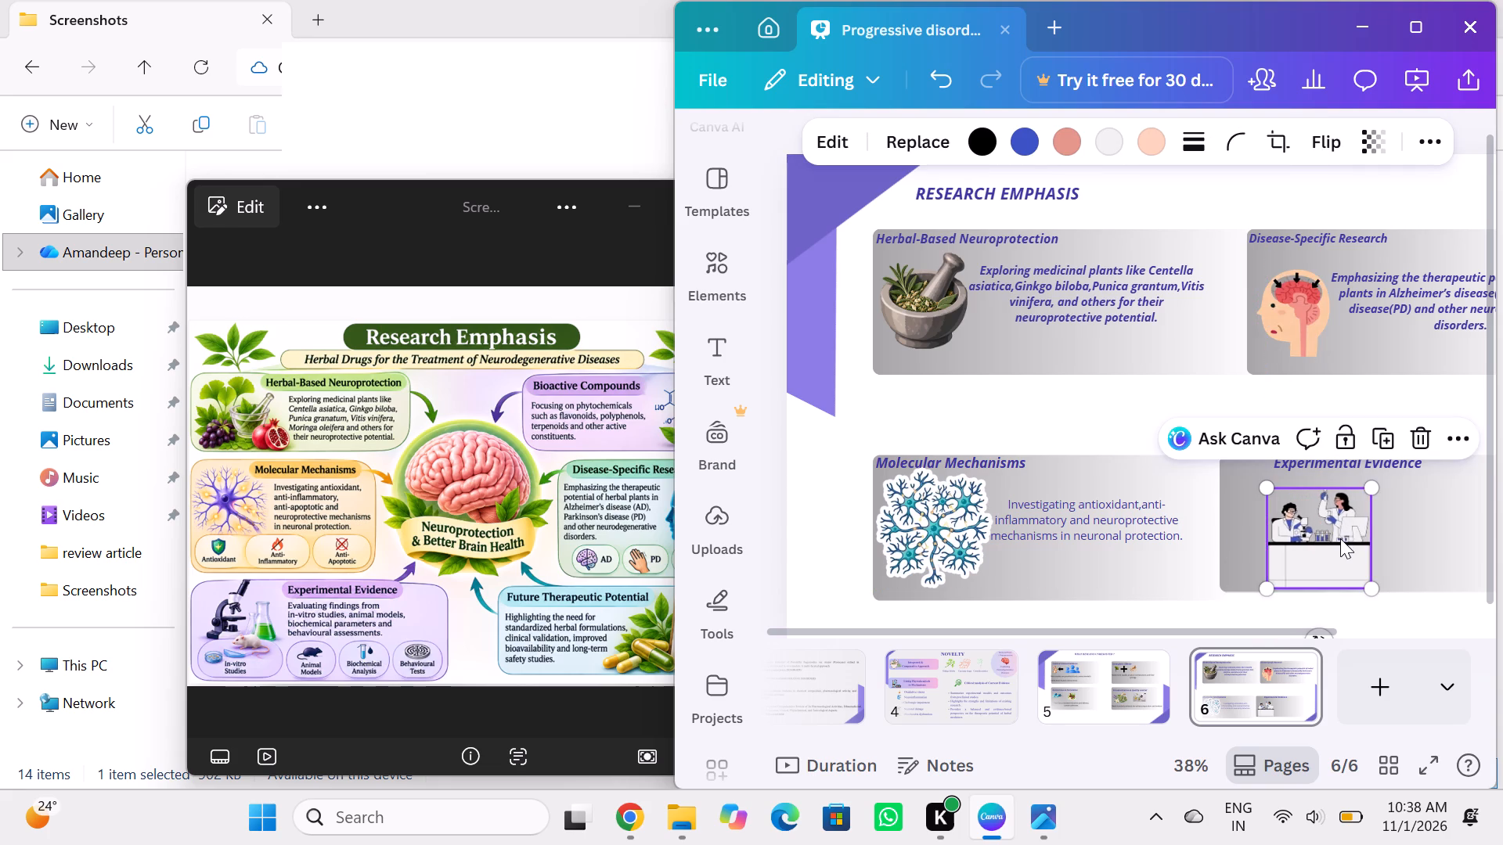
# Move the Experimental Evidence box's left edge inward to line up with the left edge of the Disease-Specific Research box above.
pyautogui.click(1216, 523)
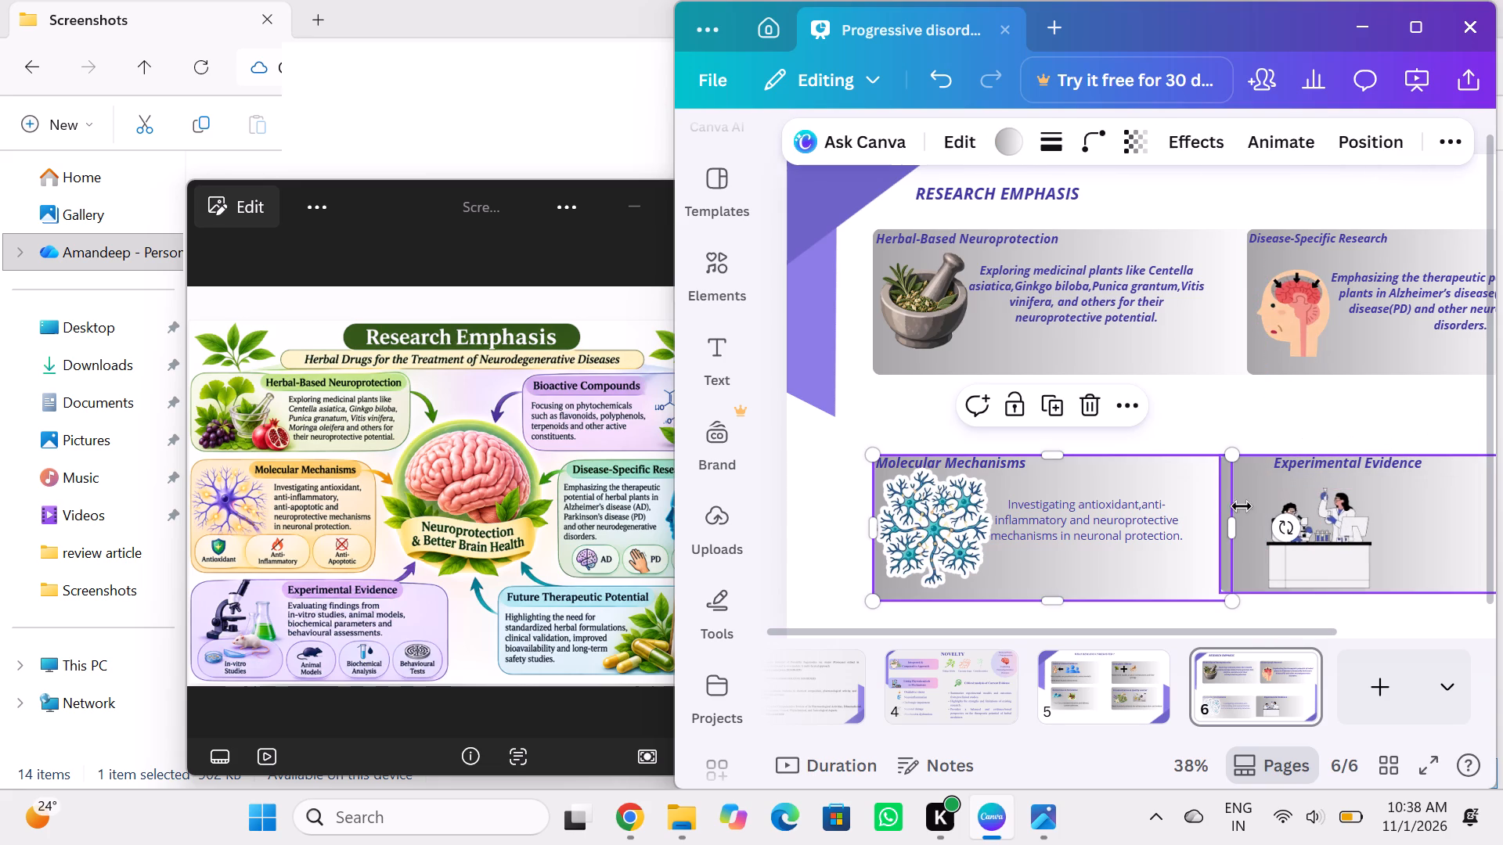
pyautogui.click(1254, 499)
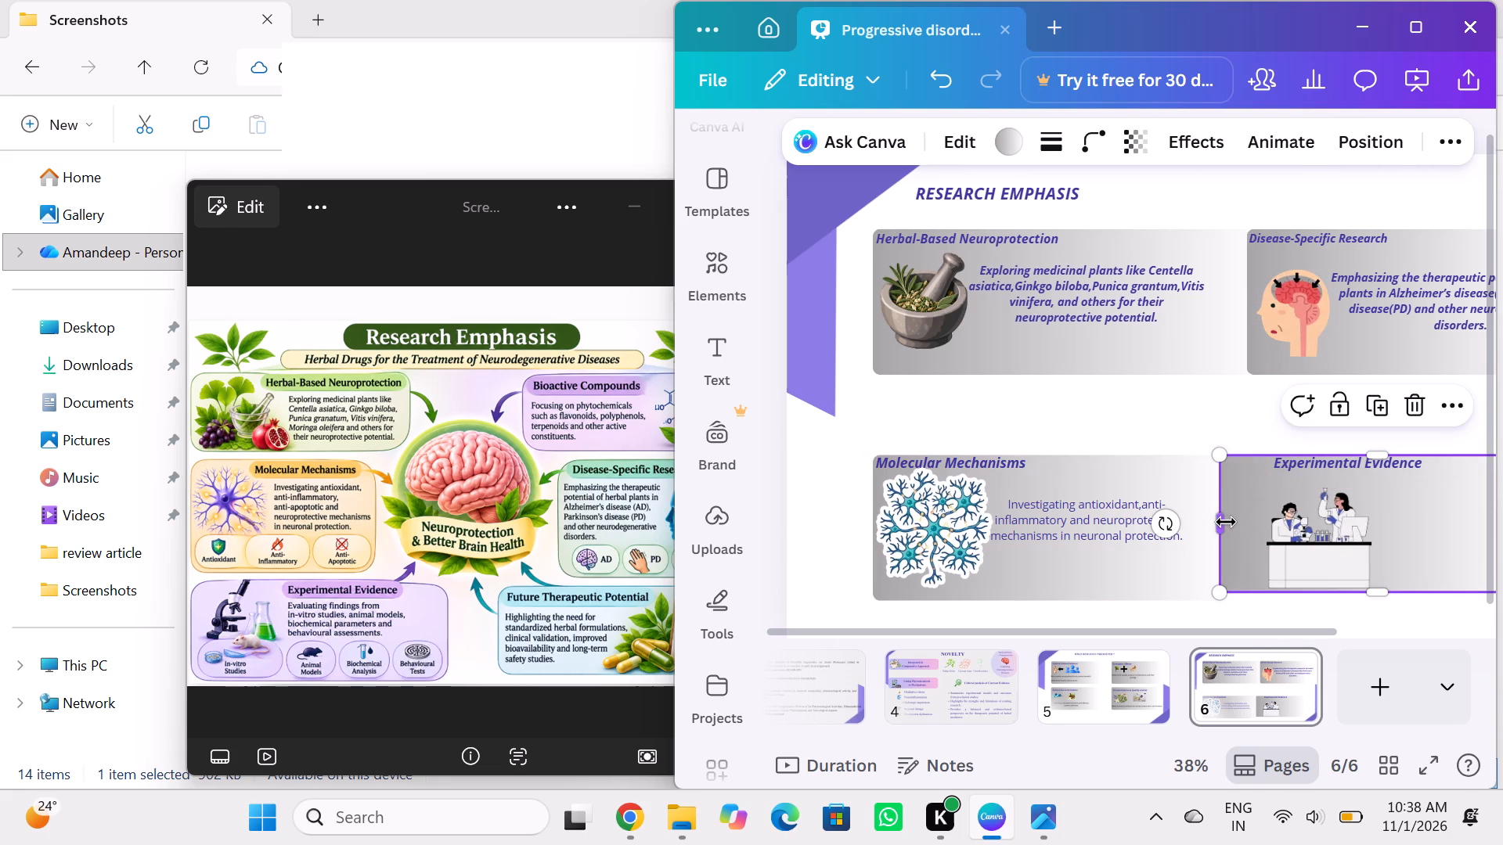
pyautogui.moveTo(1226, 522); pyautogui.dragTo(1253, 617)
pyautogui.click(1184, 410)
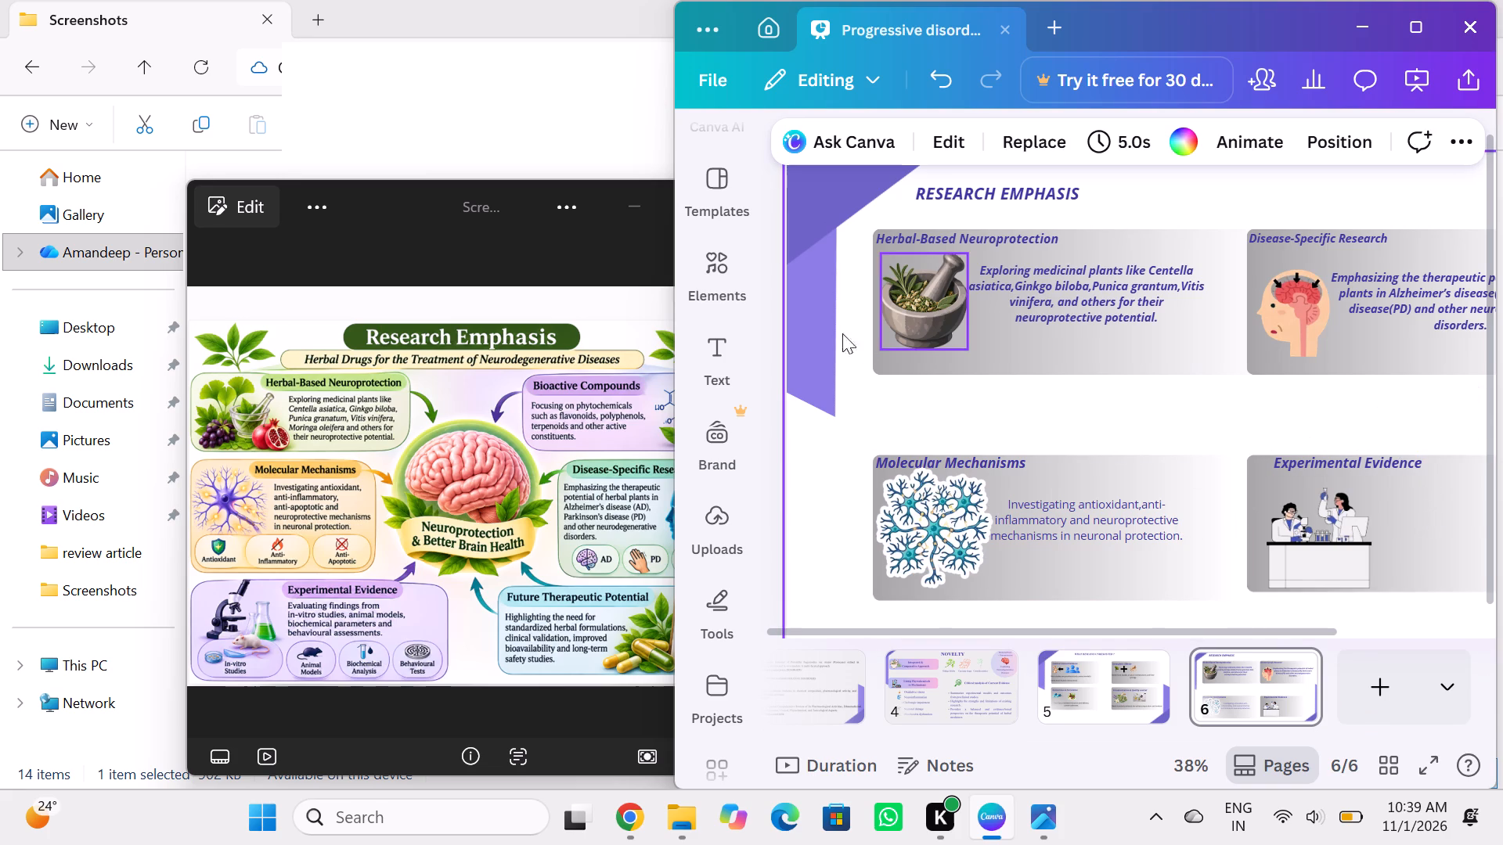
# Add a body text box to the slide and replace its placeholder text with "Evaluating".
pyautogui.click(719, 341)
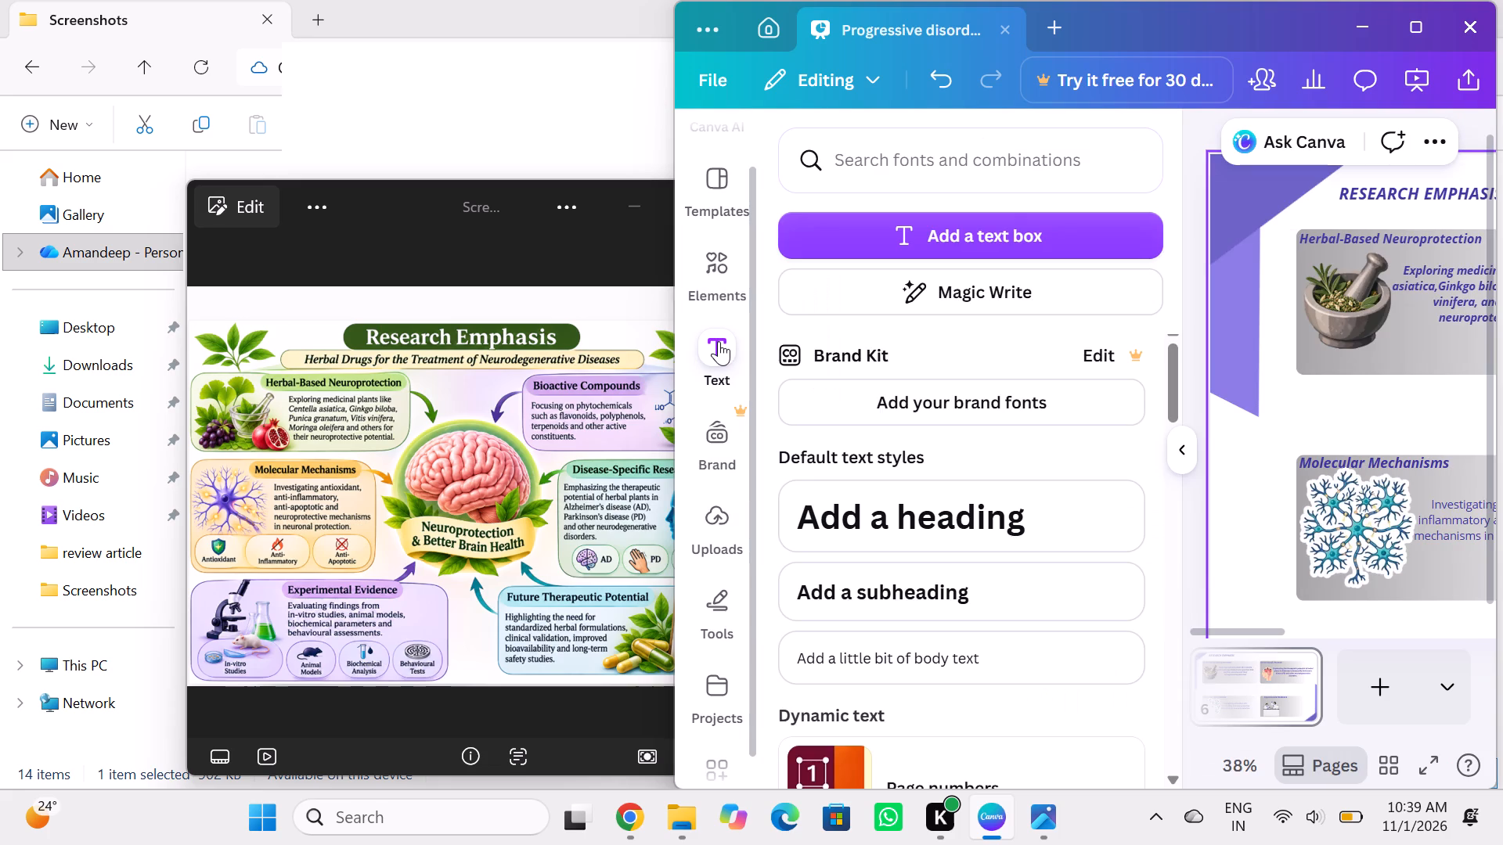
pyautogui.click(921, 227)
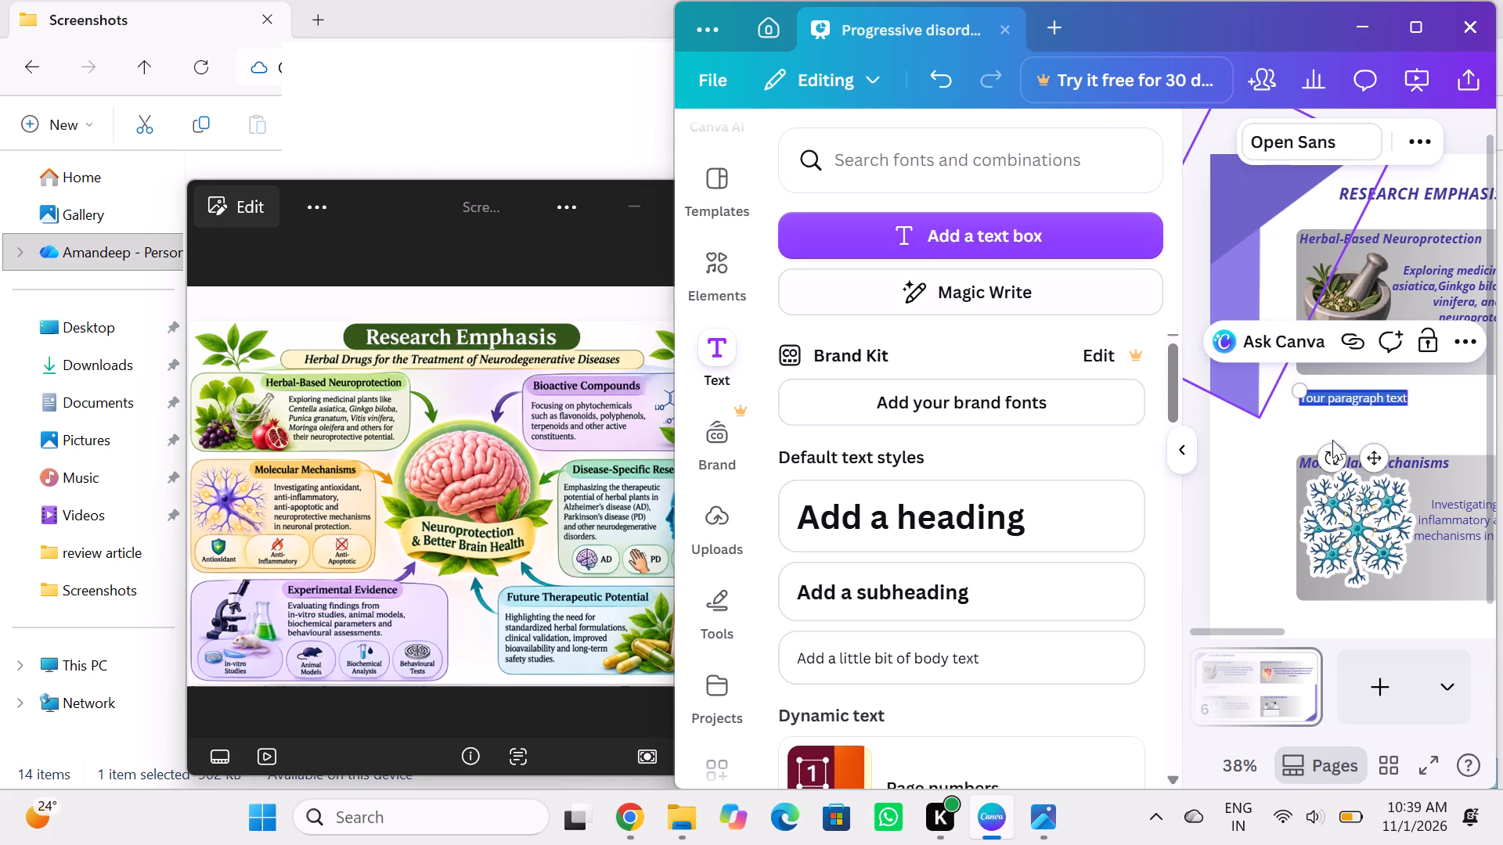
pyautogui.press('BackSpace')
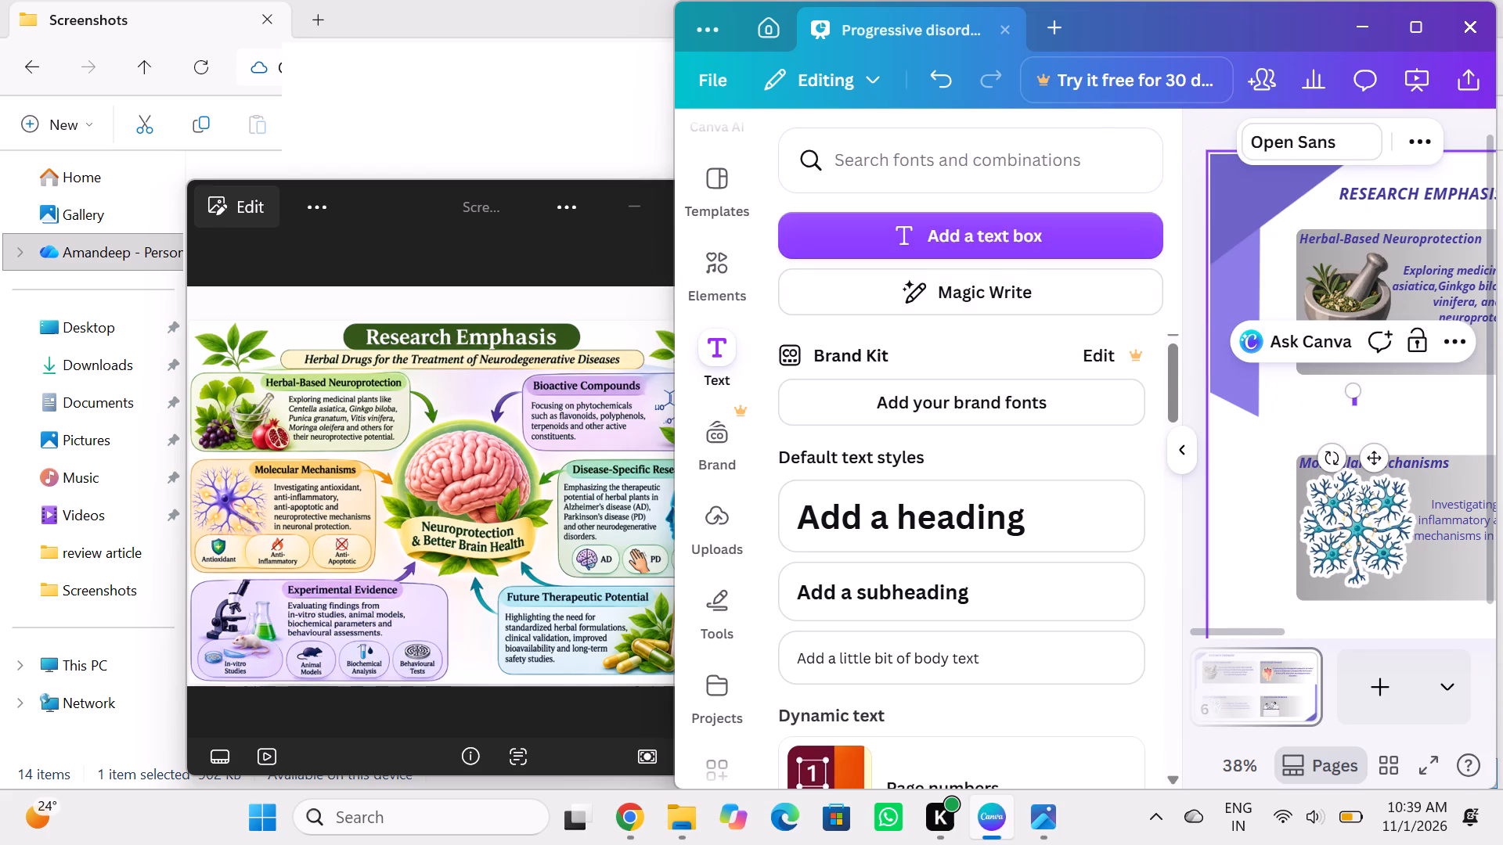
pyautogui.press('e')
pyautogui.write('valuat')
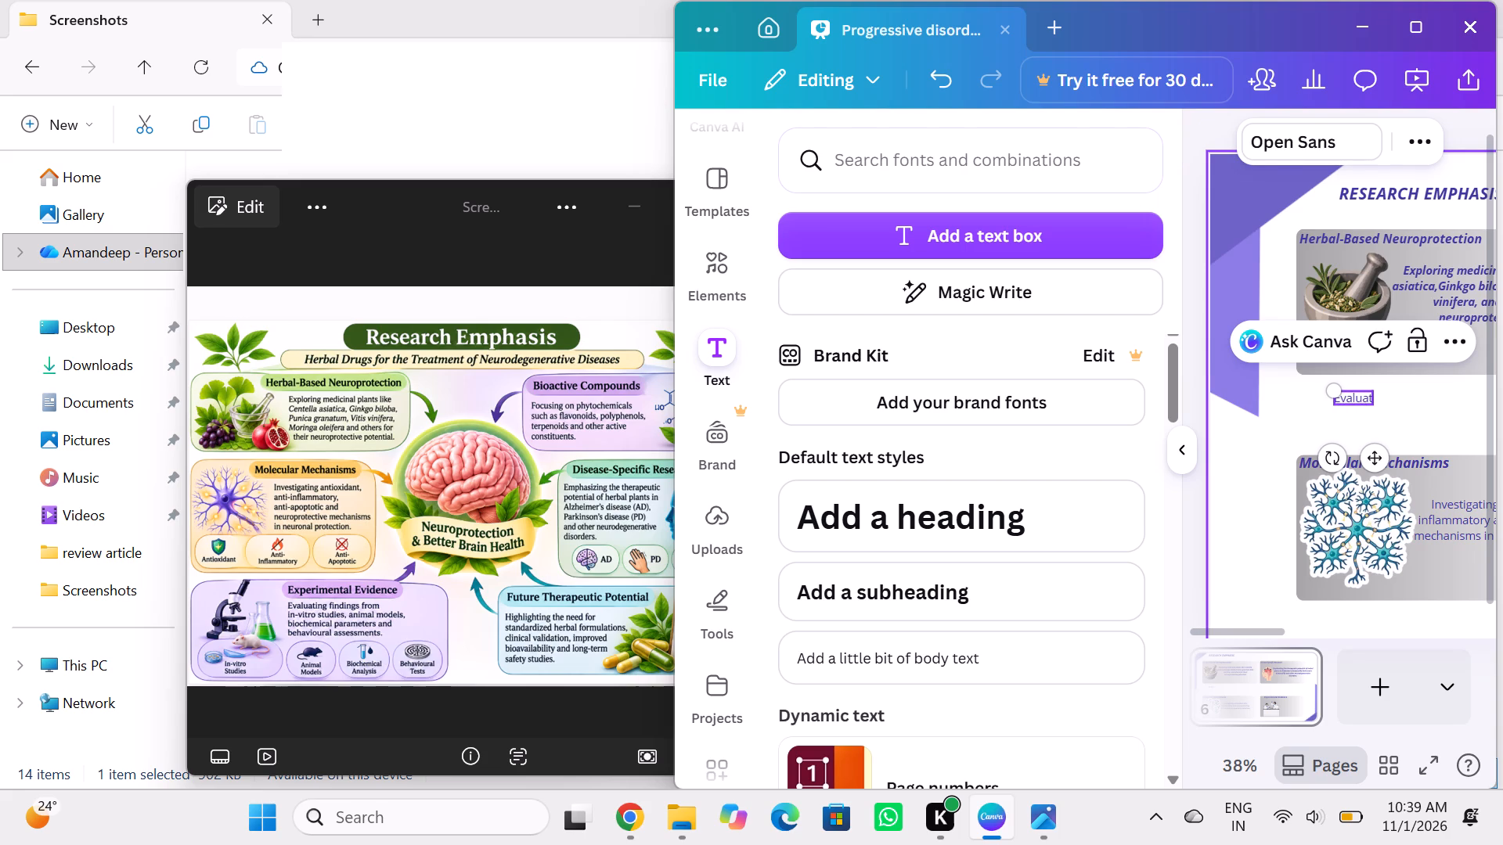
pyautogui.write('ing')
# Widen the "Evaluating" text box rightward to about five times its width, nearly reaching the Herbal-Based Neuroprotection box's right edge.
pyautogui.click(1184, 439)
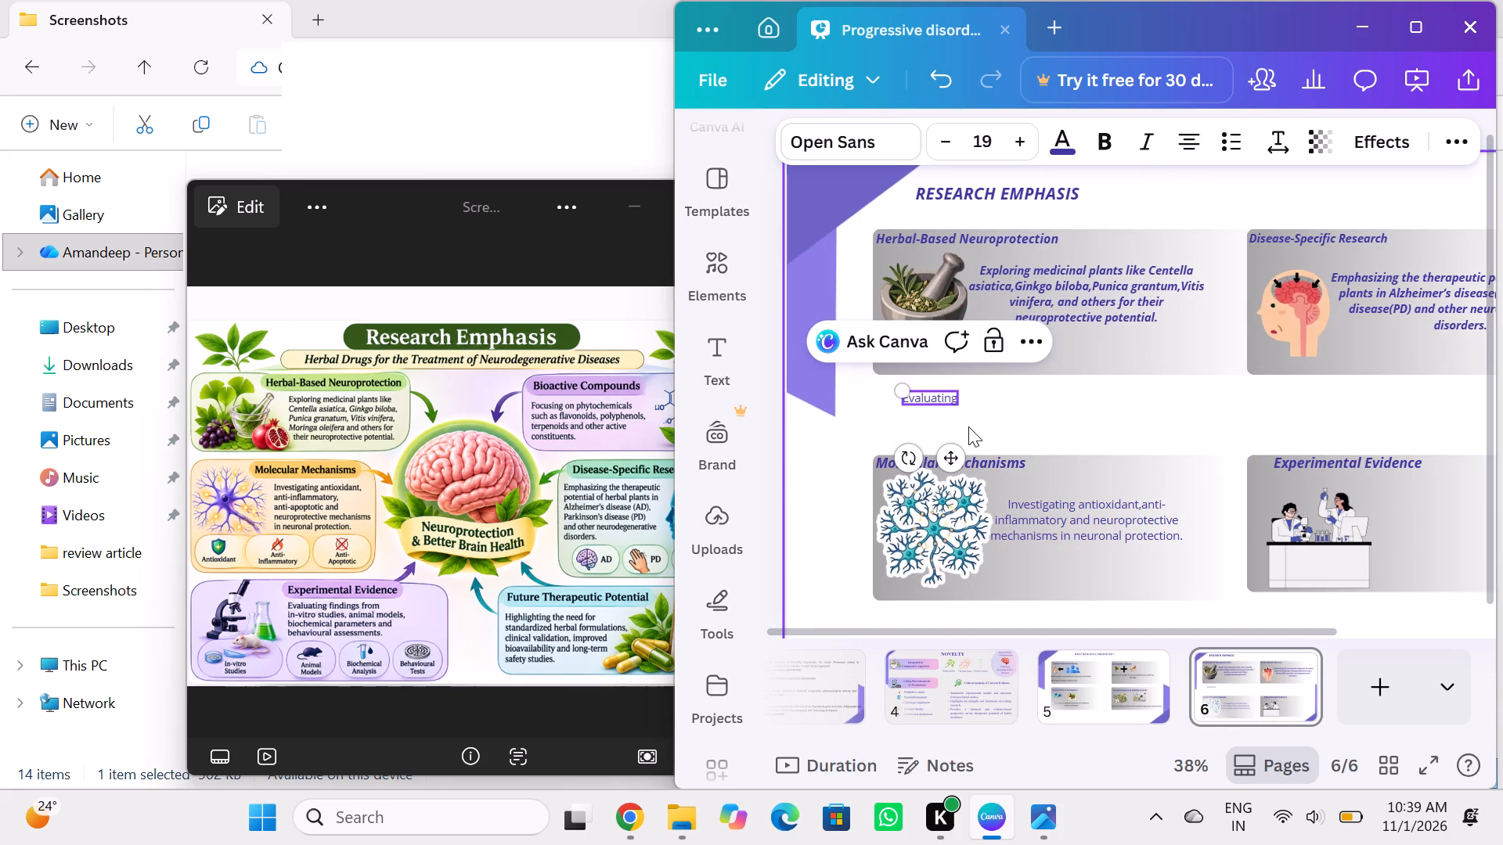
pyautogui.moveTo(962, 397); pyautogui.dragTo(1190, 396)
# Continue the new text box's sentence after "Evaluating" with "findings from In-vitro studies,animal models".
pyautogui.click(1126, 401)
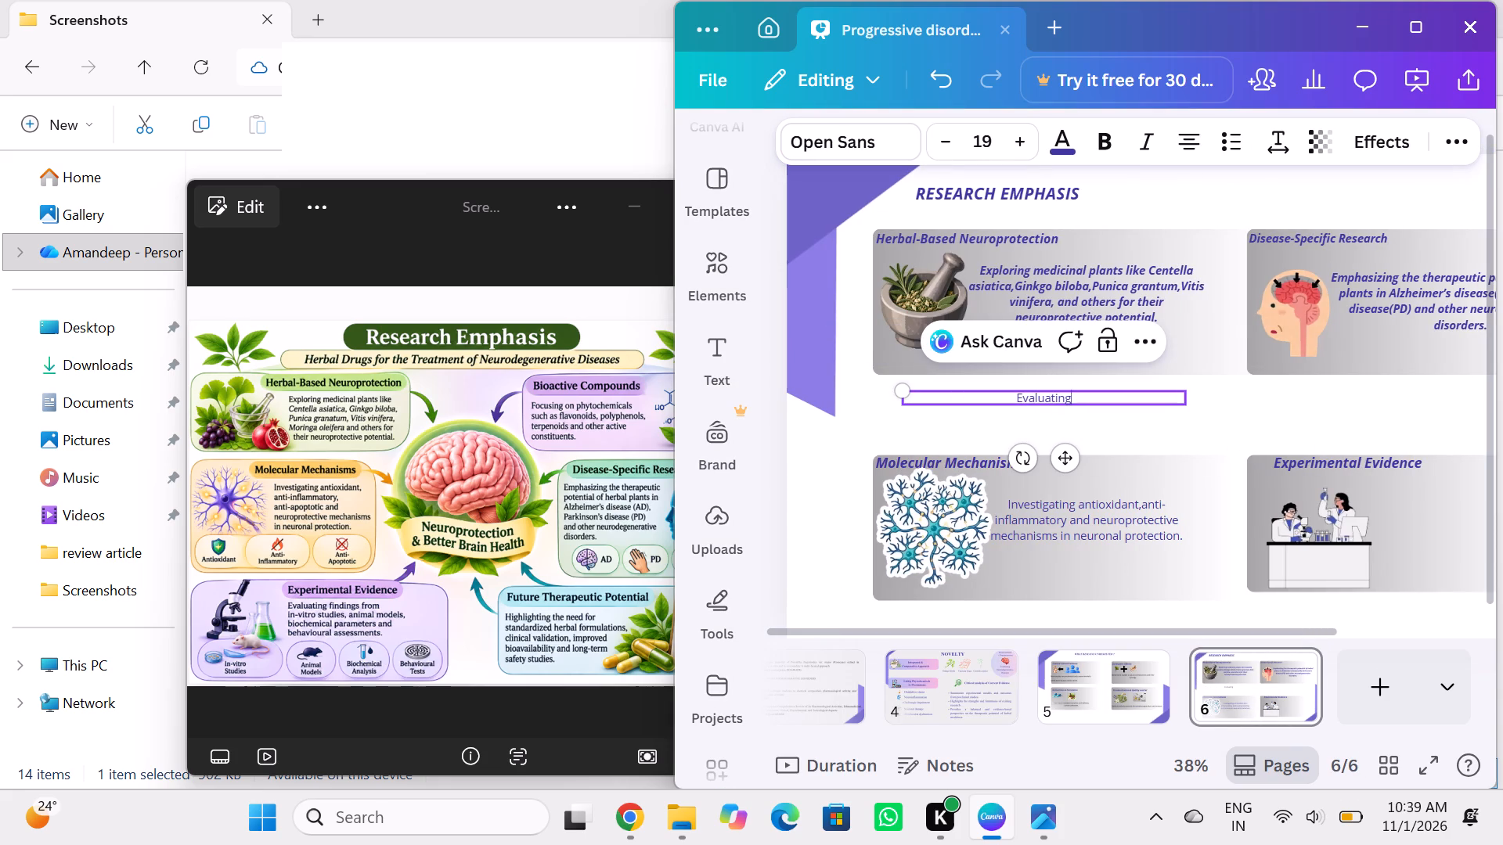
pyautogui.press('space')
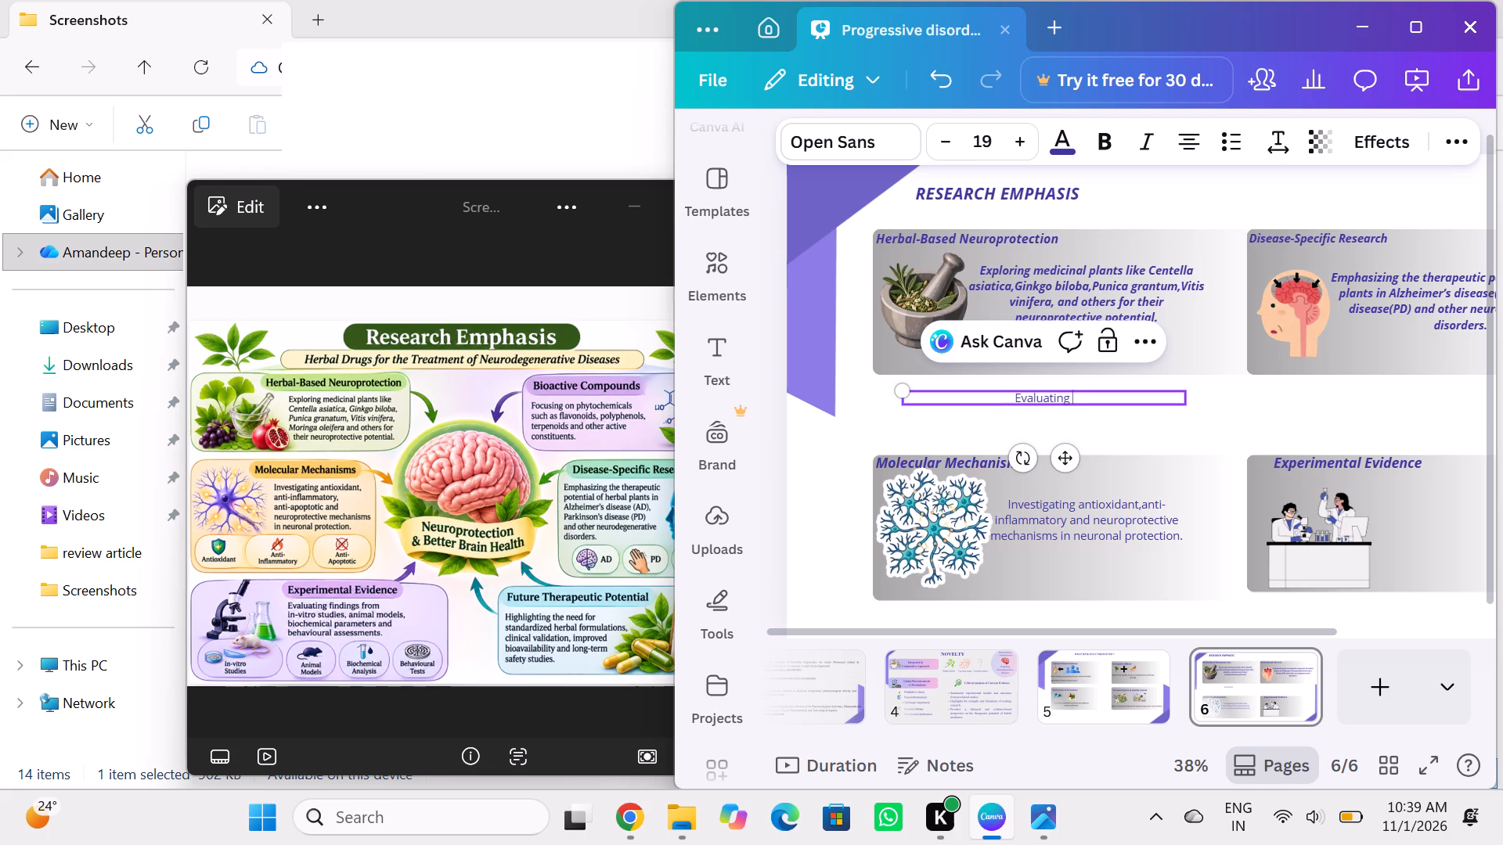
pyautogui.write('findings')
pyautogui.press('space')
pyautogui.write('from')
pyautogui.press('space')
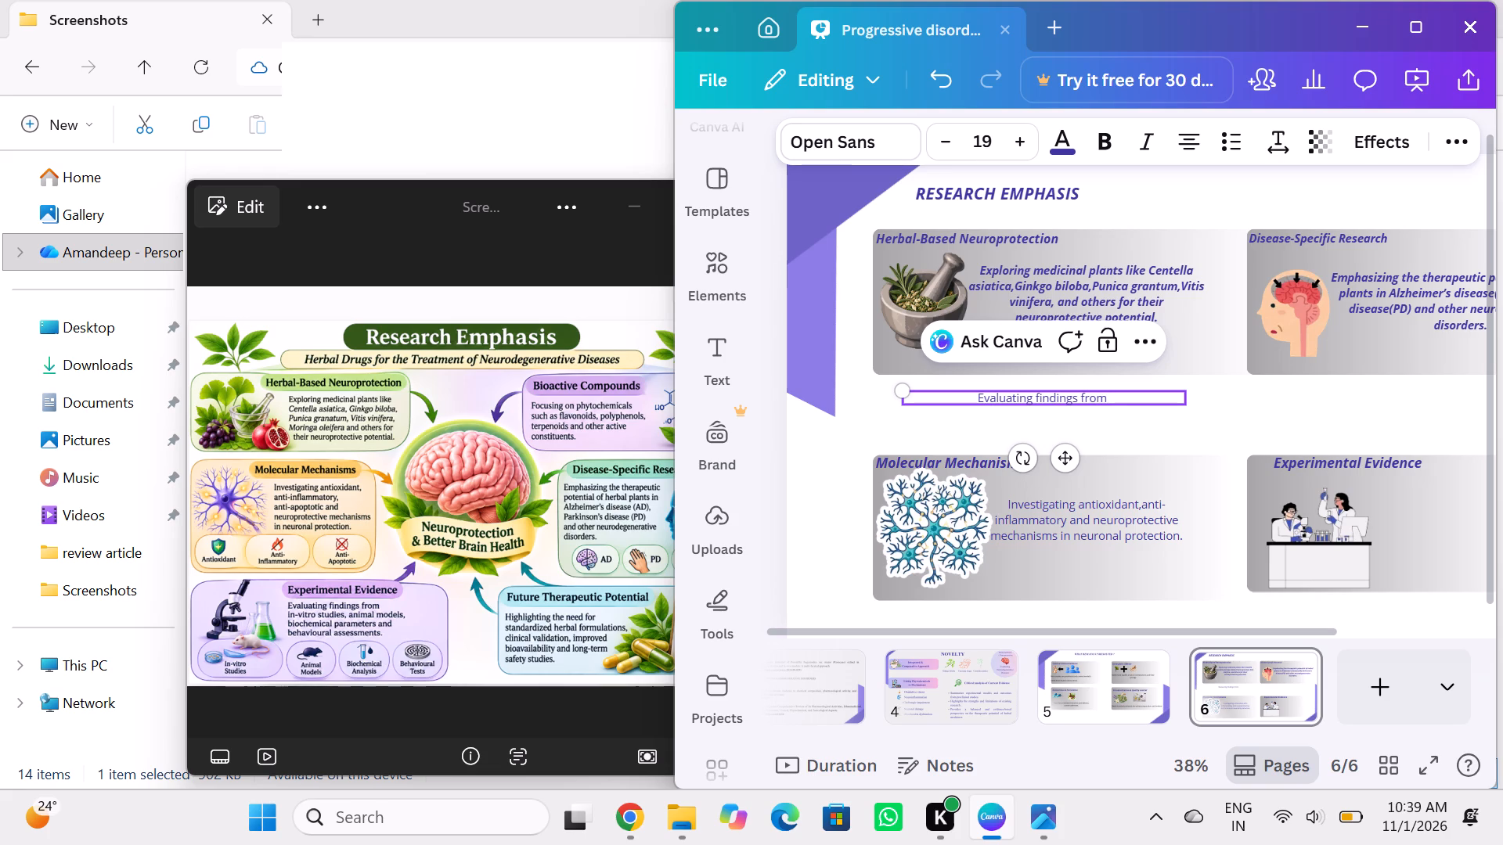
pyautogui.press('n')
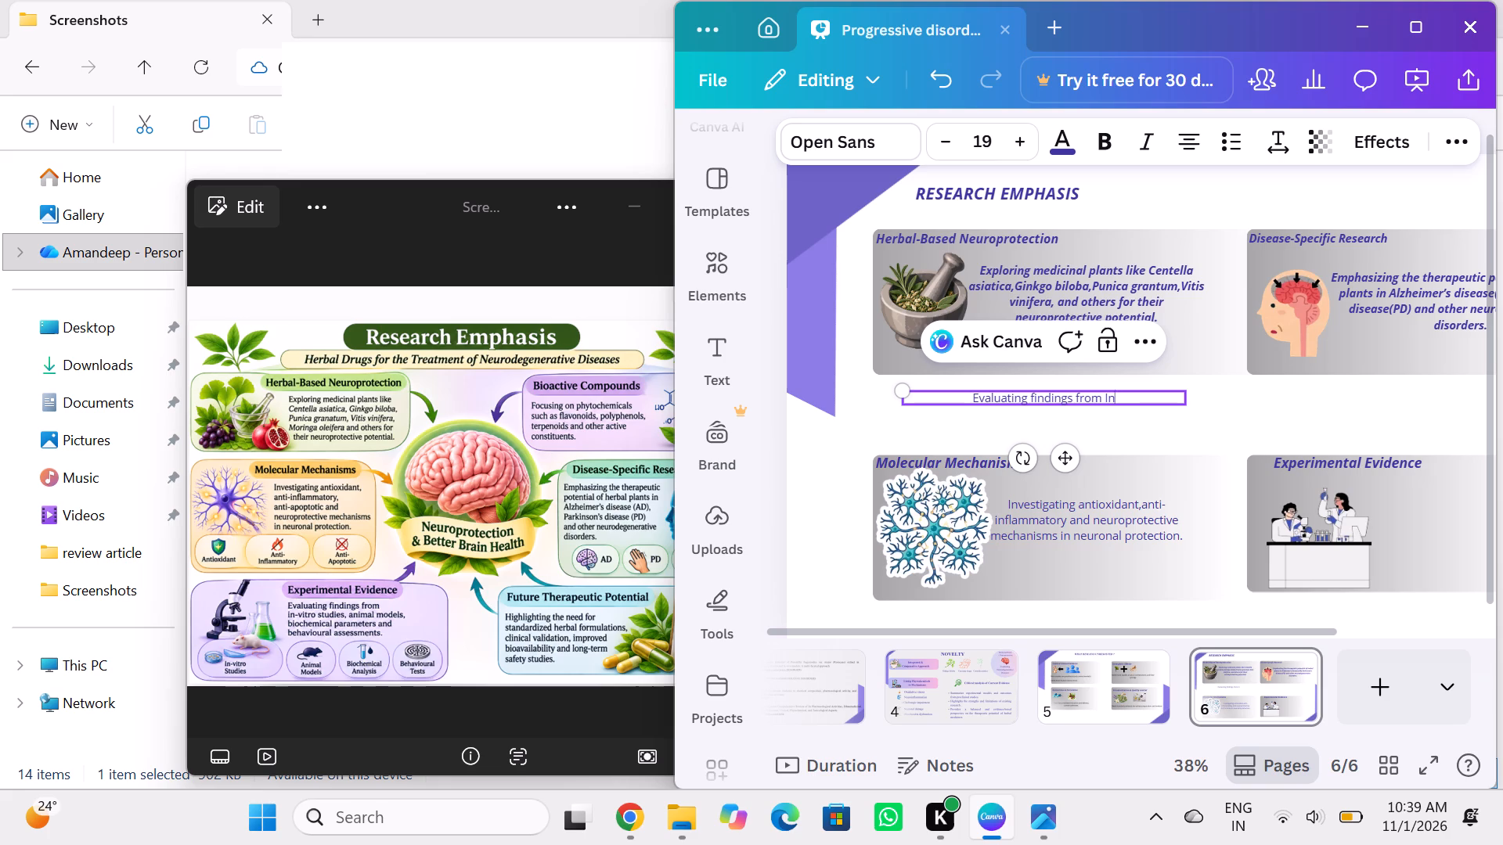
pyautogui.press('-')
pyautogui.write('vitro')
pyautogui.press('space')
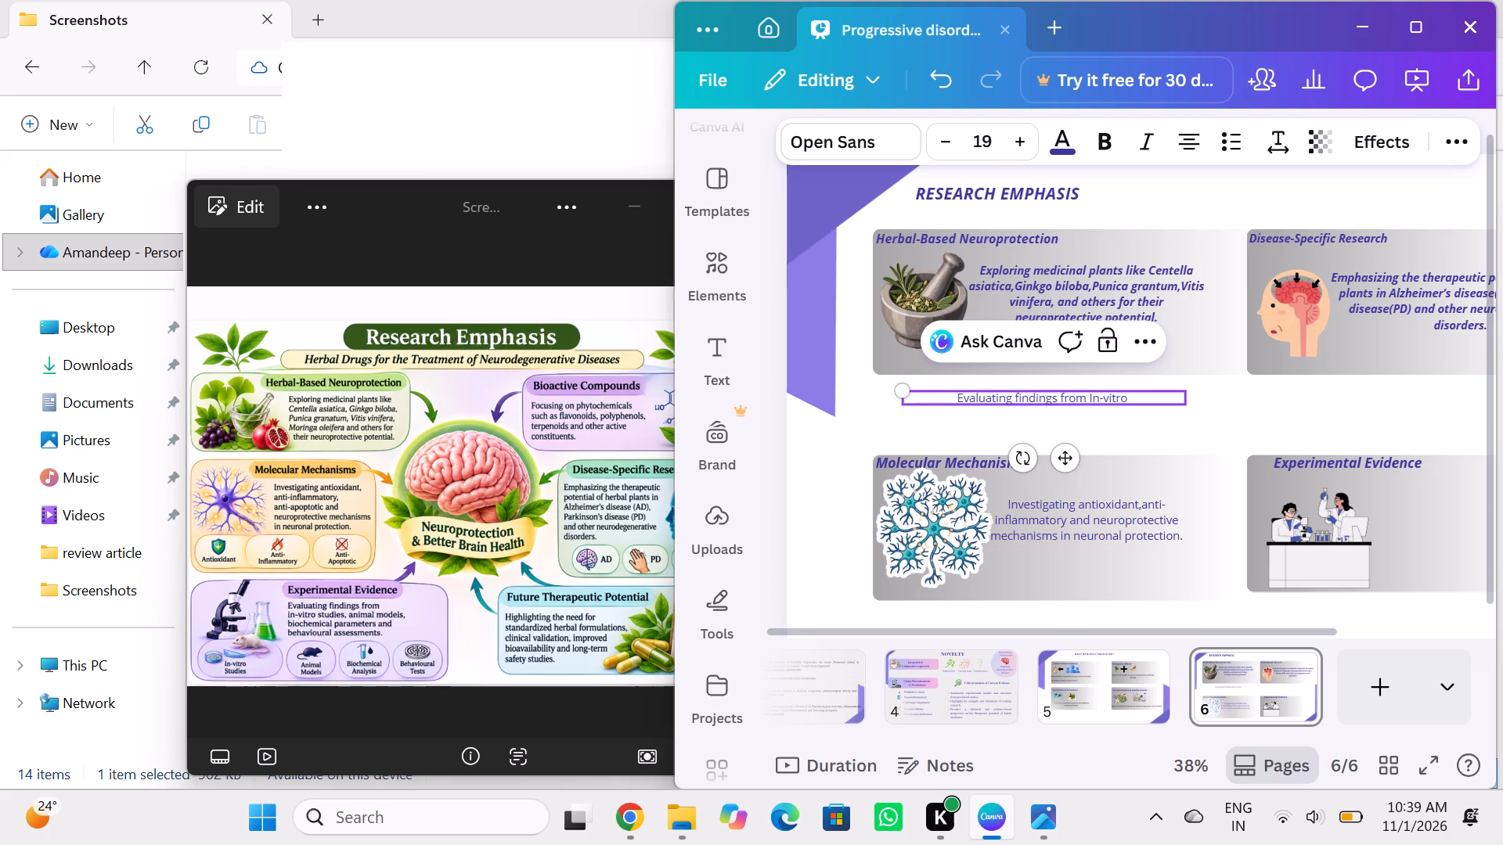
pyautogui.write('studies')
pyautogui.press('space')
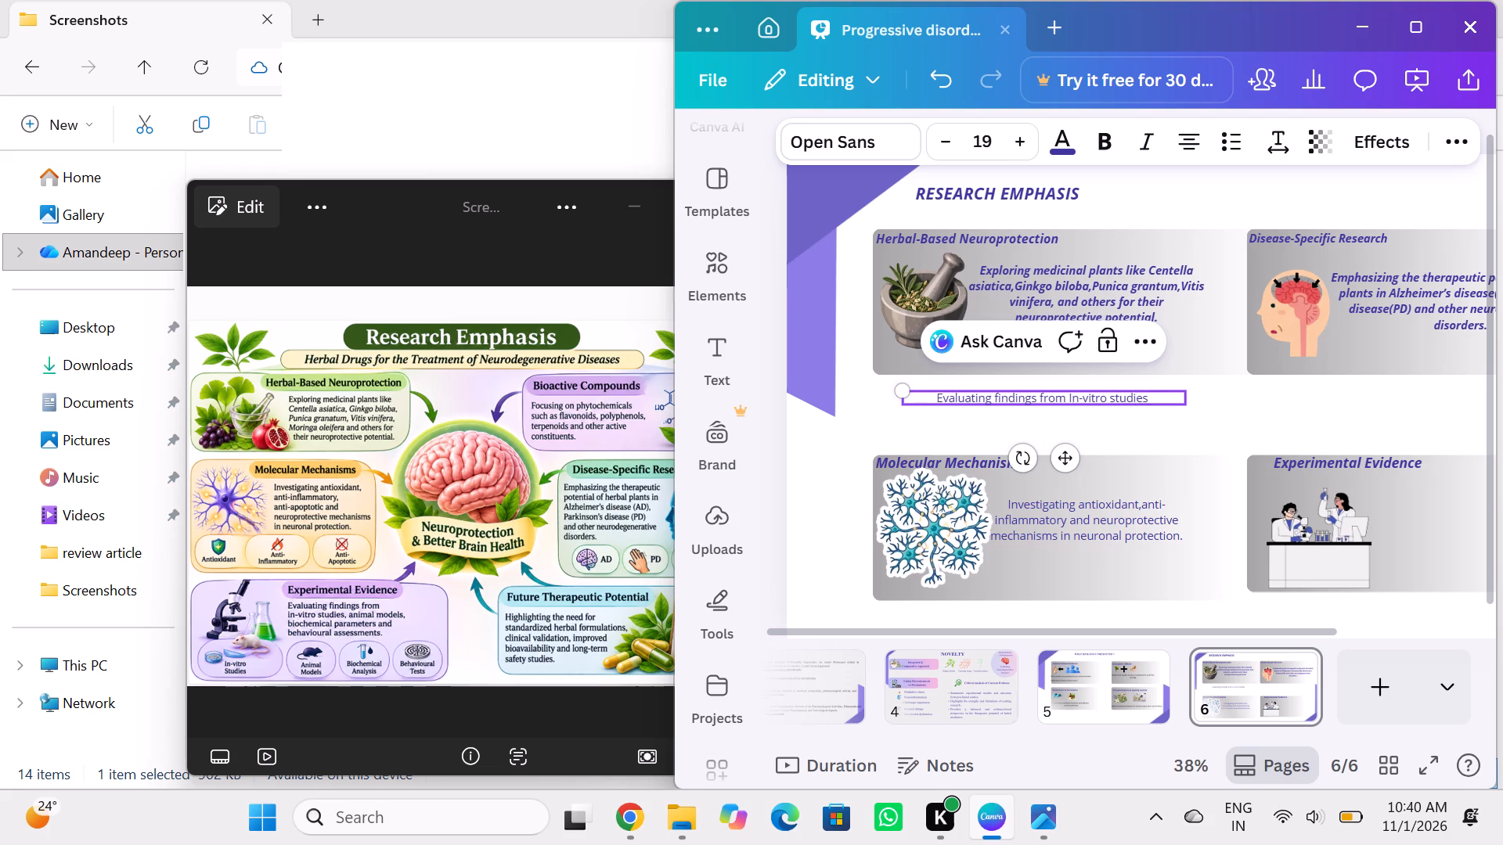
pyautogui.press('BackSpace')
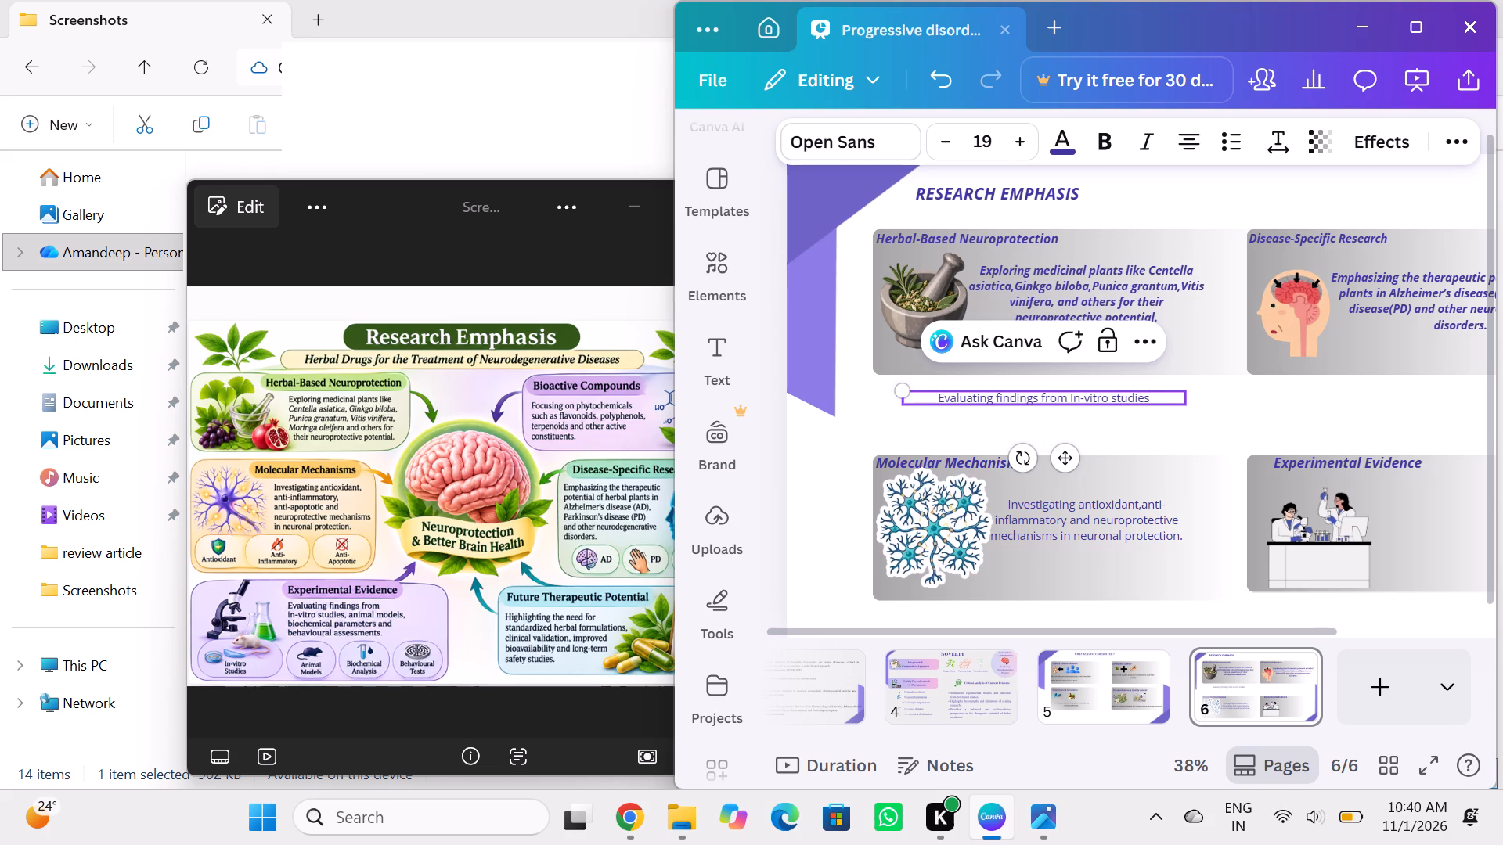
pyautogui.press(',')
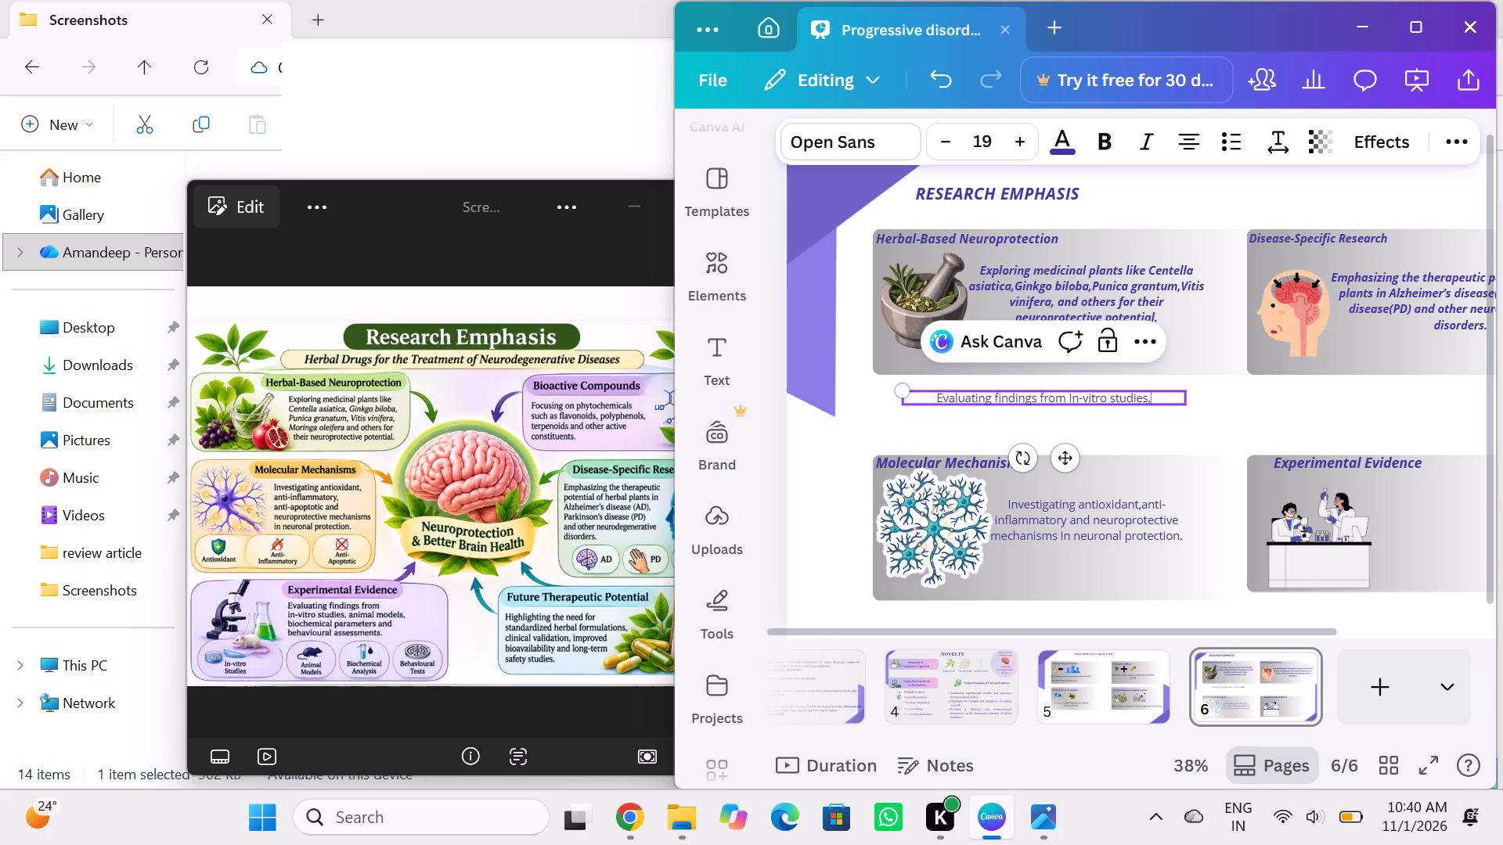
pyautogui.write('animal models')
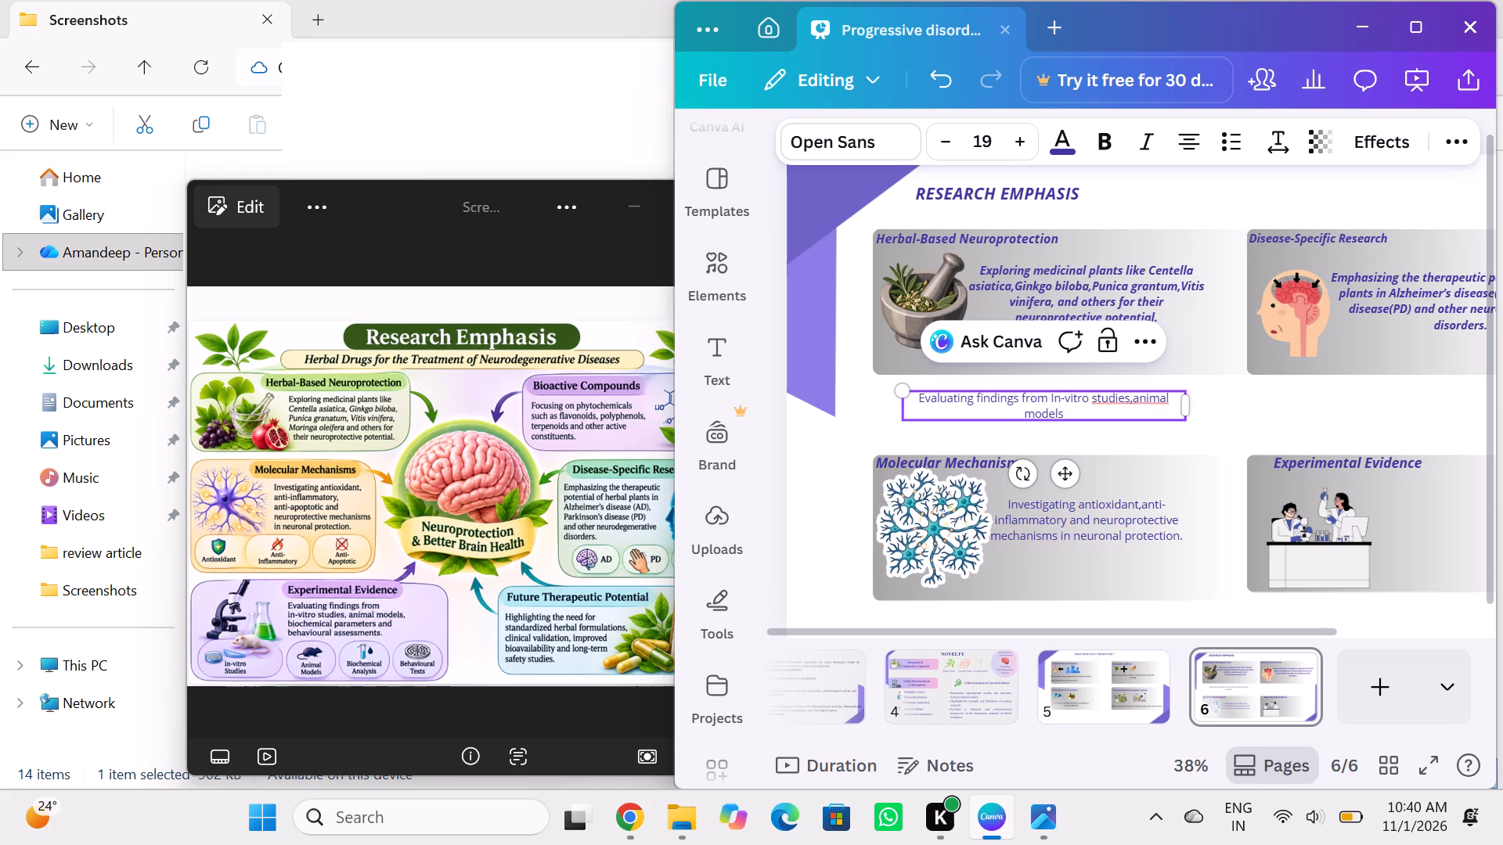
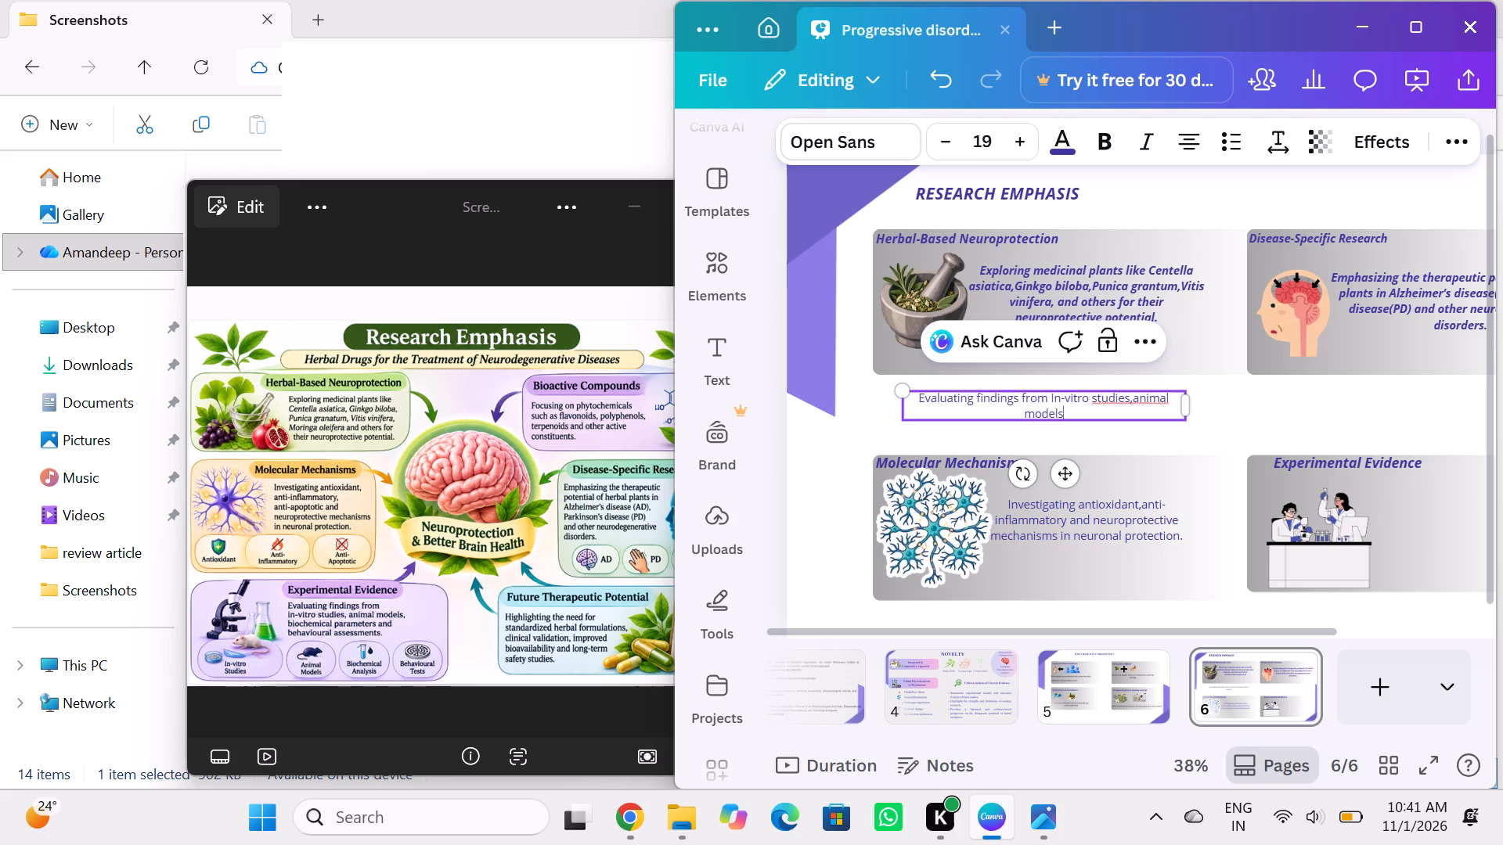
# Continue the Experimental Evidence description after "animal models" with ",biochemical parameters and".
pyautogui.click(1121, 404)
pyautogui.click(1101, 417)
pyautogui.press(',')
pyautogui.write('biochemical')
pyautogui.press('space')
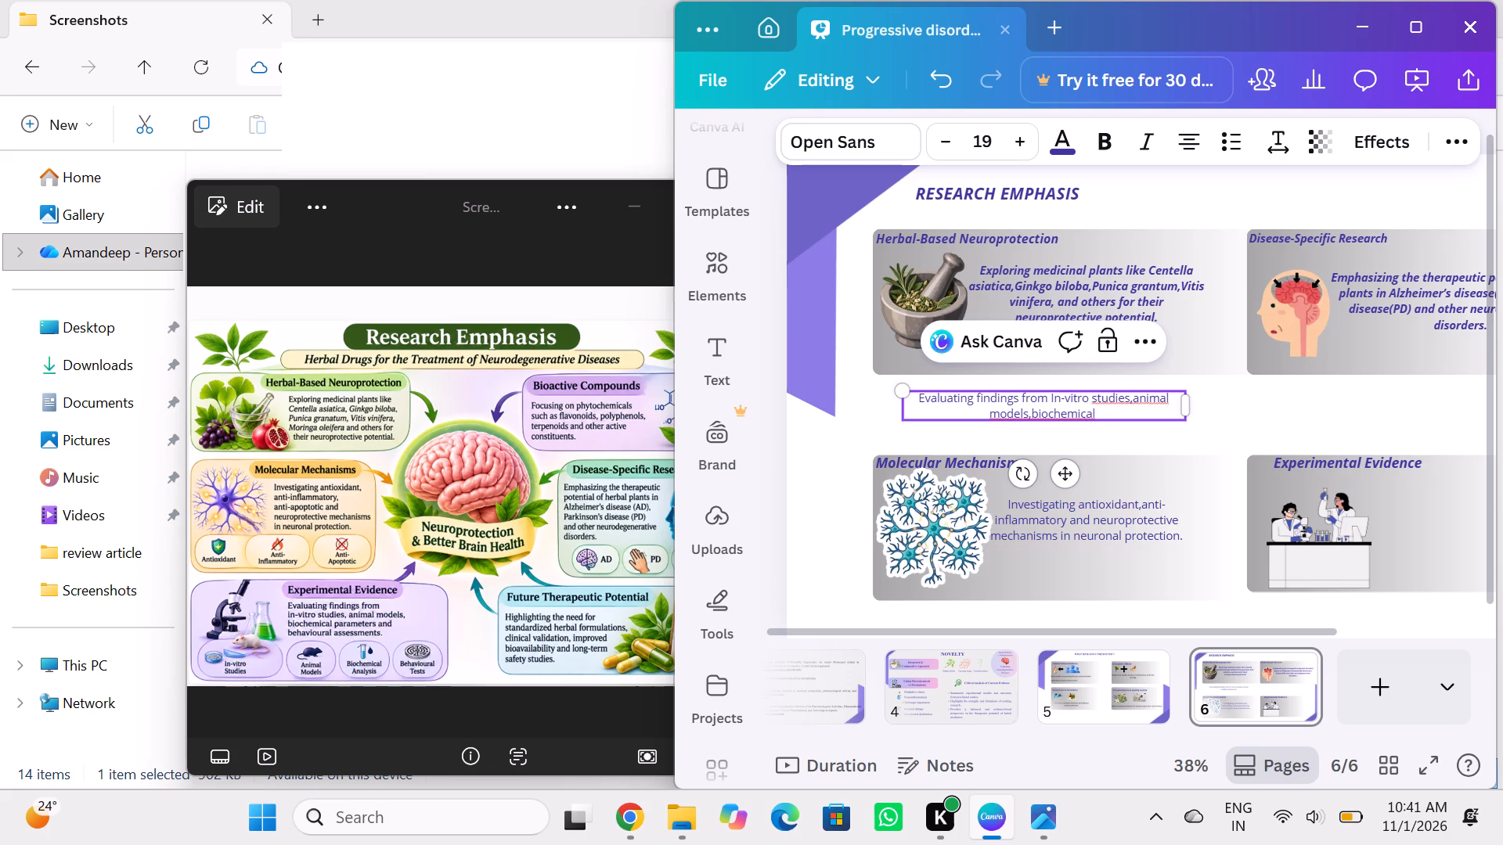
pyautogui.write('parameters')
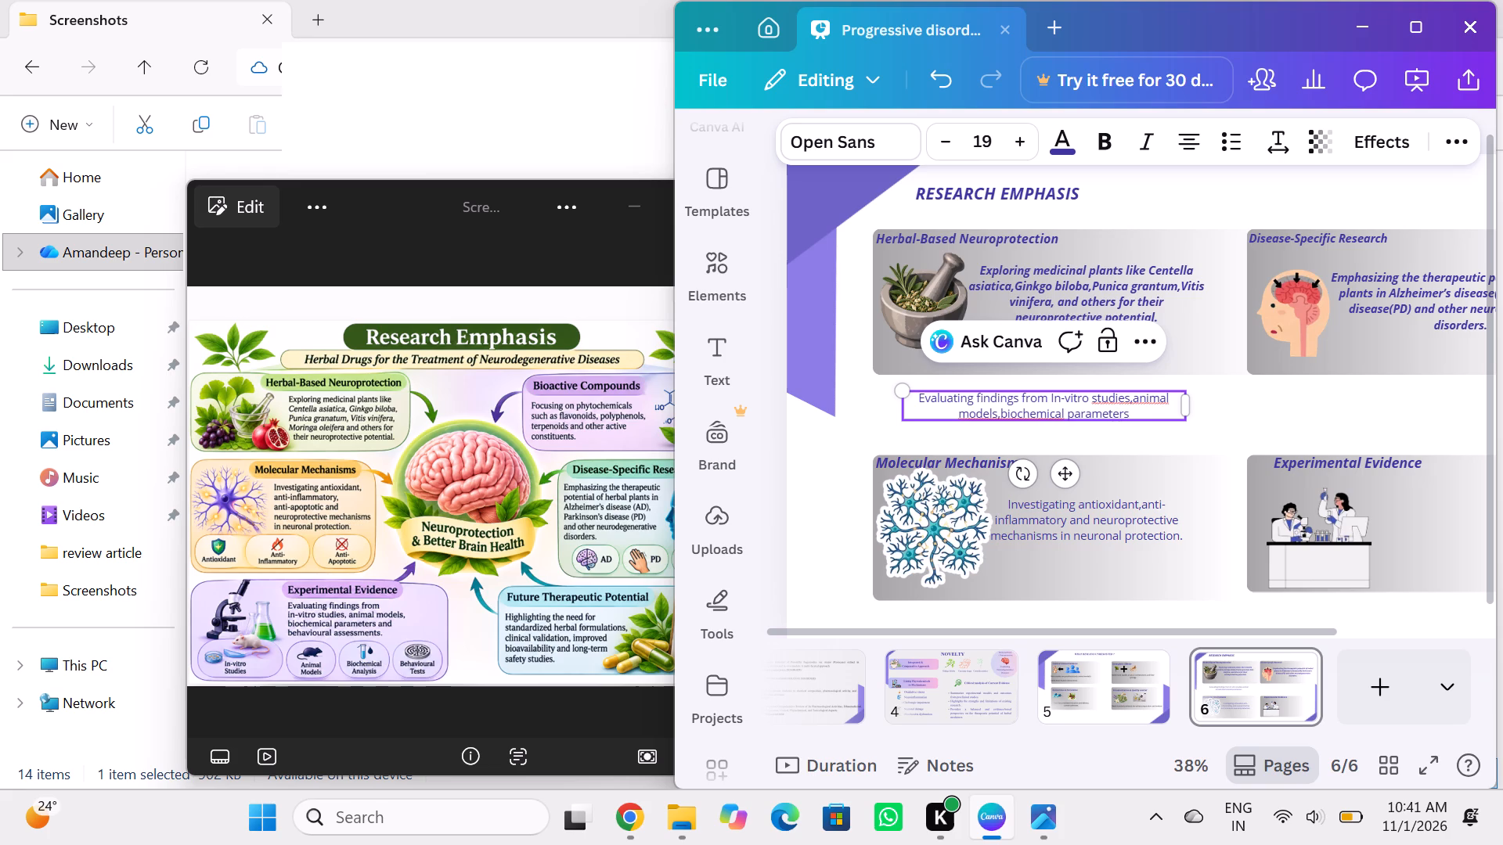
pyautogui.press('space')
pyautogui.write('and')
pyautogui.press('space')
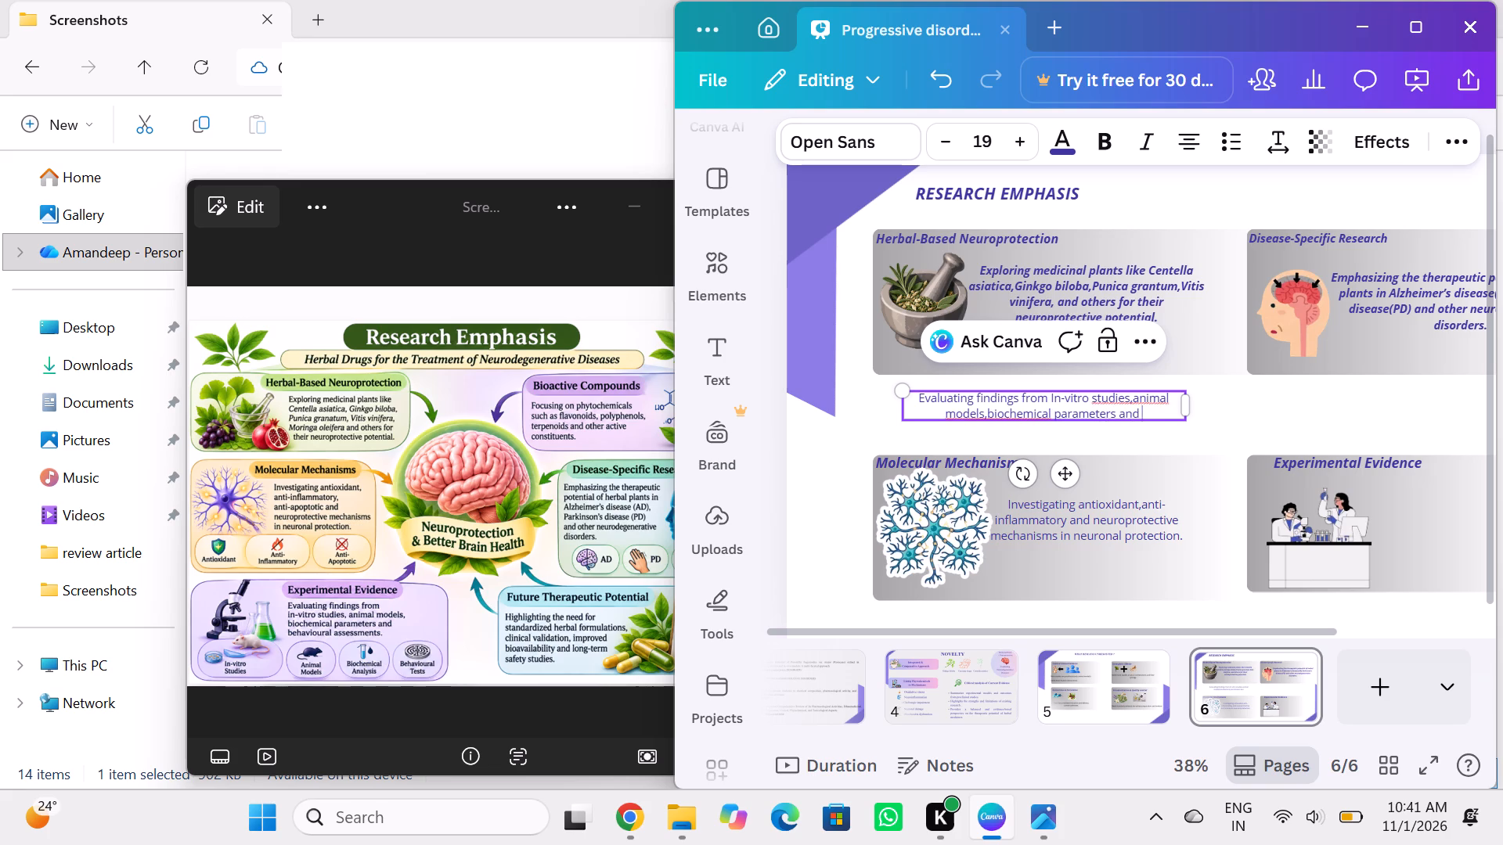
# Finish the description sentence with "behavioural assessments.".
pyautogui.write('behavi')
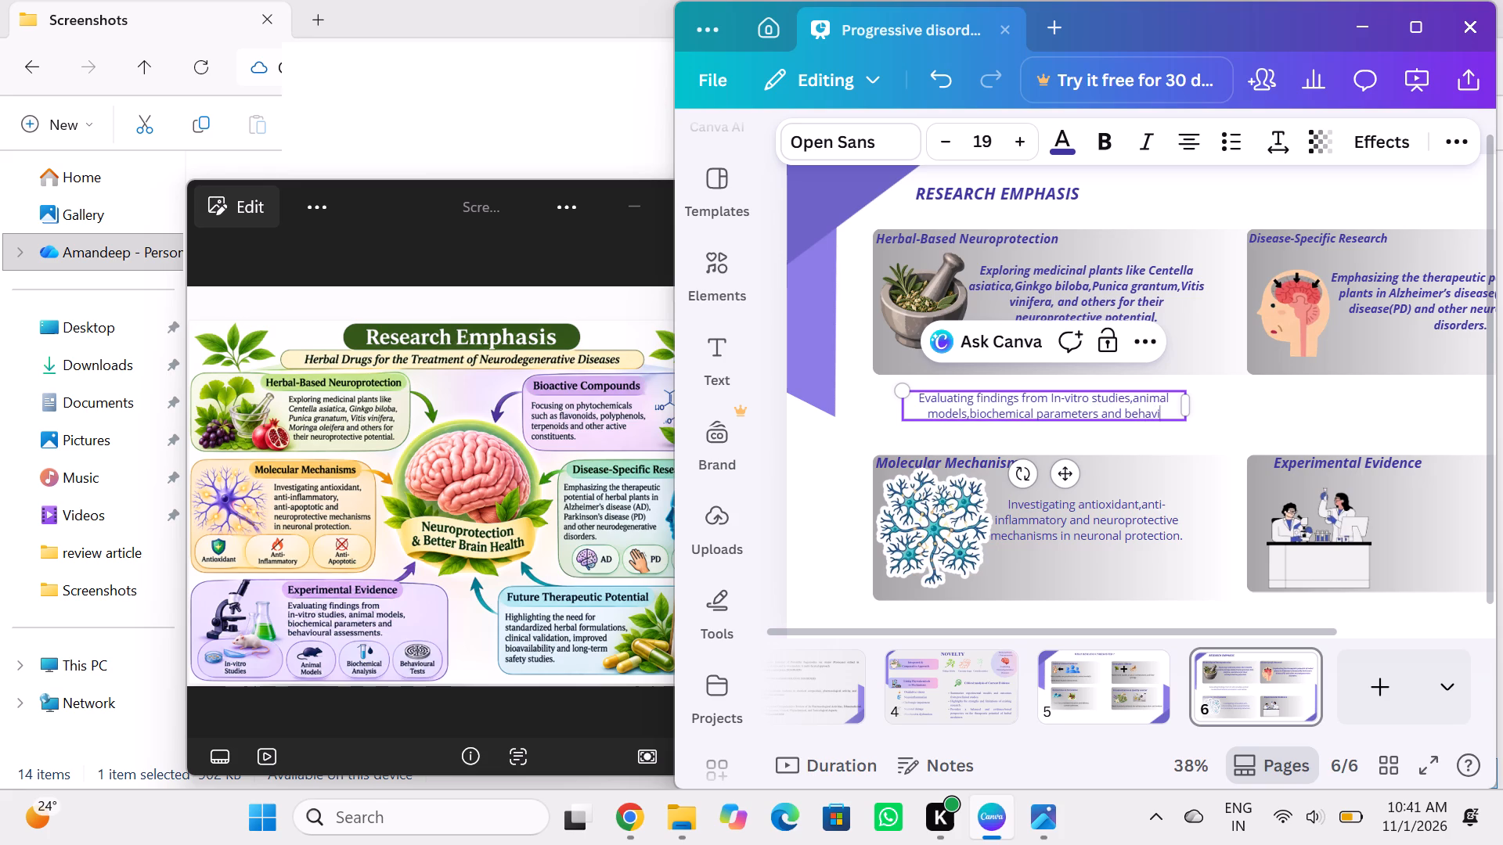
pyautogui.write('oural')
pyautogui.press('space')
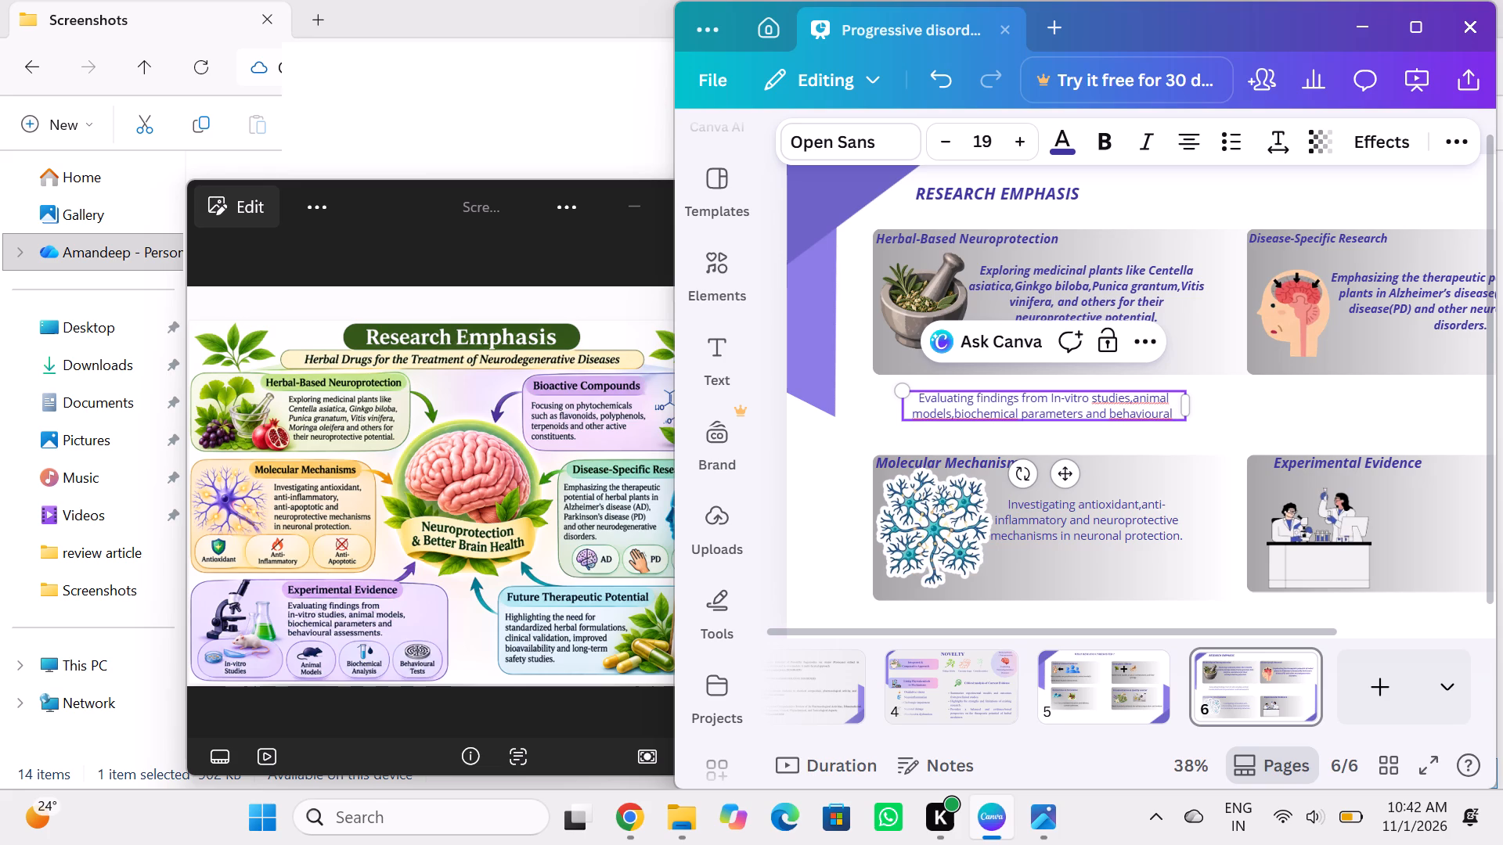
pyautogui.press('BackSpace')
pyautogui.press('BackSpace')
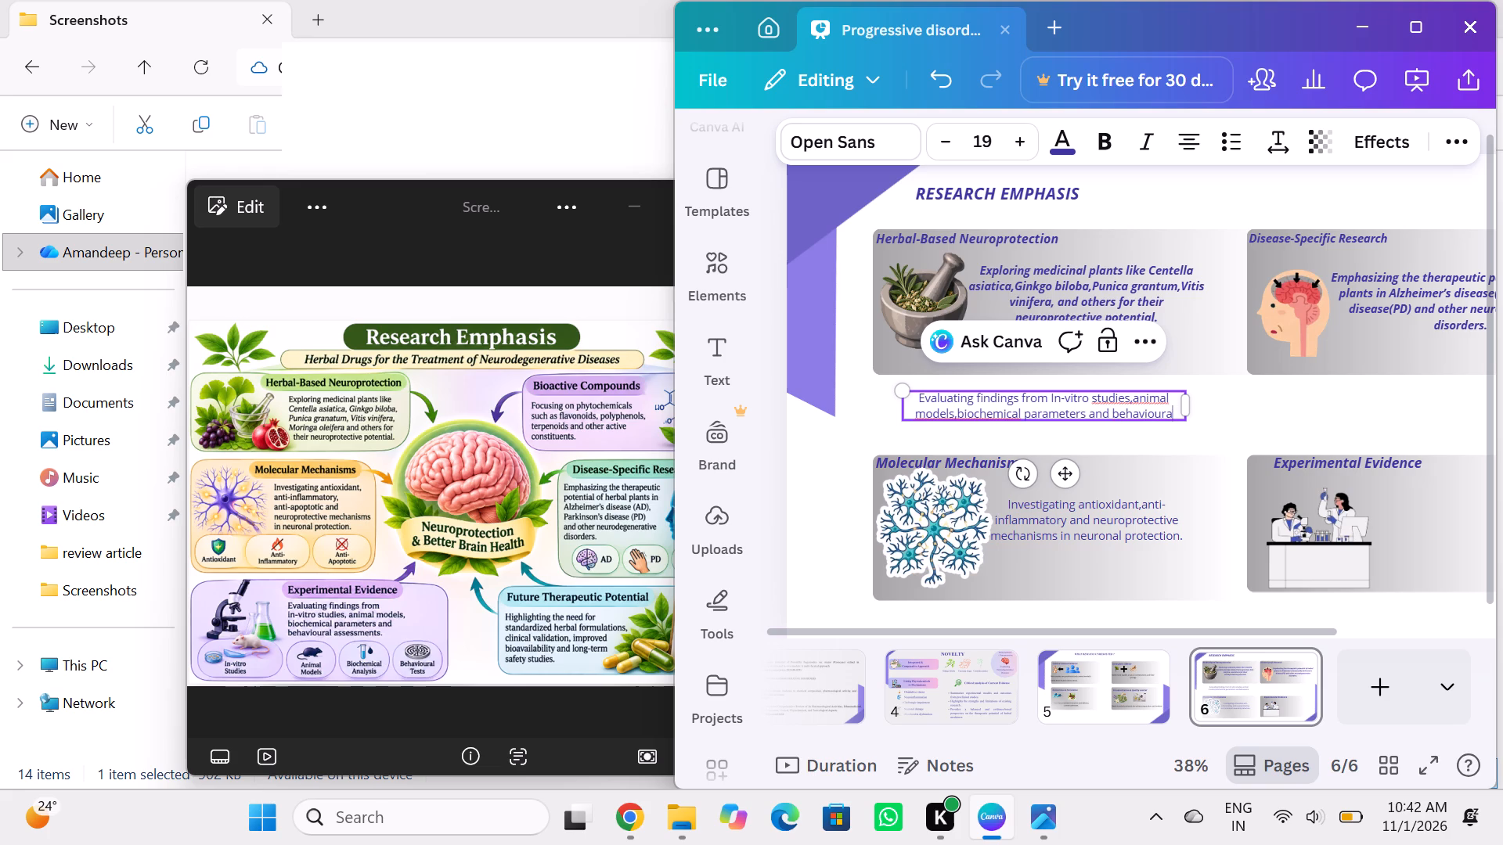
pyautogui.write('l')
pyautogui.press('space')
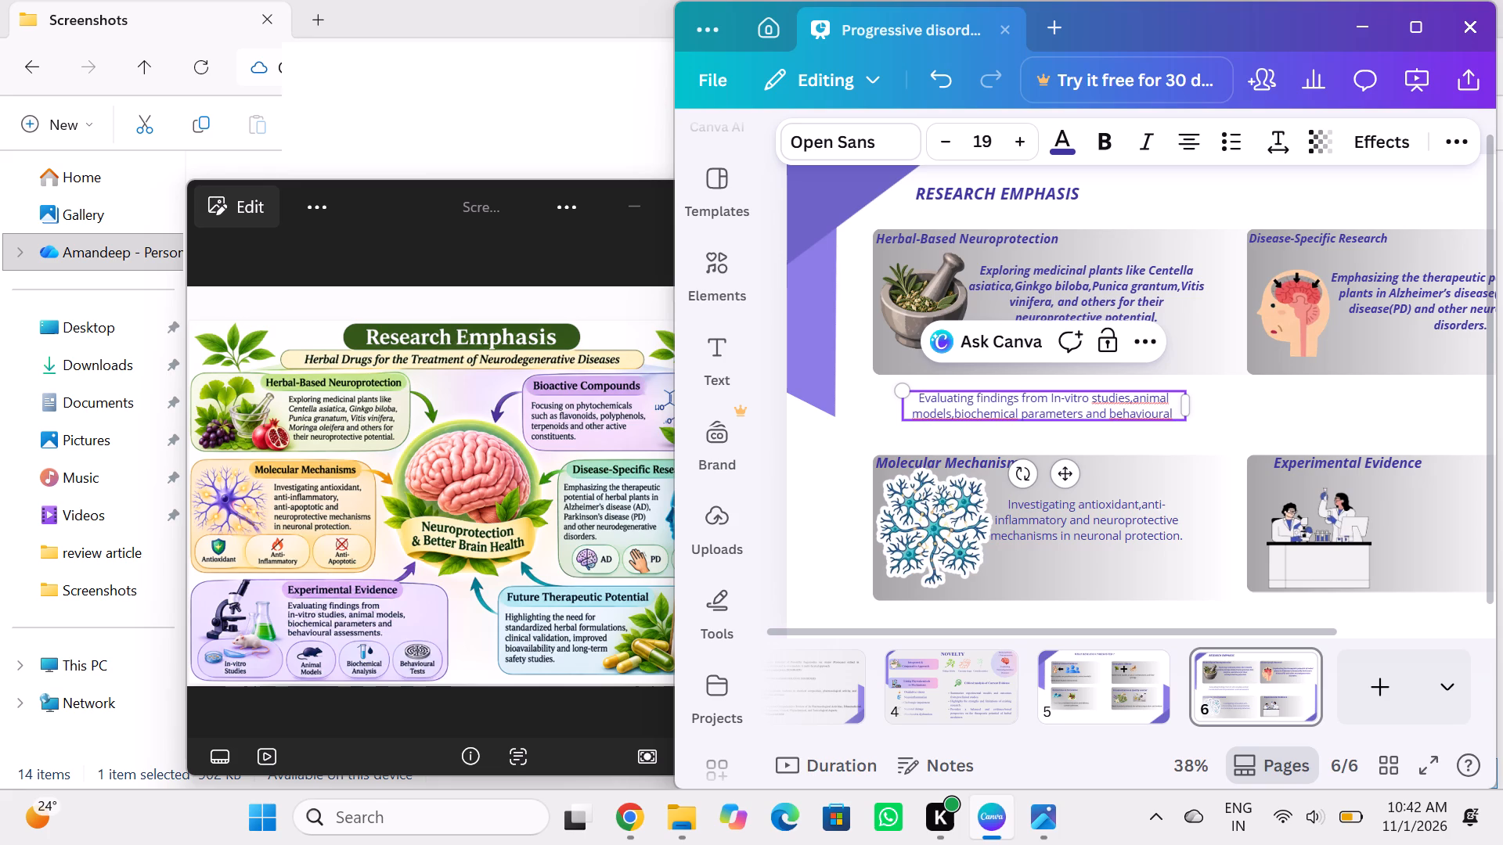
pyautogui.press('a')
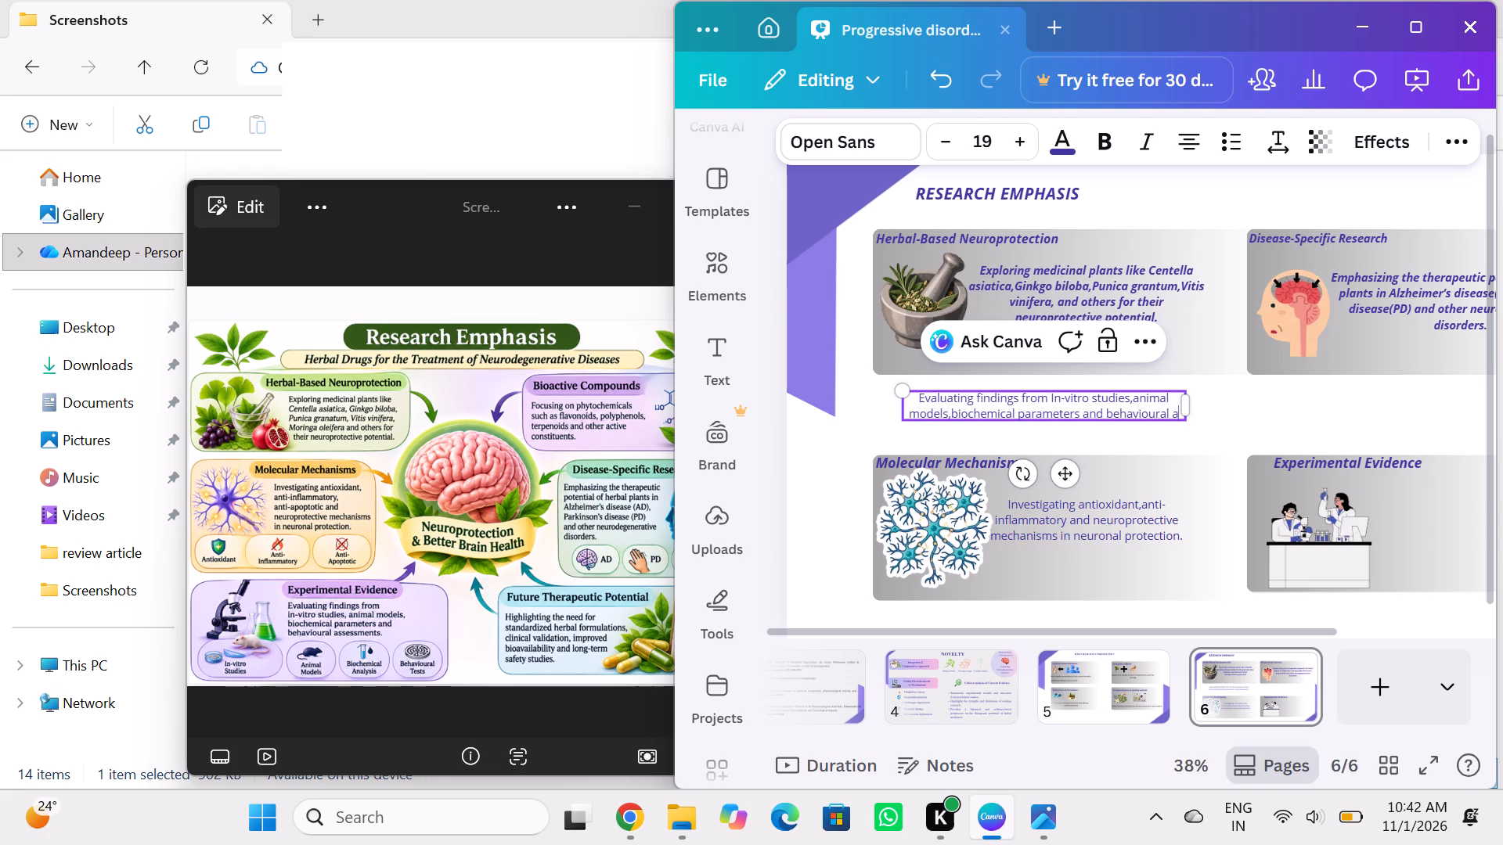
pyautogui.write('ssess')
pyautogui.write('ments')
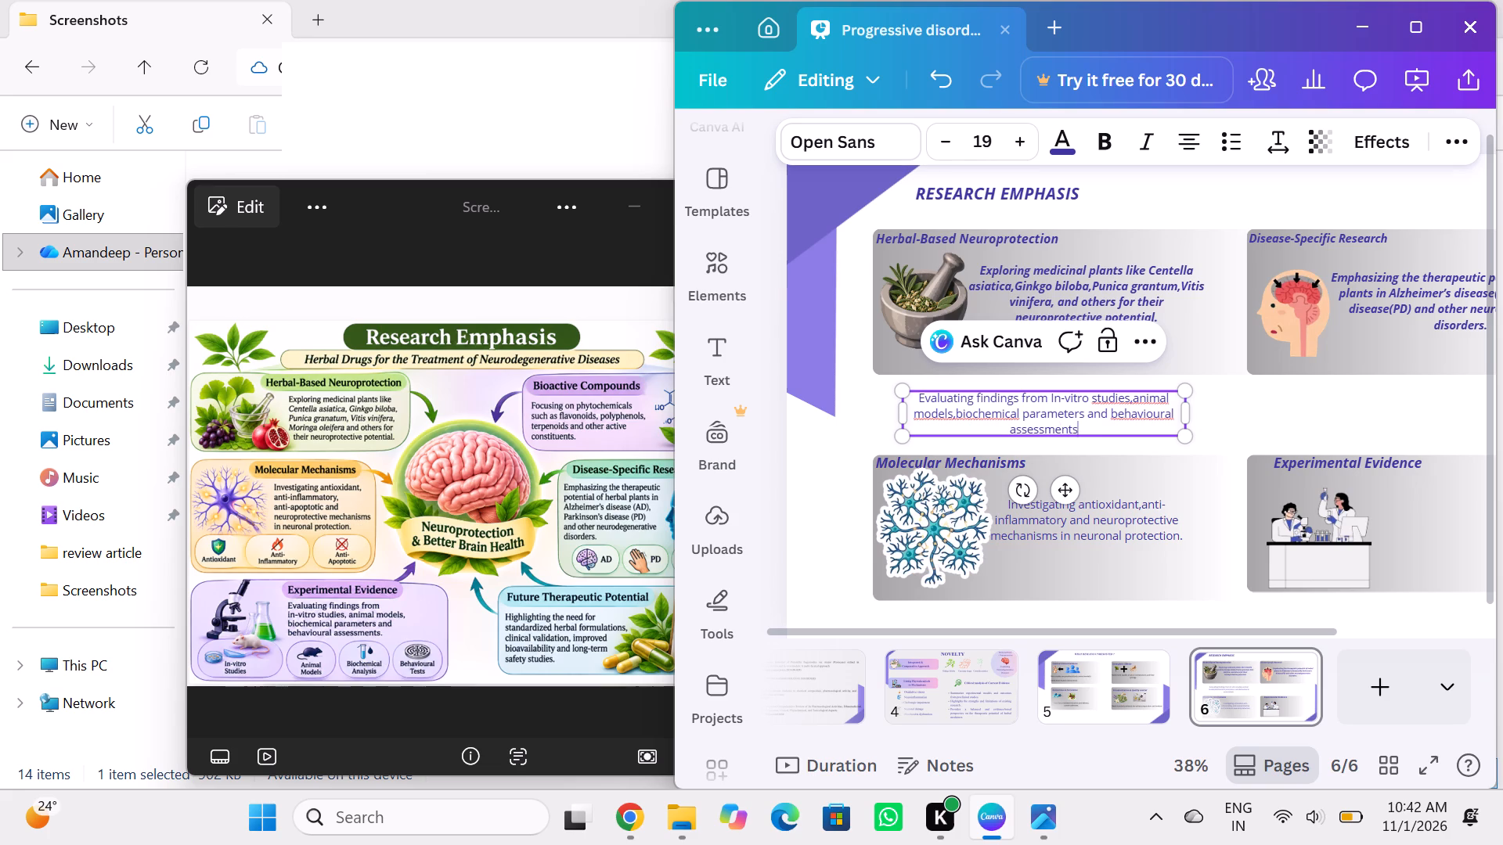
pyautogui.press('.')
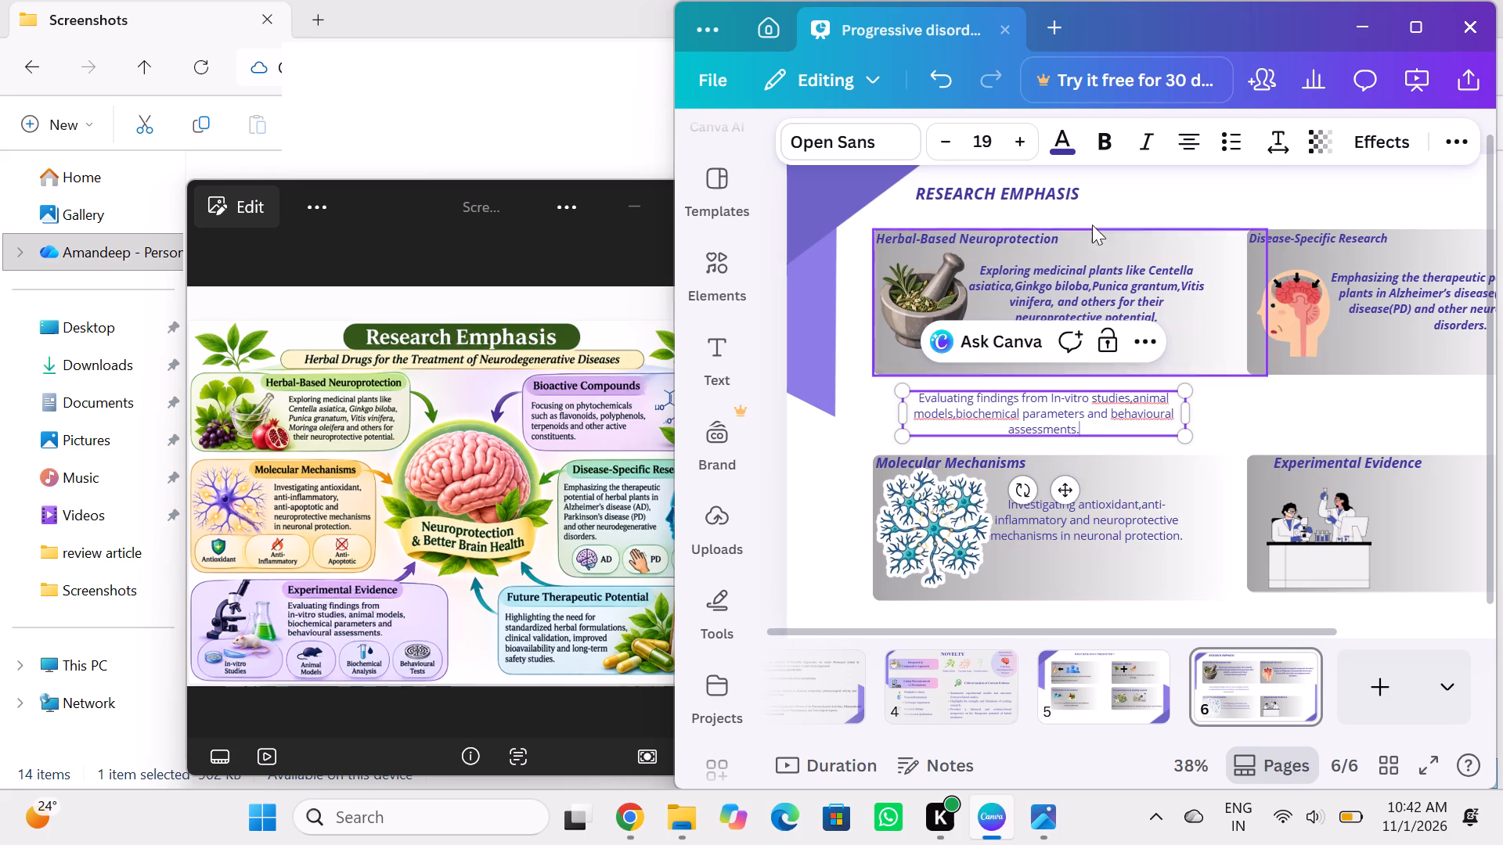
# Make the whole "Evaluating findings…" description text bold and italic.
pyautogui.click(1106, 147)
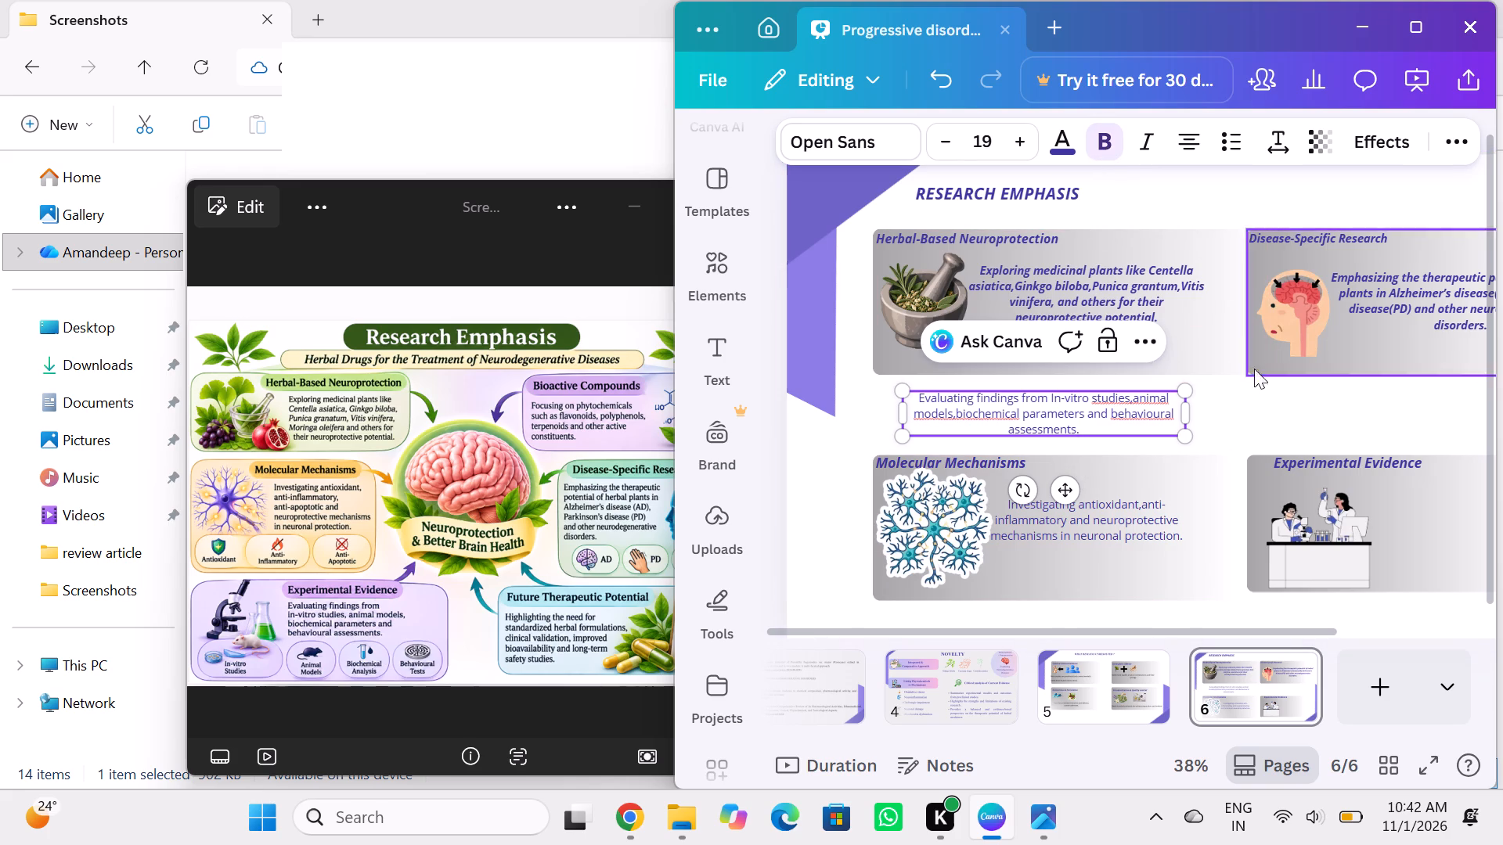
pyautogui.click(1251, 408)
pyautogui.click(1140, 414)
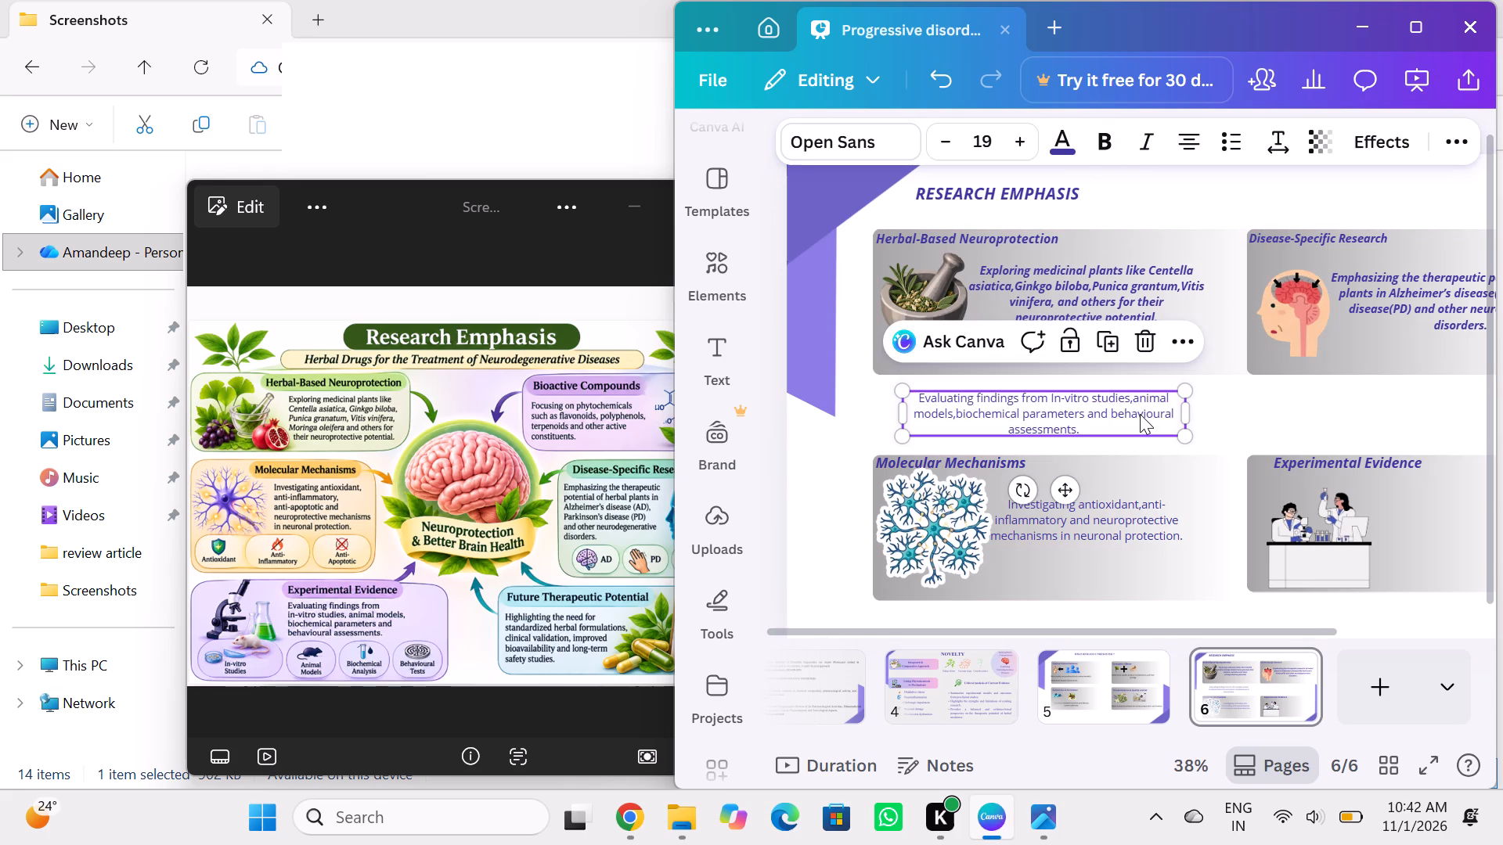
pyautogui.click(1093, 135)
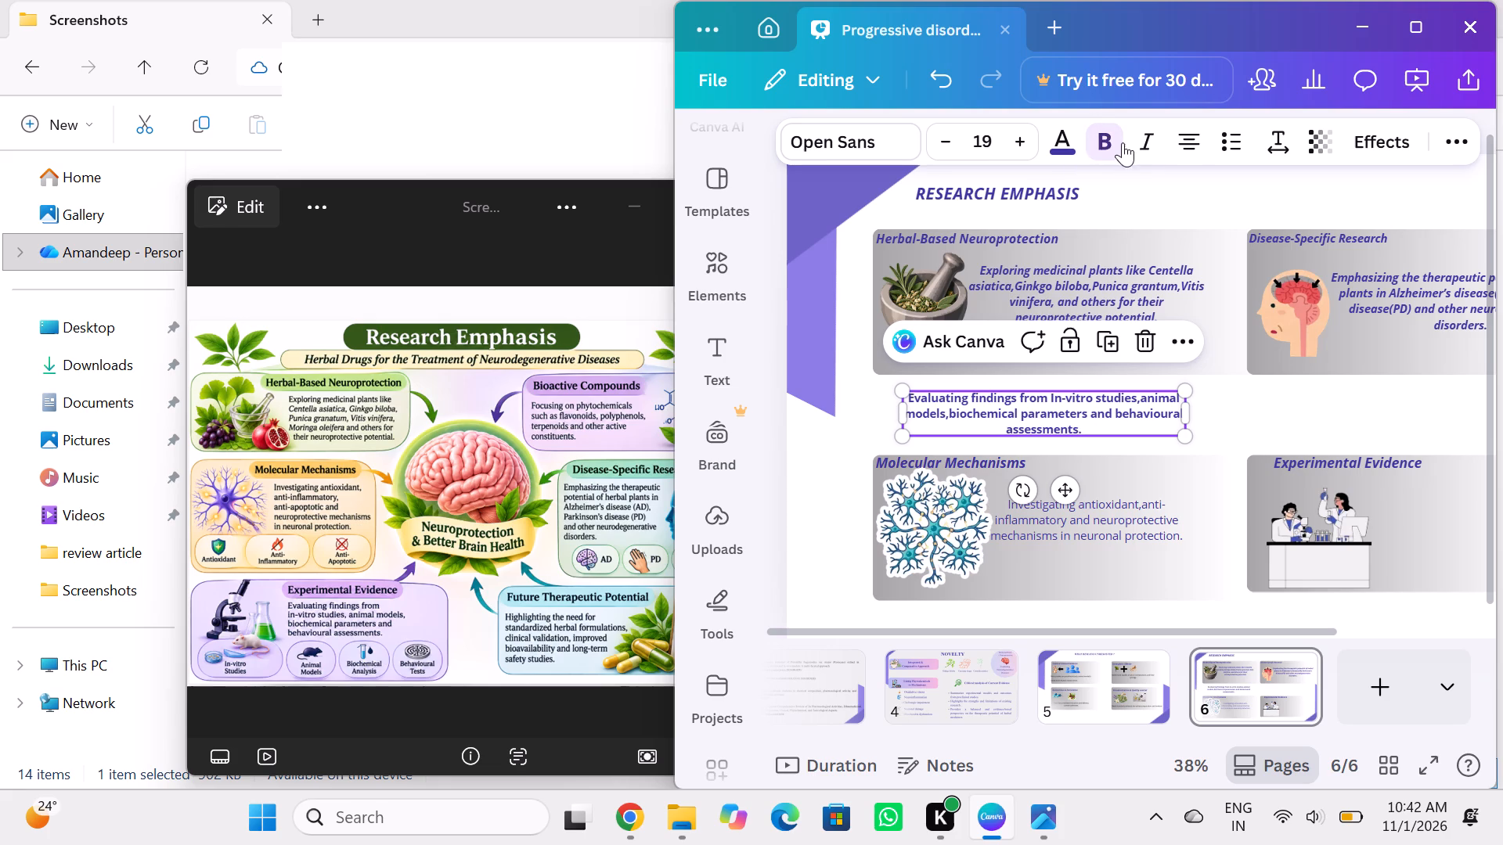
pyautogui.click(1140, 142)
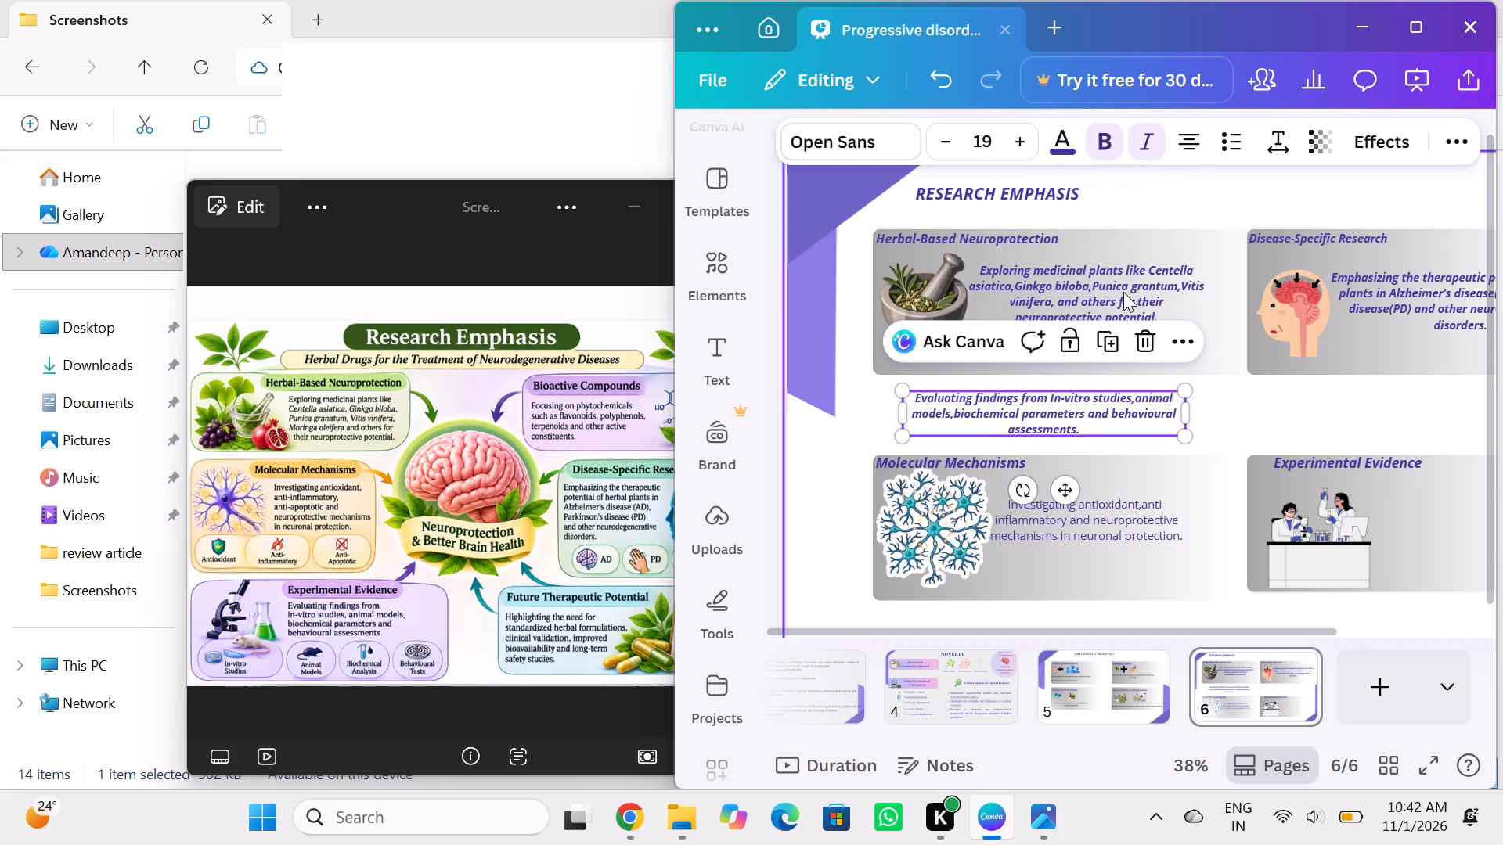
# Move the "Evaluating findings…" text box into the Experimental Evidence box, below its heading and over the scientists illustration's right part.
pyautogui.moveTo(1070, 489); pyautogui.dragTo(1361, 459)
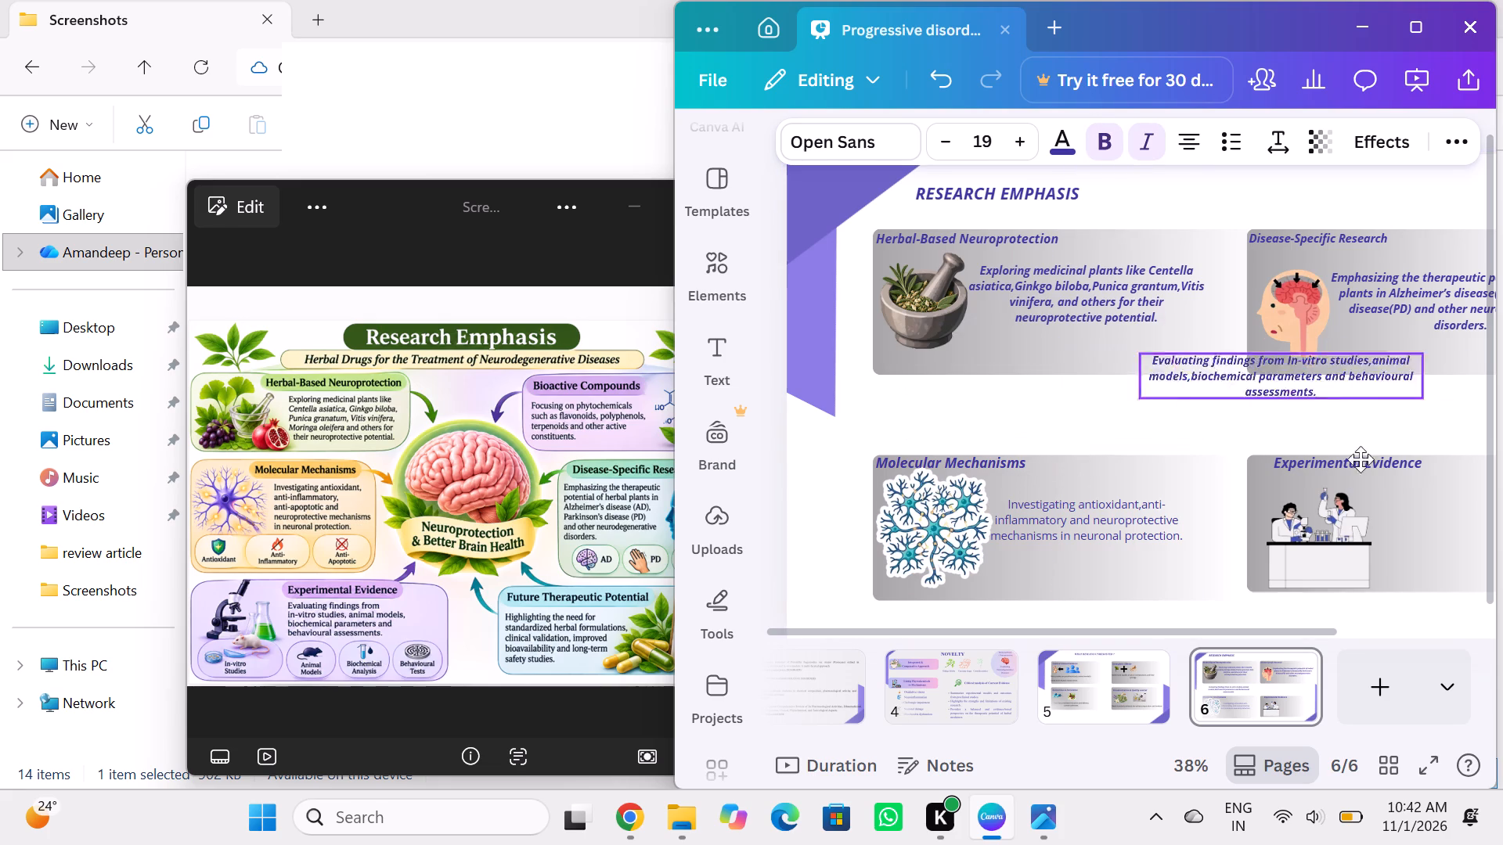
pyautogui.moveTo(1361, 459); pyautogui.dragTo(1502, 588)
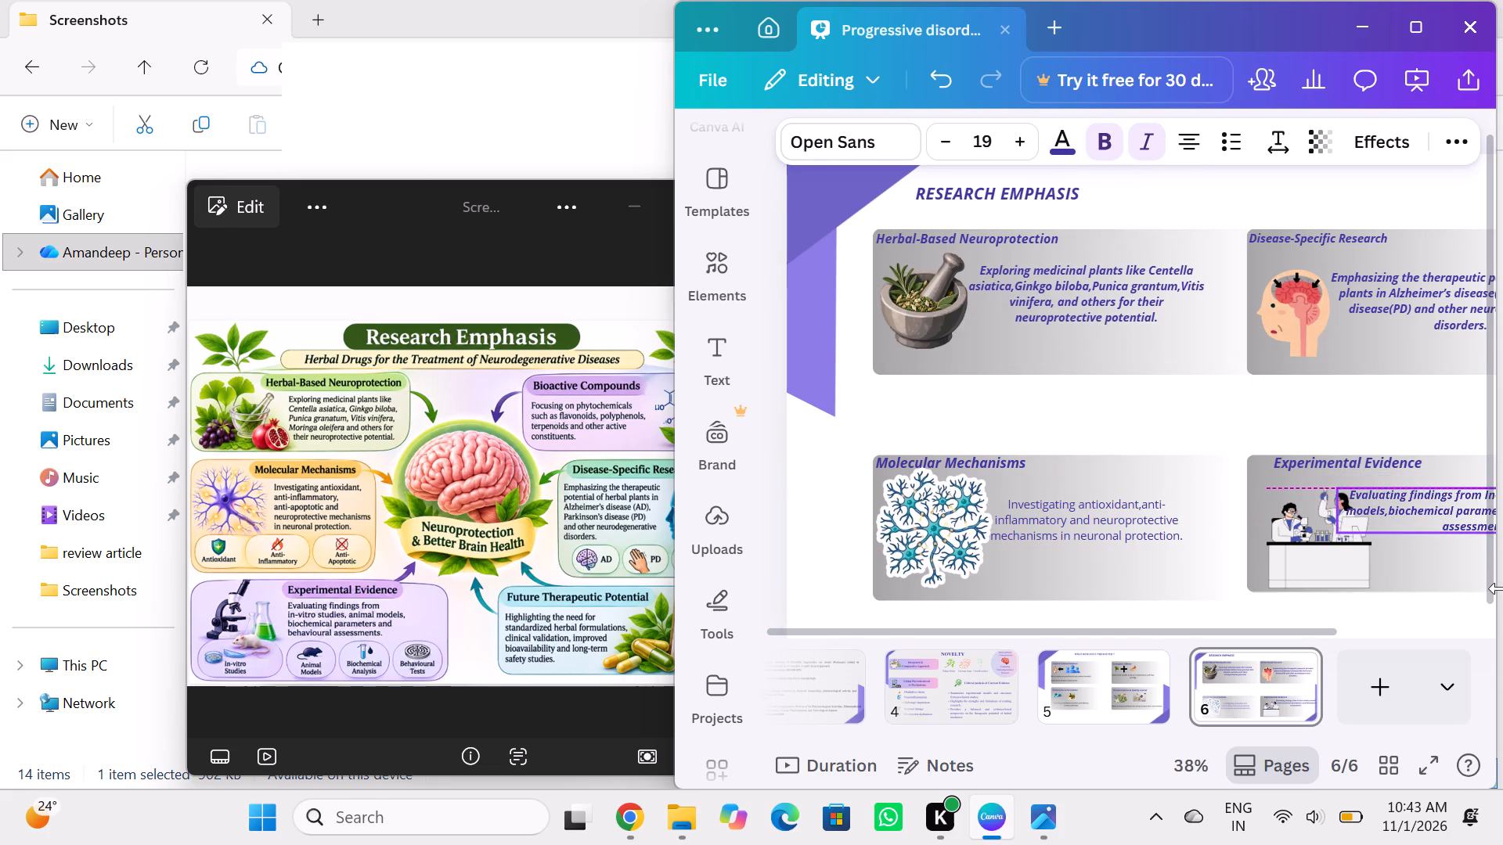
# Narrow the description text box from both sides so it starts just right of the scientists illustration and ends near the purple corner shape.
pyautogui.hscroll(-2, 1502, 588)
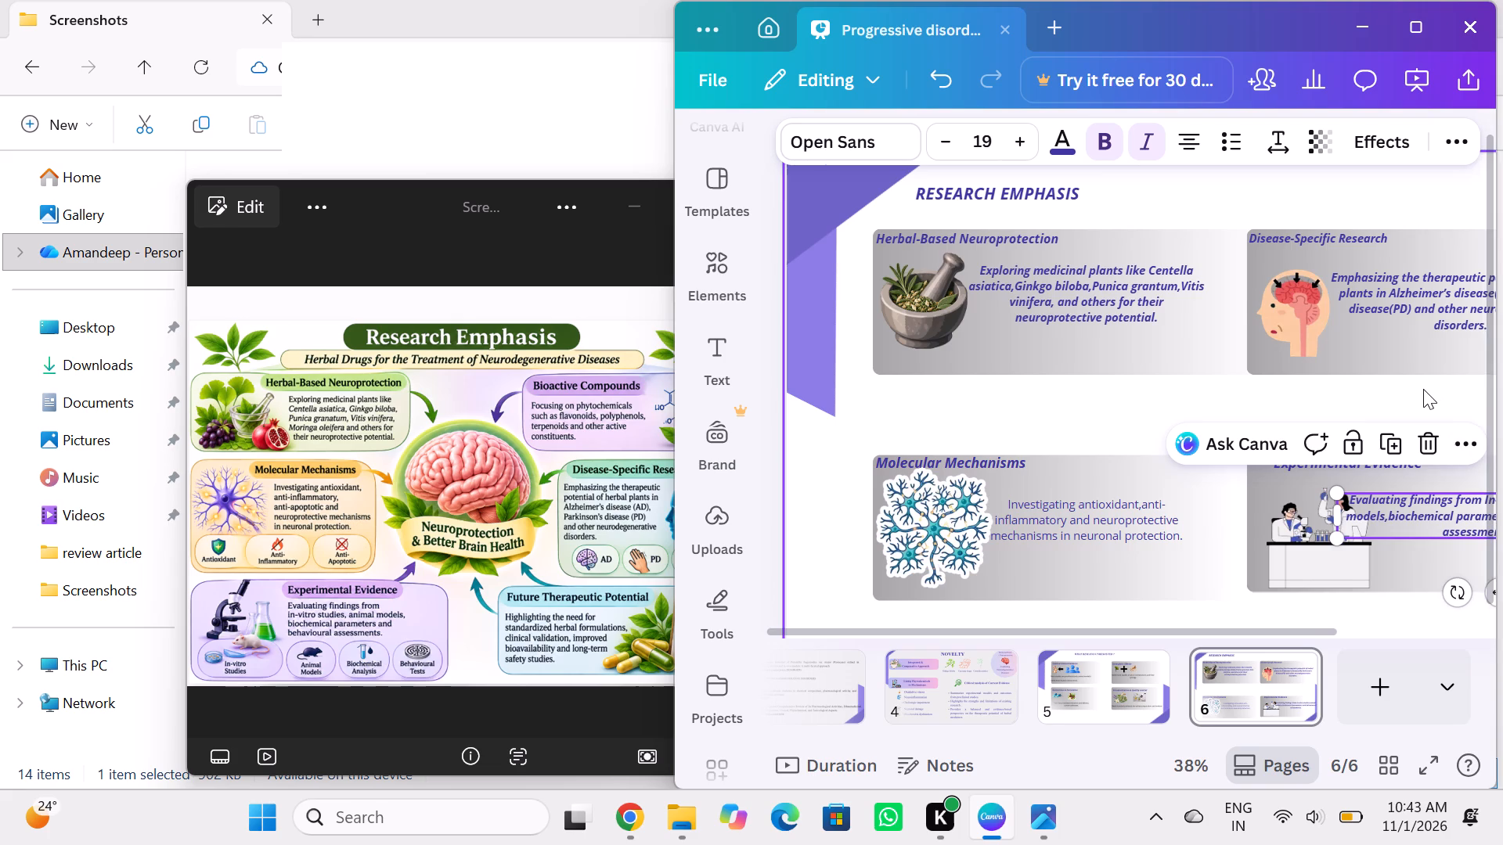
pyautogui.hscroll(-2, 1423, 389)
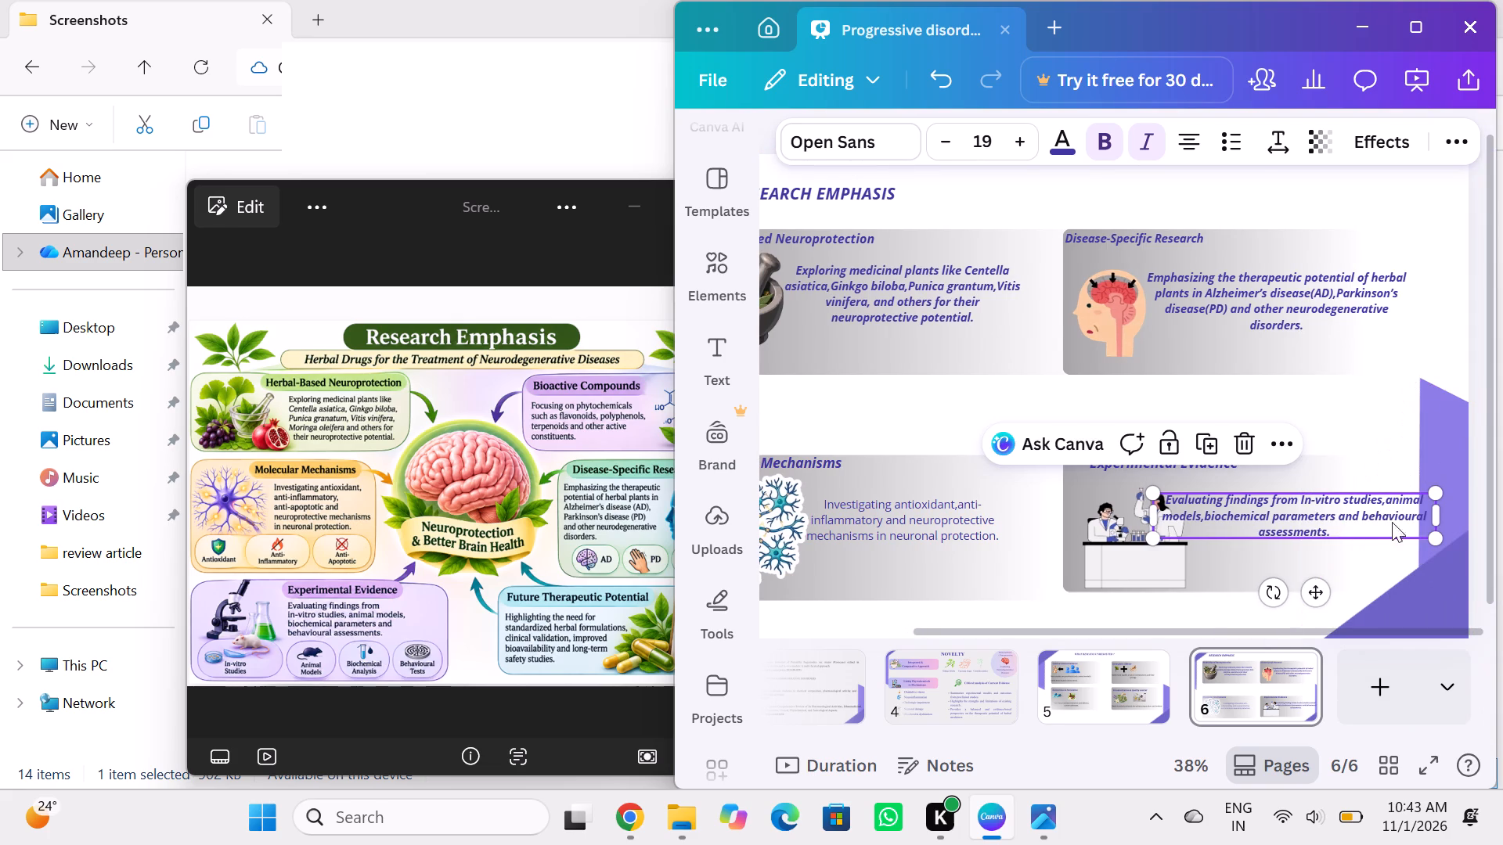
pyautogui.moveTo(1443, 518); pyautogui.dragTo(1424, 522)
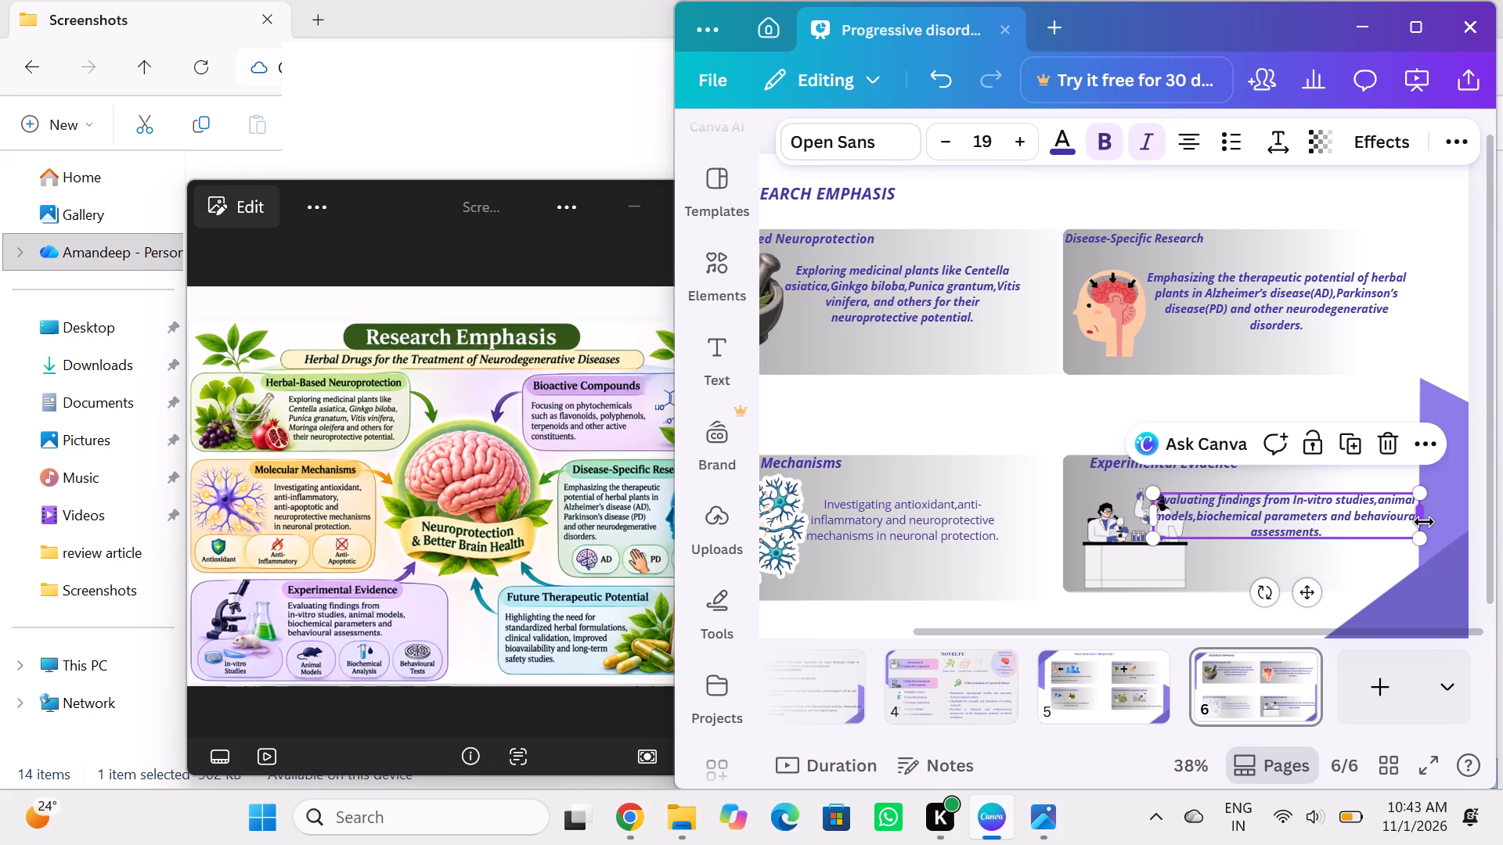
pyautogui.moveTo(1150, 513); pyautogui.dragTo(1187, 534)
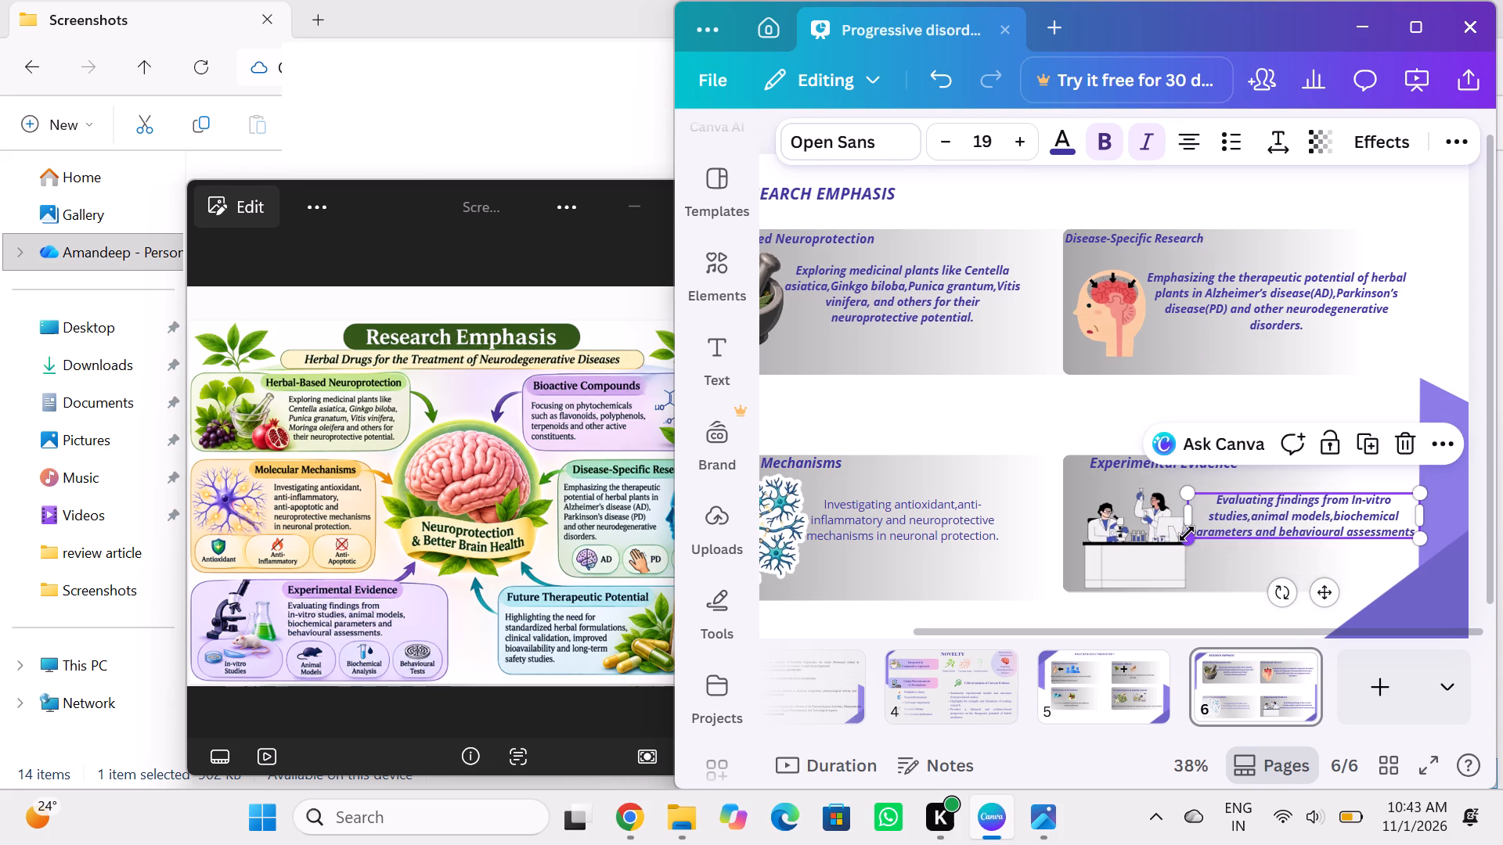
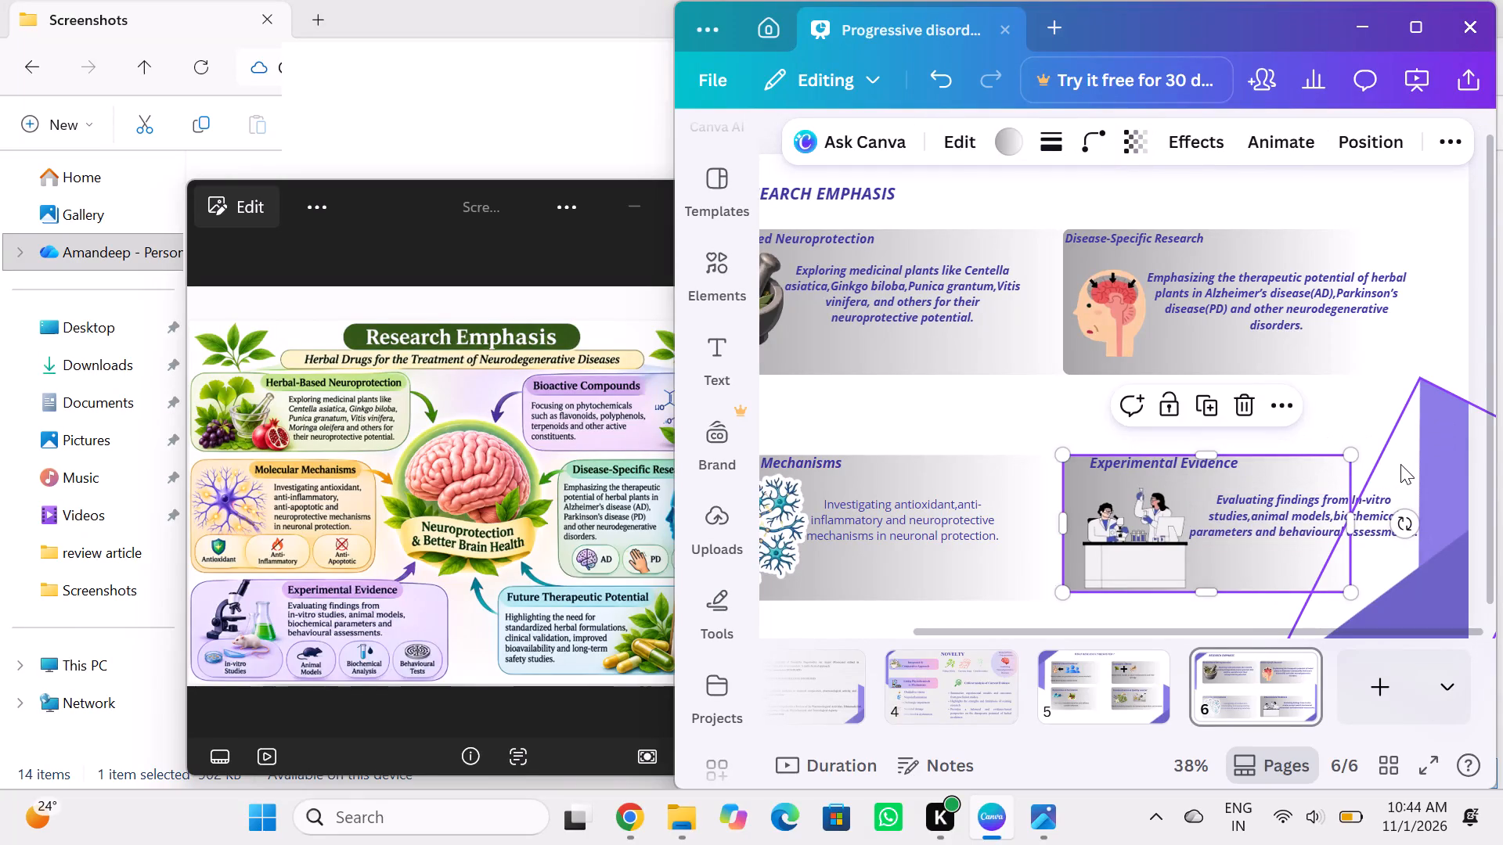
# Move the "Evaluating findings…" description slightly up, closer beneath the Experimental Evidence heading.
pyautogui.click(1400, 464)
pyautogui.click(1335, 398)
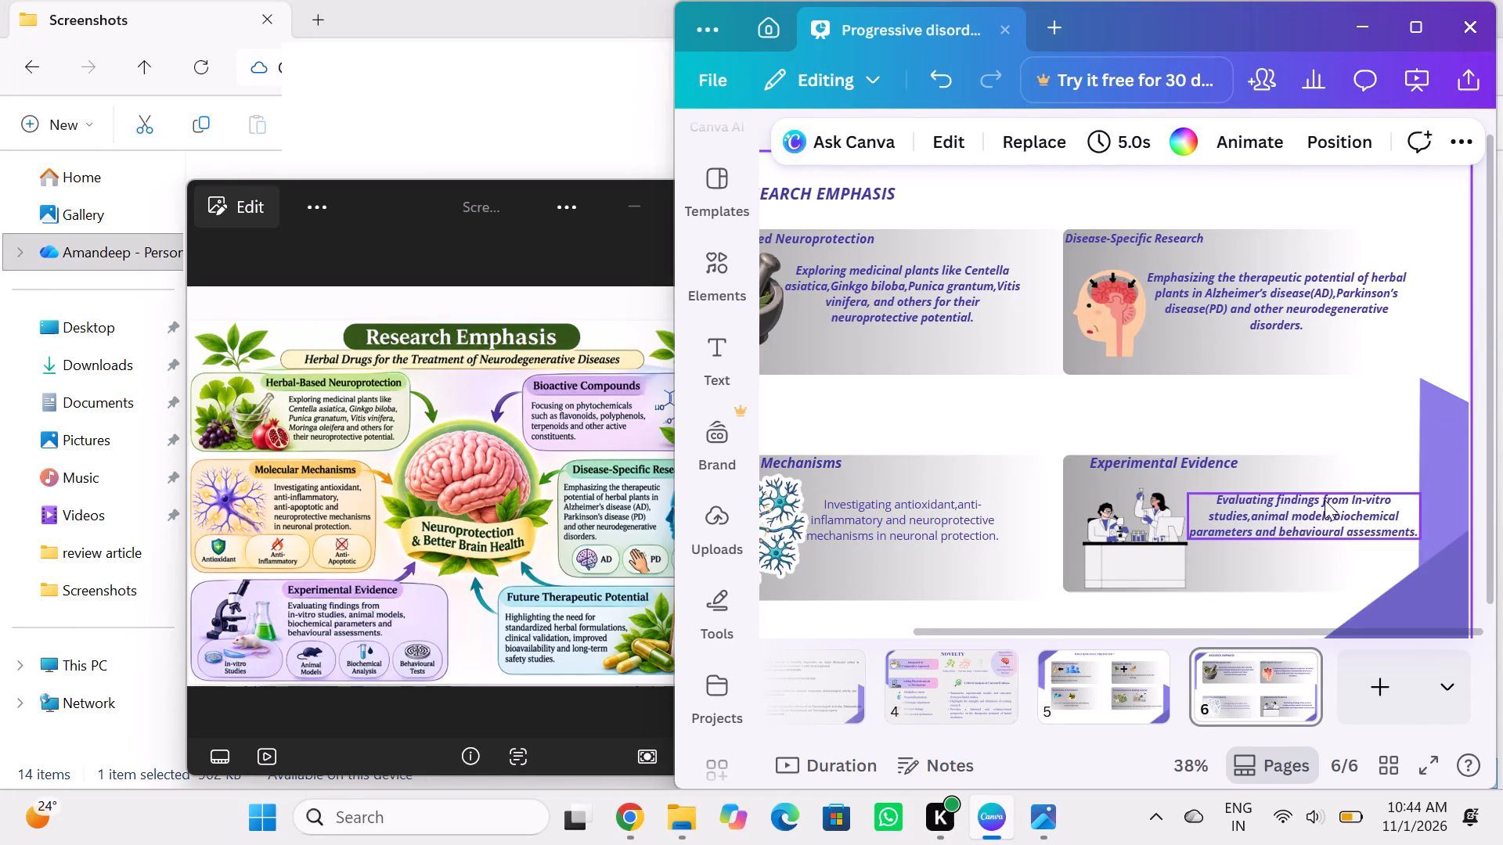
pyautogui.moveTo(1325, 500); pyautogui.dragTo(1320, 485)
pyautogui.click(1362, 541)
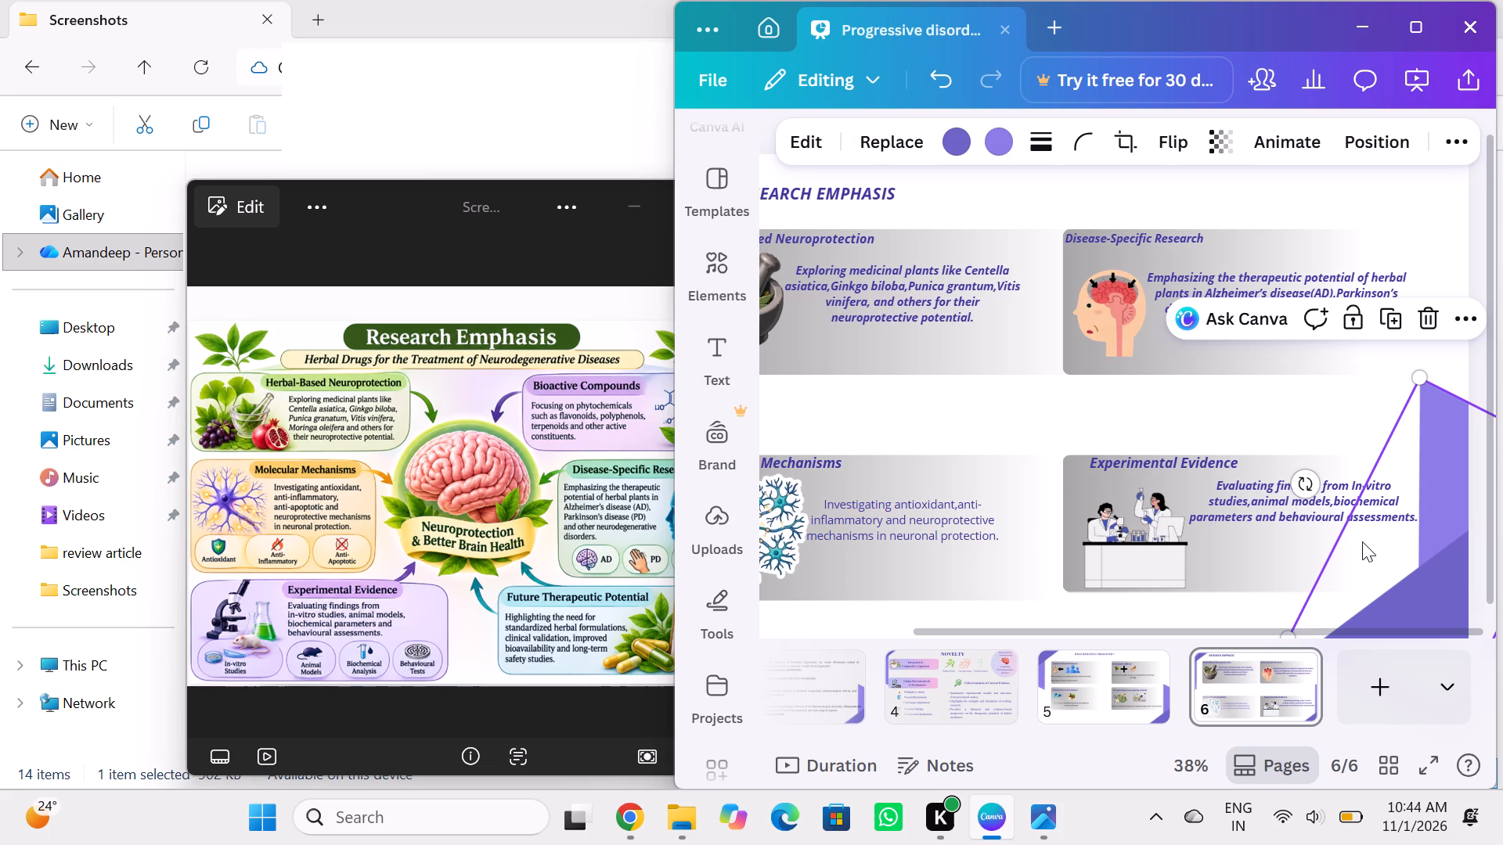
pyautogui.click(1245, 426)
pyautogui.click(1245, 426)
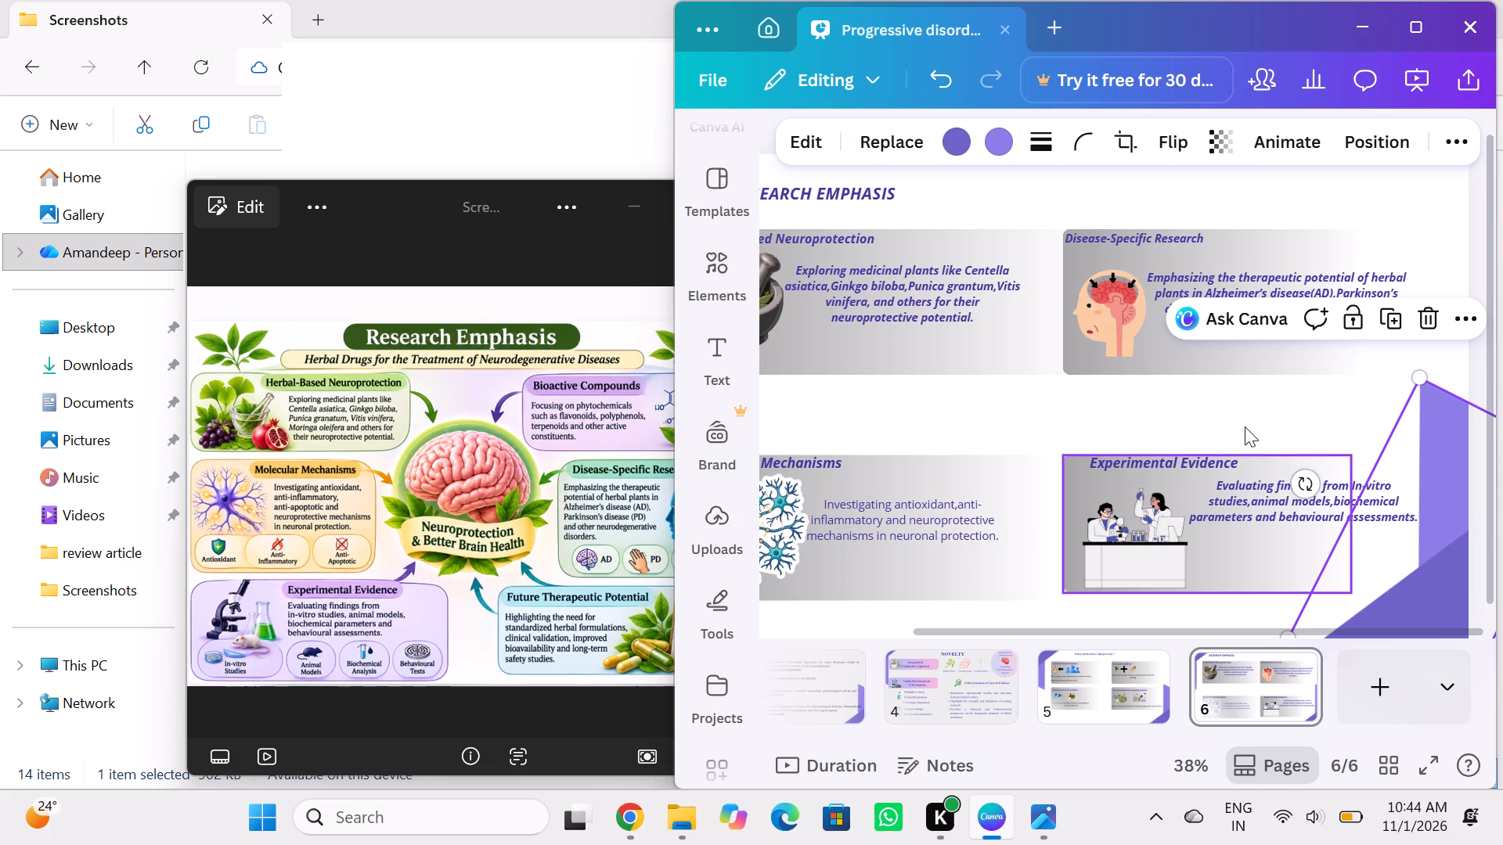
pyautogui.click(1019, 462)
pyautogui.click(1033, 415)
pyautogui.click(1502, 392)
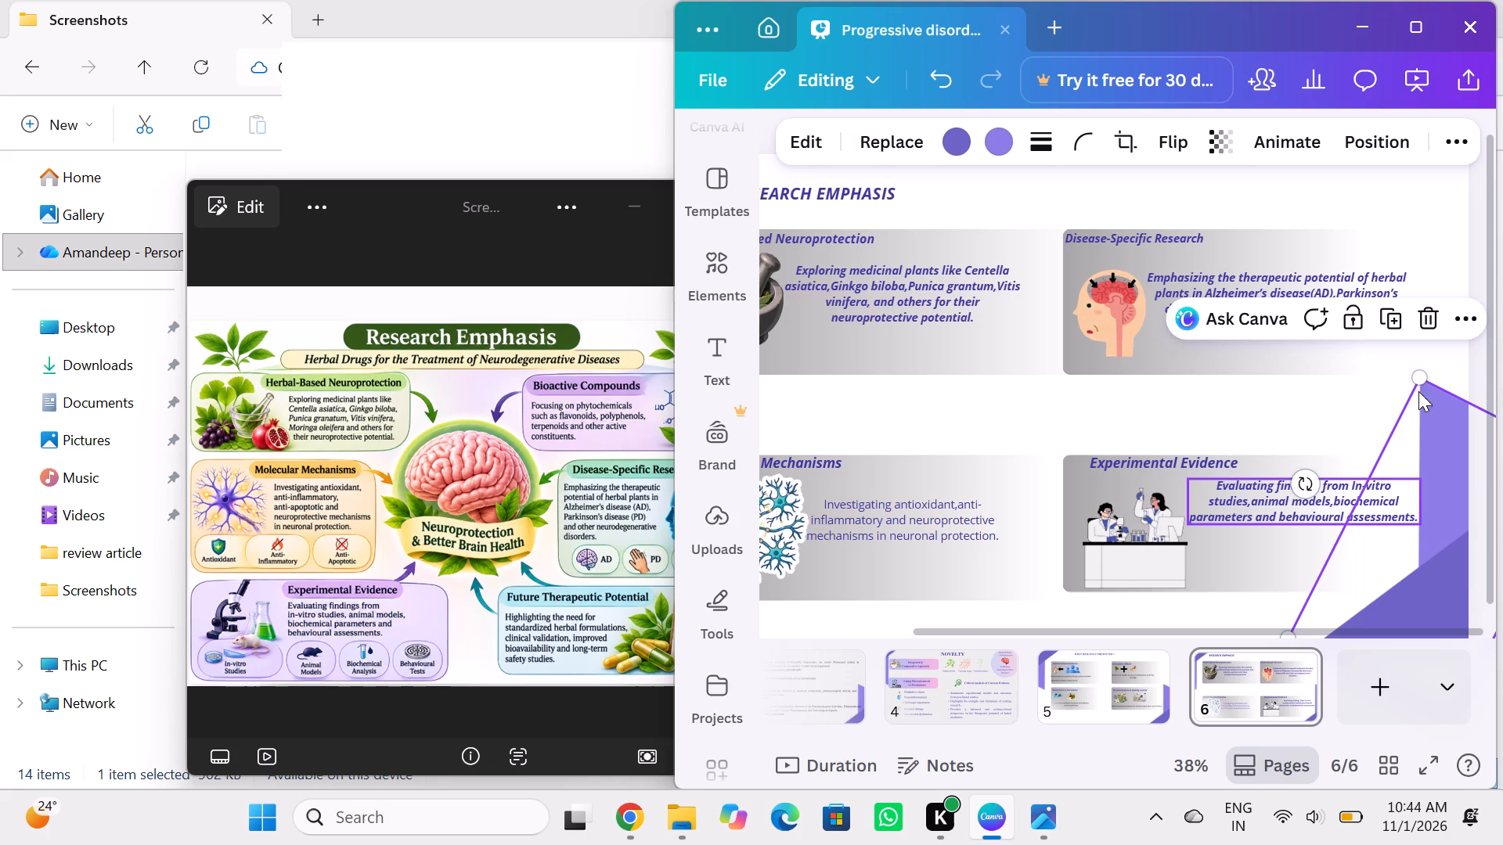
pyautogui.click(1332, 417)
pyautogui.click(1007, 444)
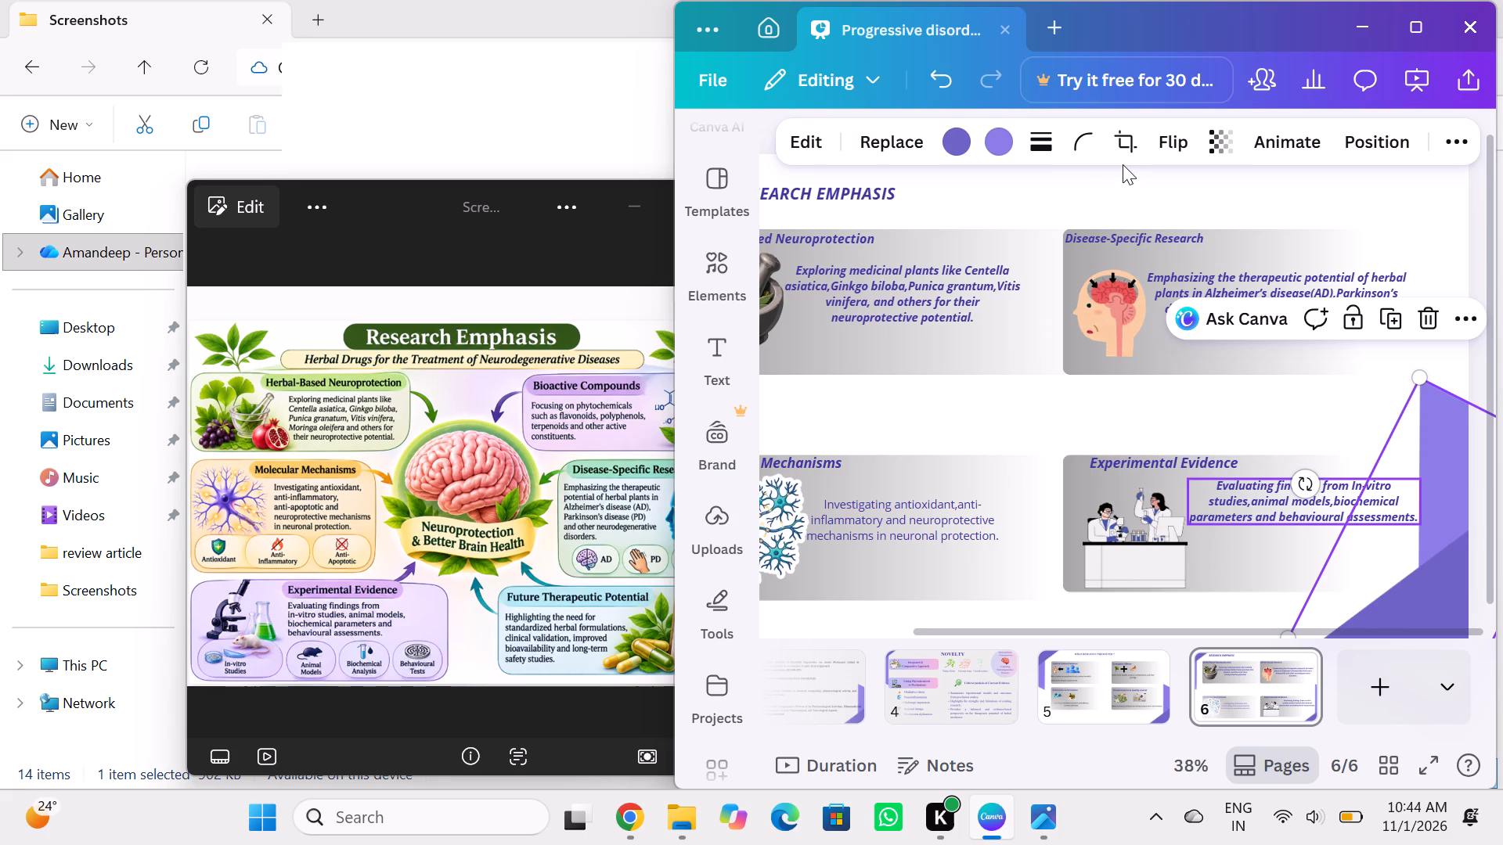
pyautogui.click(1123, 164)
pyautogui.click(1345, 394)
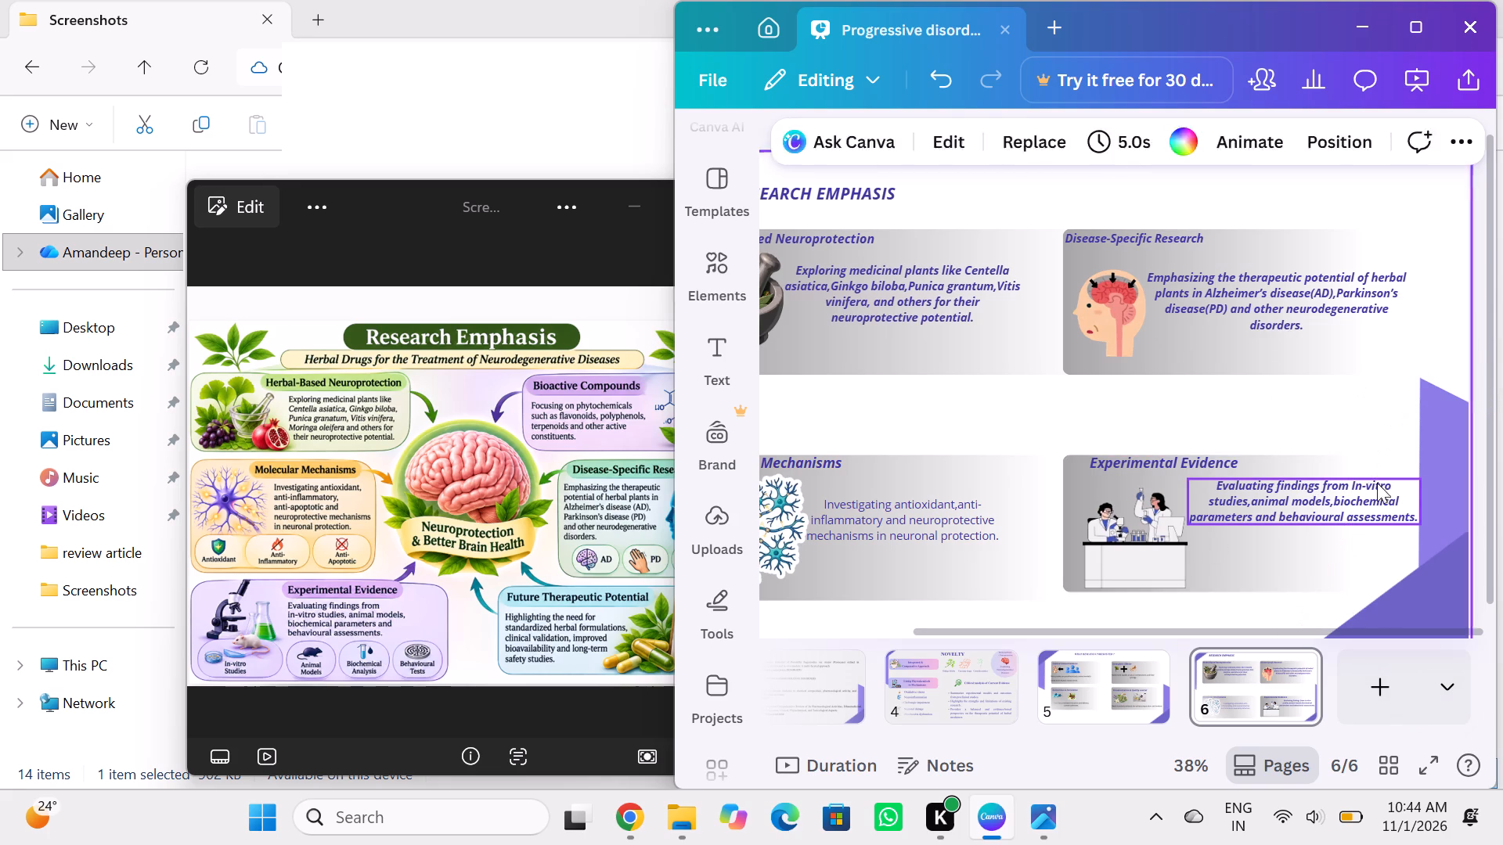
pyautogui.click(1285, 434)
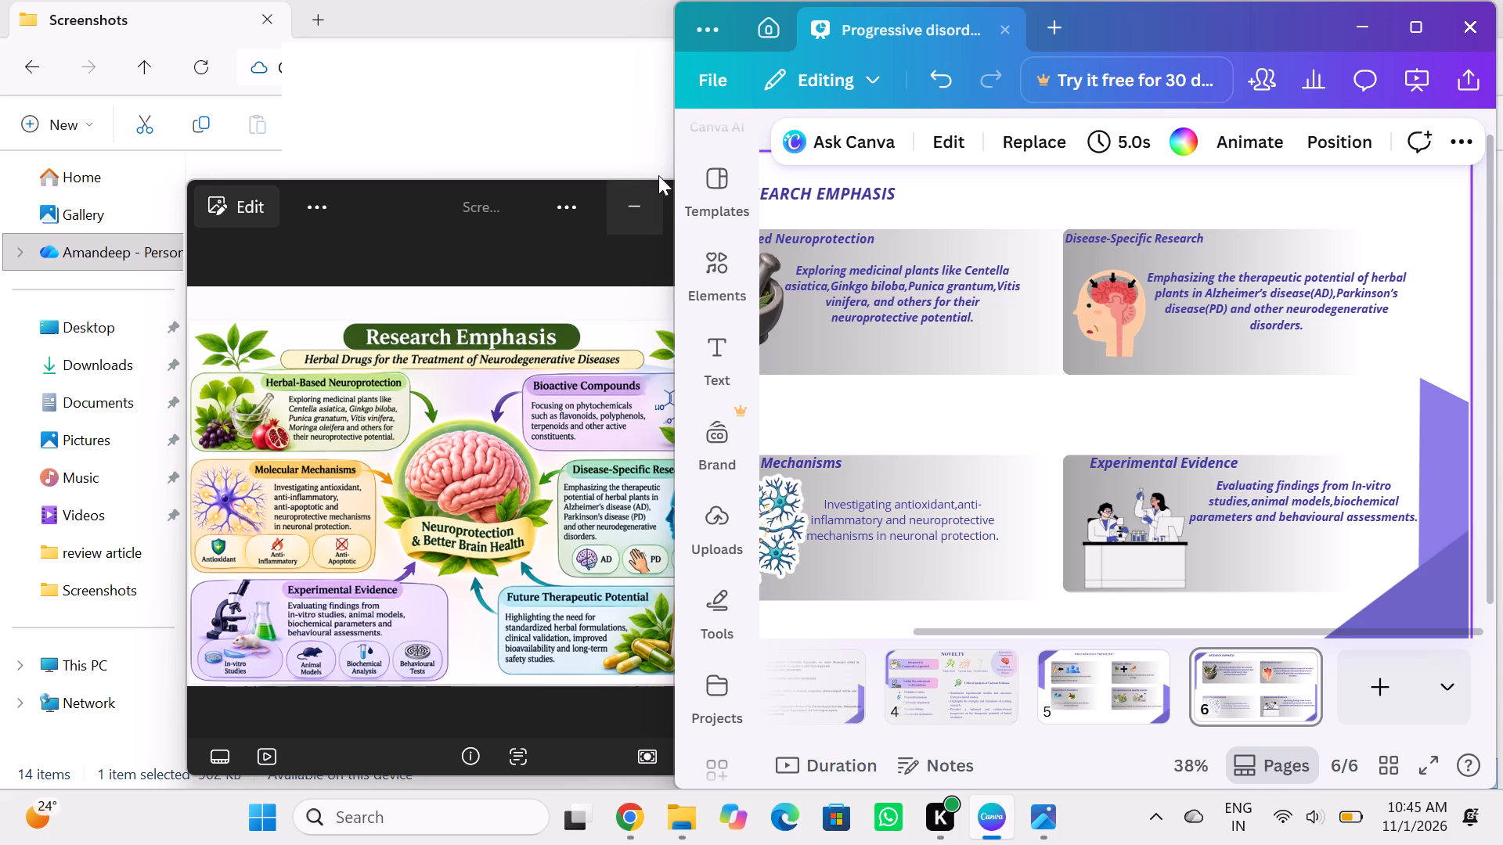
# Search the elements library for "in vitro studies" and show all of the graphics results.
pyautogui.click(711, 262)
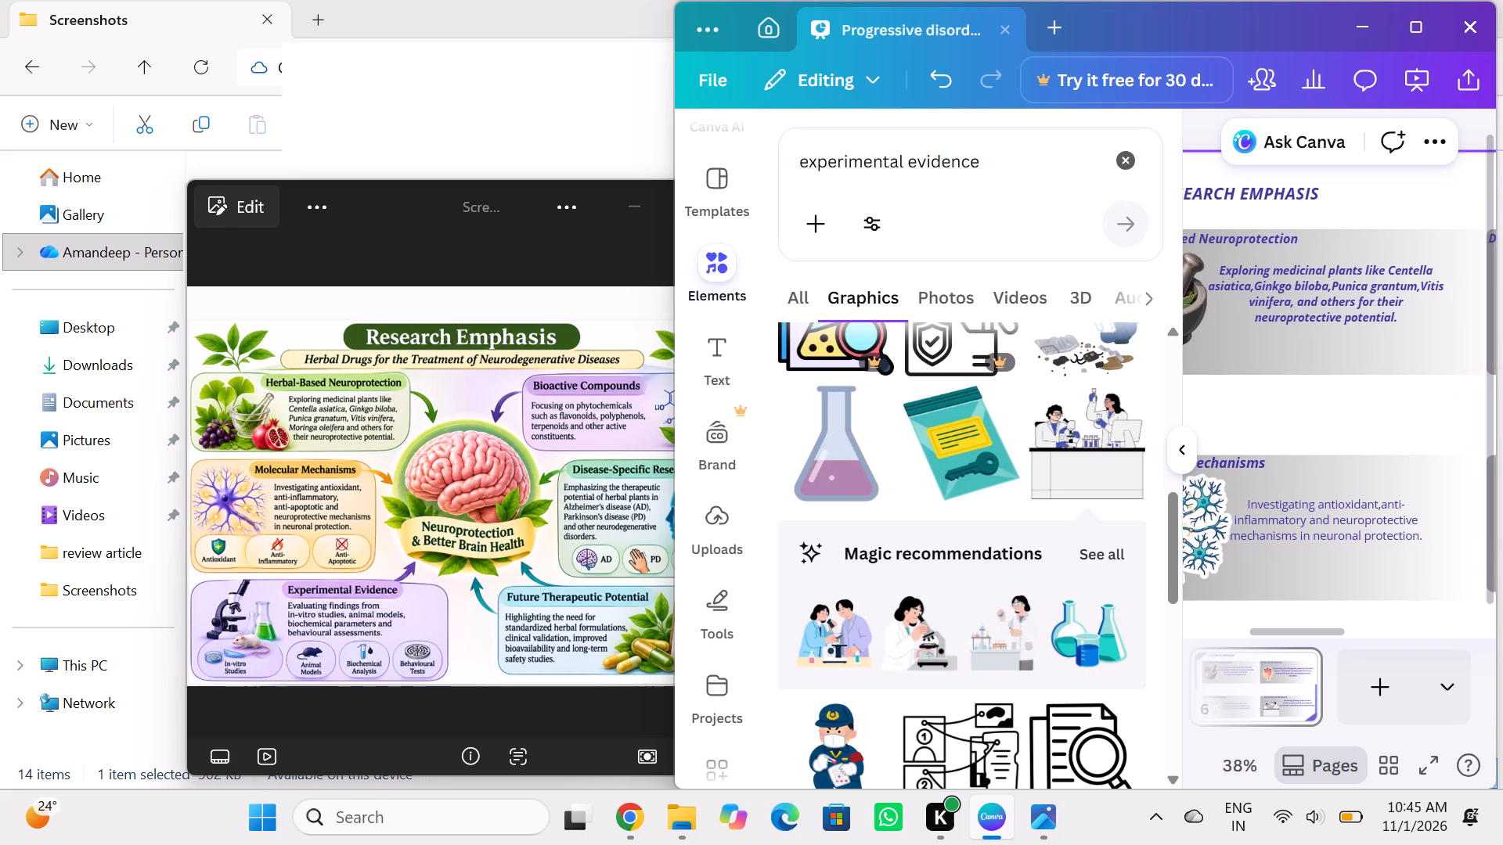
pyautogui.click(1131, 158)
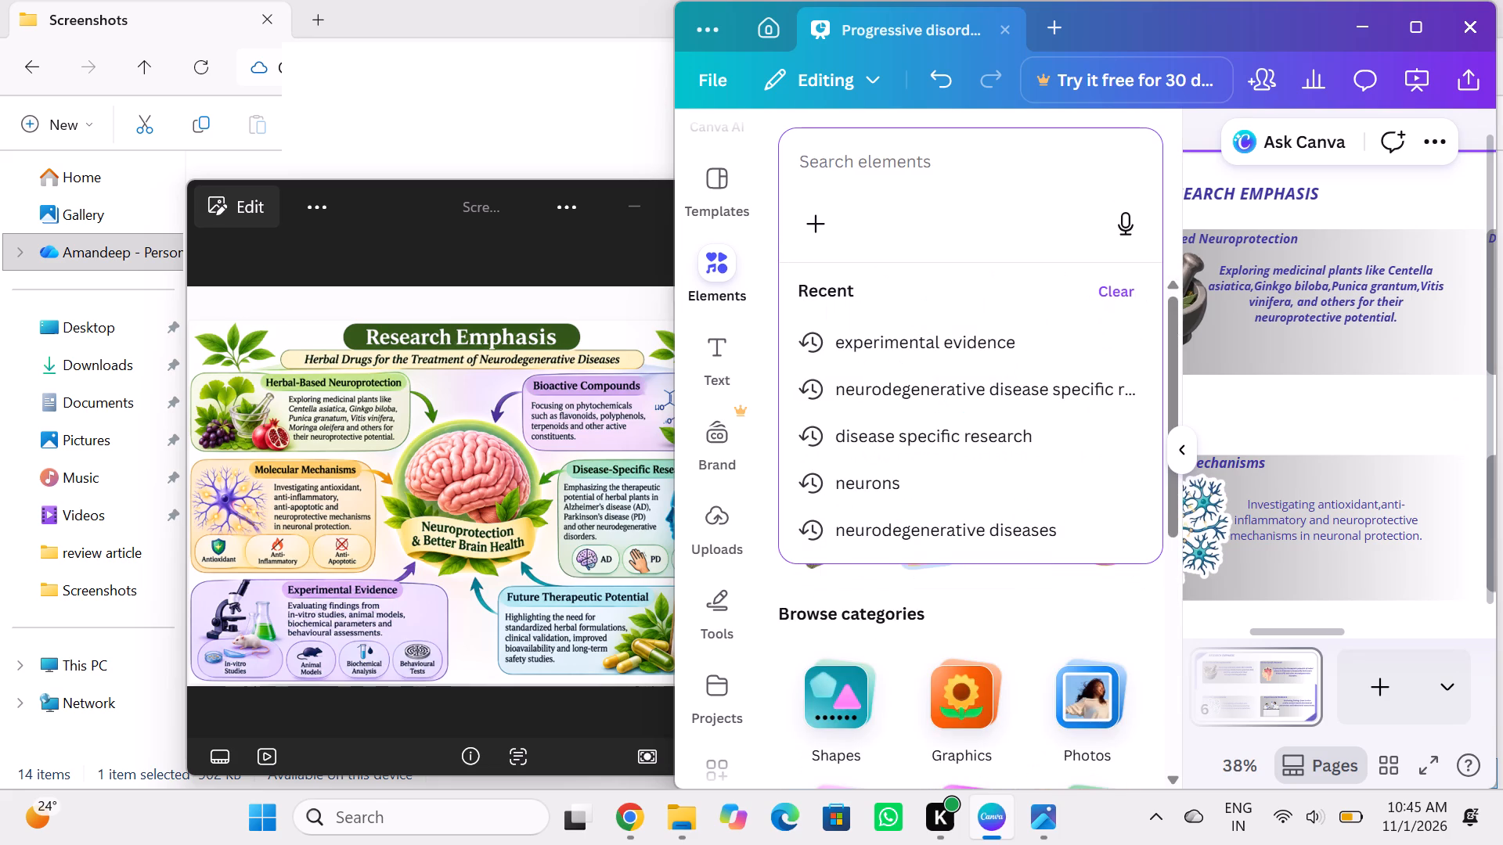
pyautogui.write('in vitro')
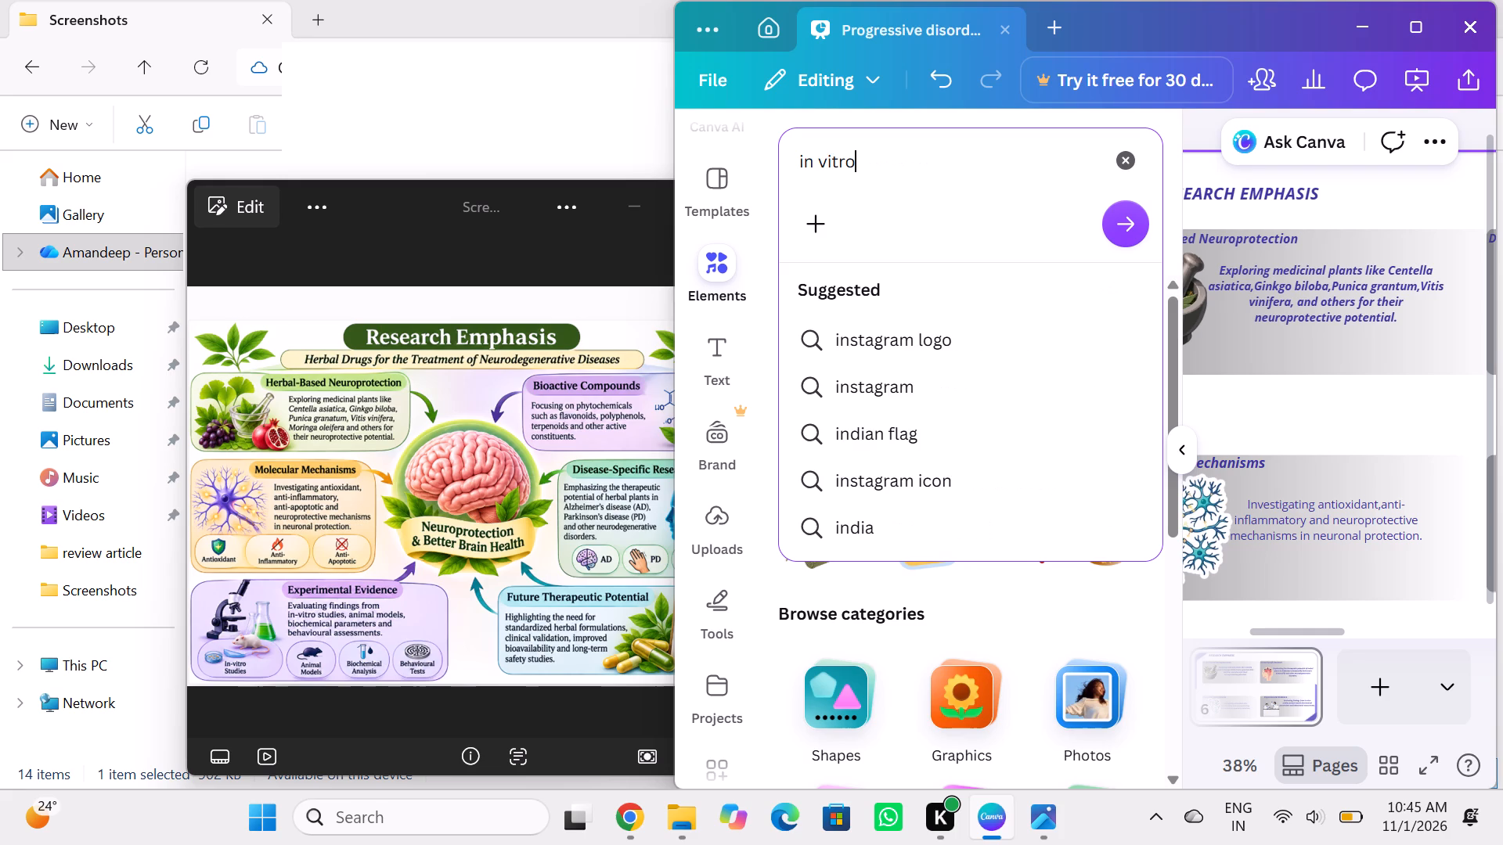
pyautogui.press('space')
pyautogui.write('studies')
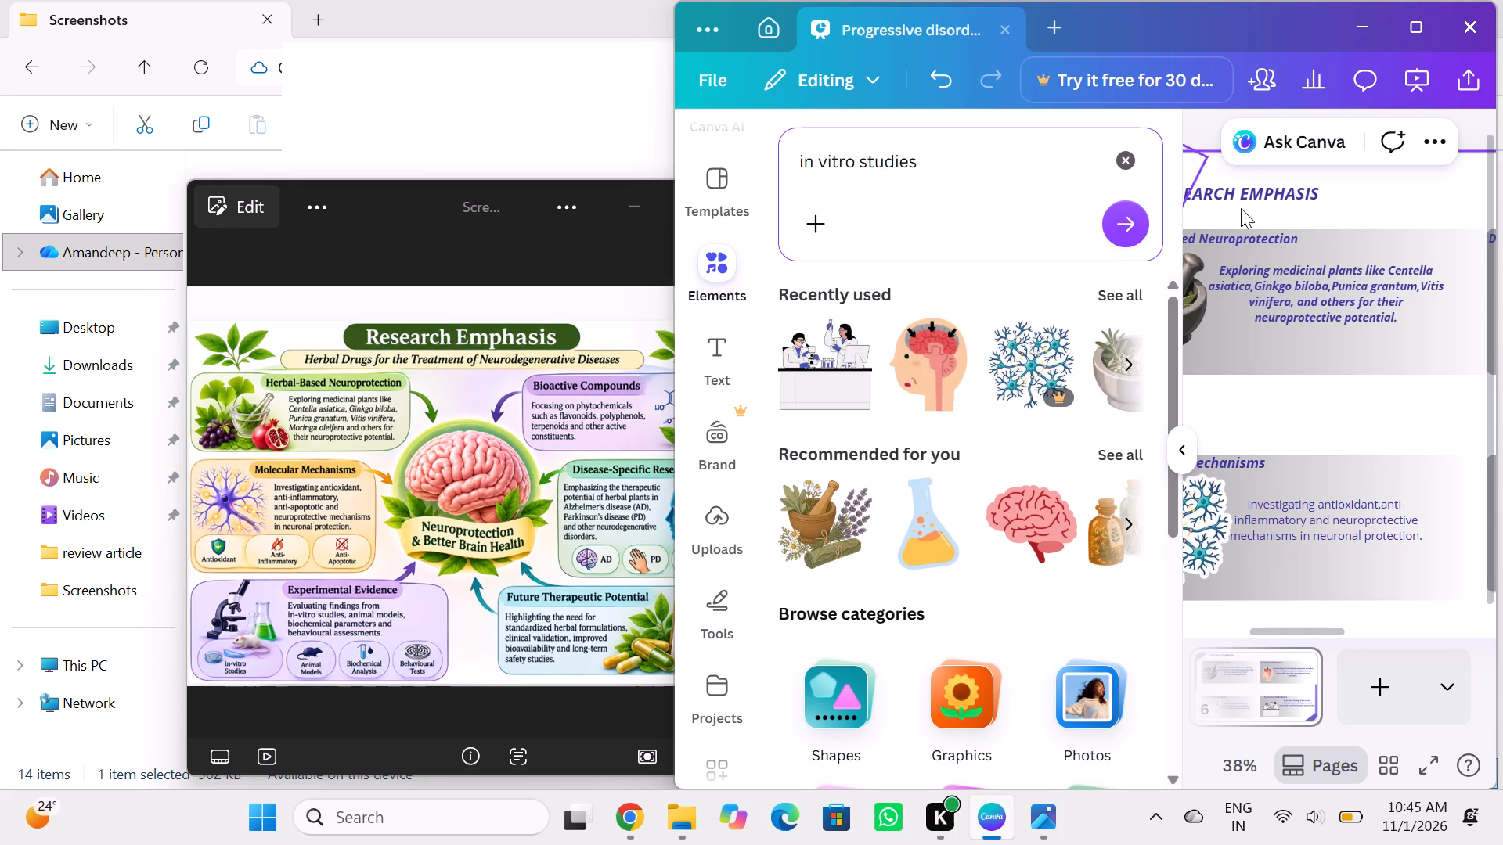
pyautogui.click(1136, 232)
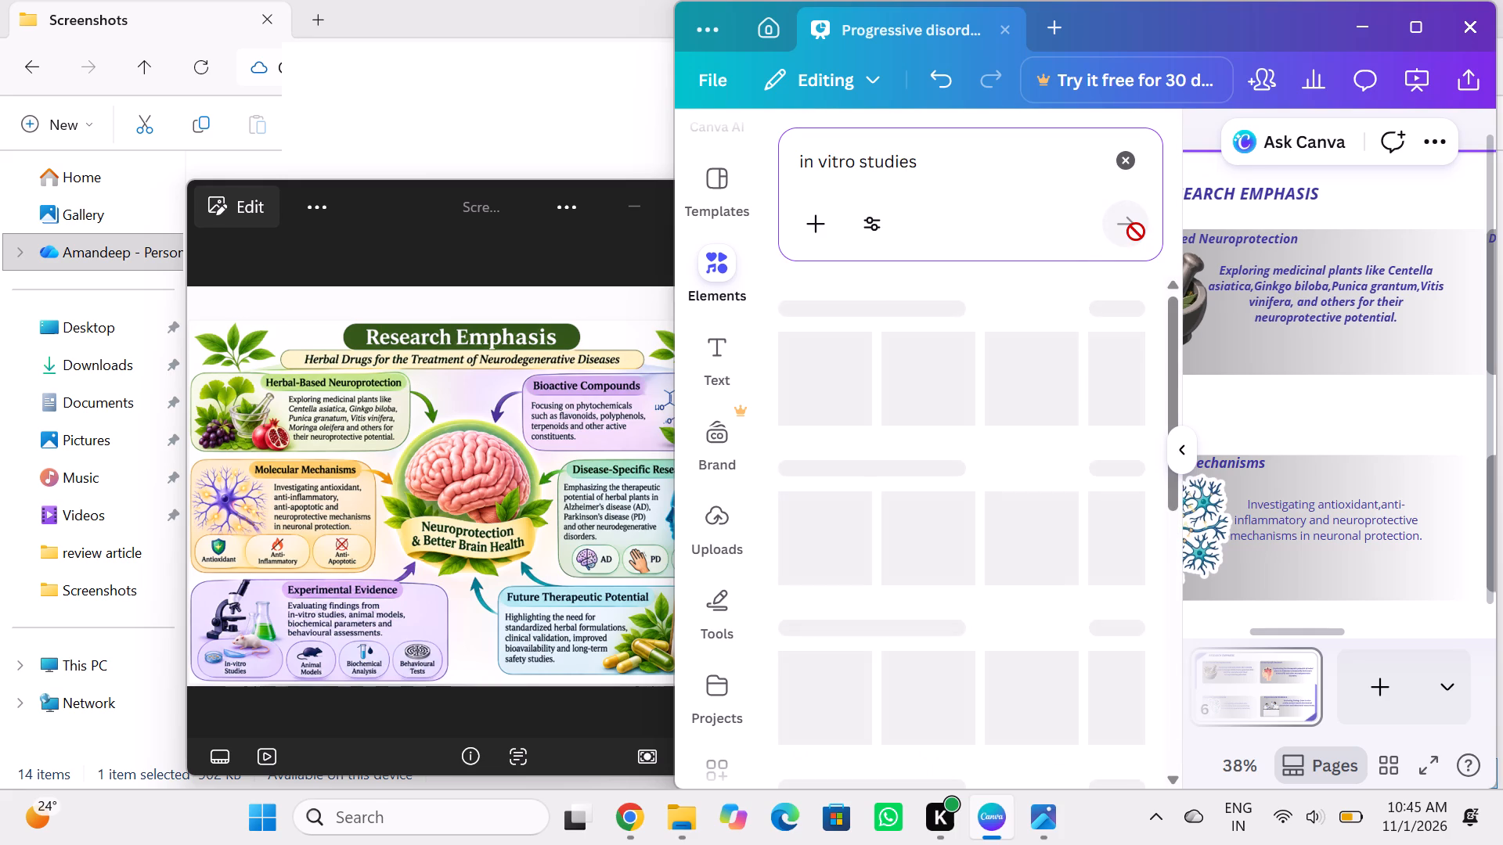
pyautogui.scroll(-1, 896, 340)
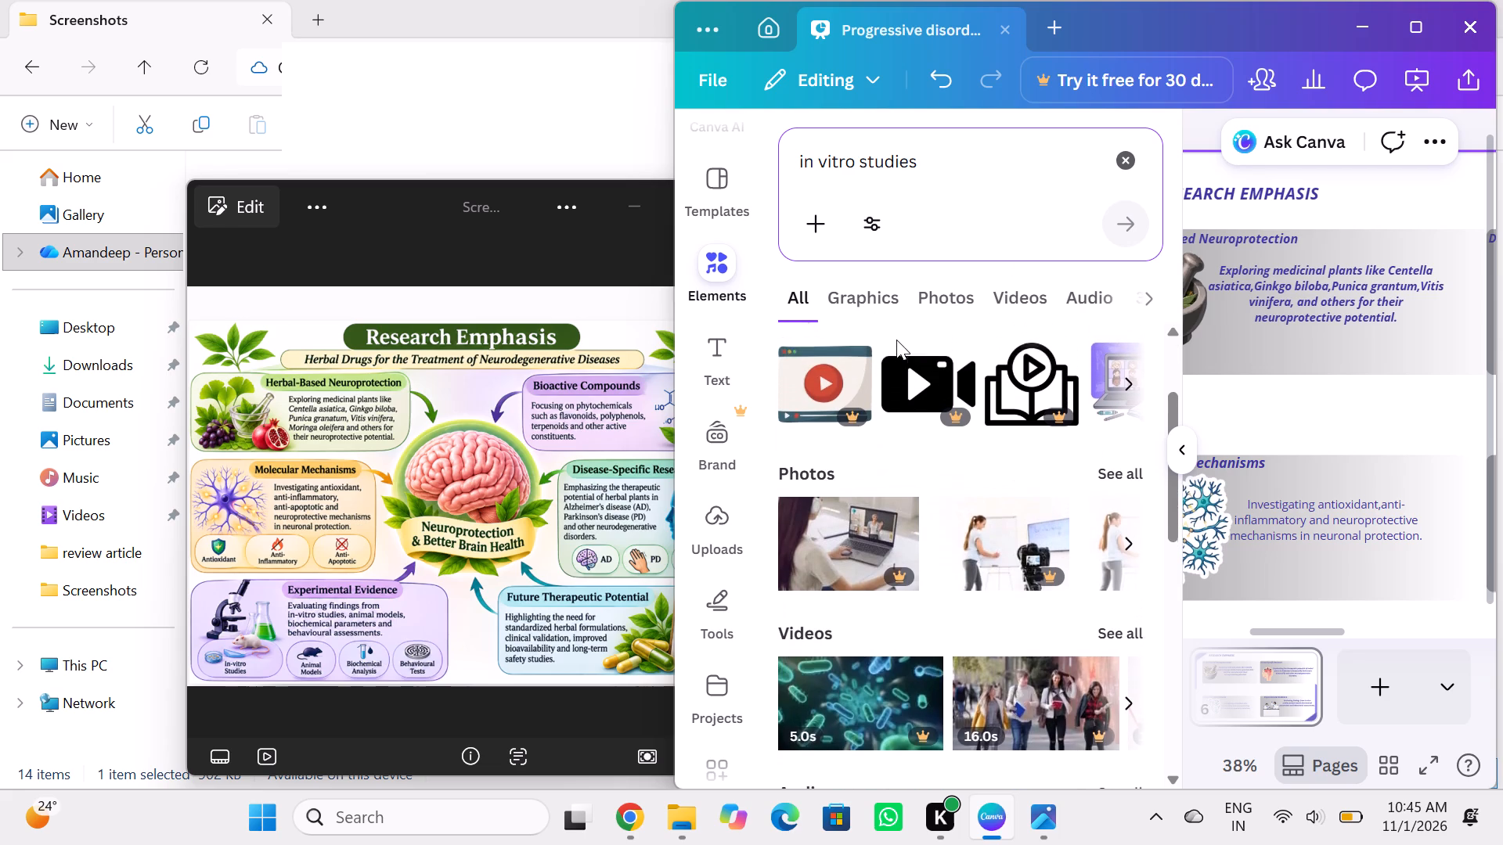
pyautogui.scroll(-1, 896, 340)
pyautogui.scroll(1, 896, 340)
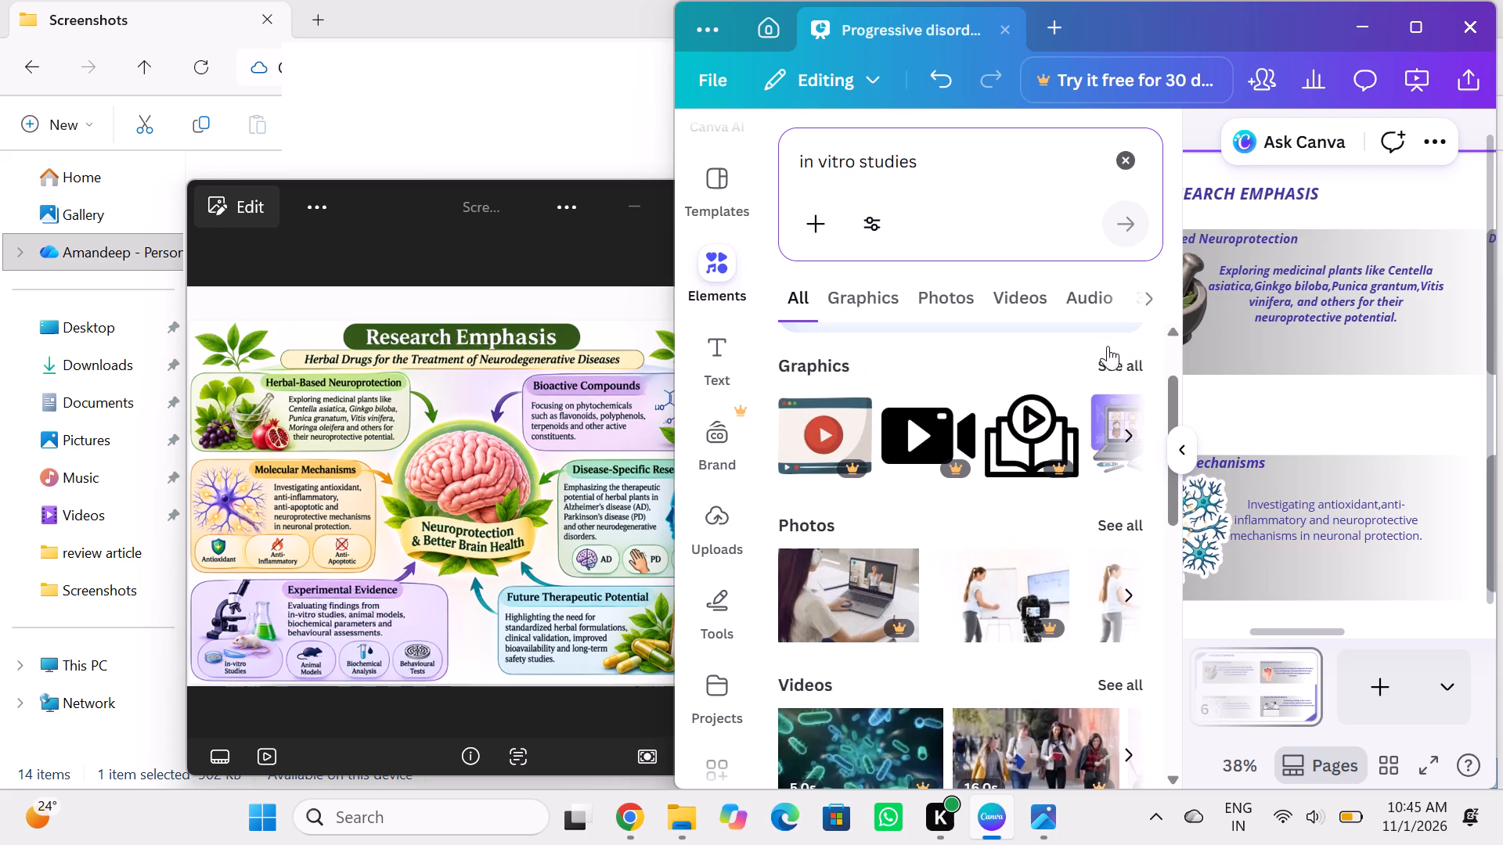
pyautogui.click(1126, 355)
# Look through the graphics results for an illustration suited to in vitro studies in the Experimental Evidence section.
pyautogui.scroll(-1, 885, 469)
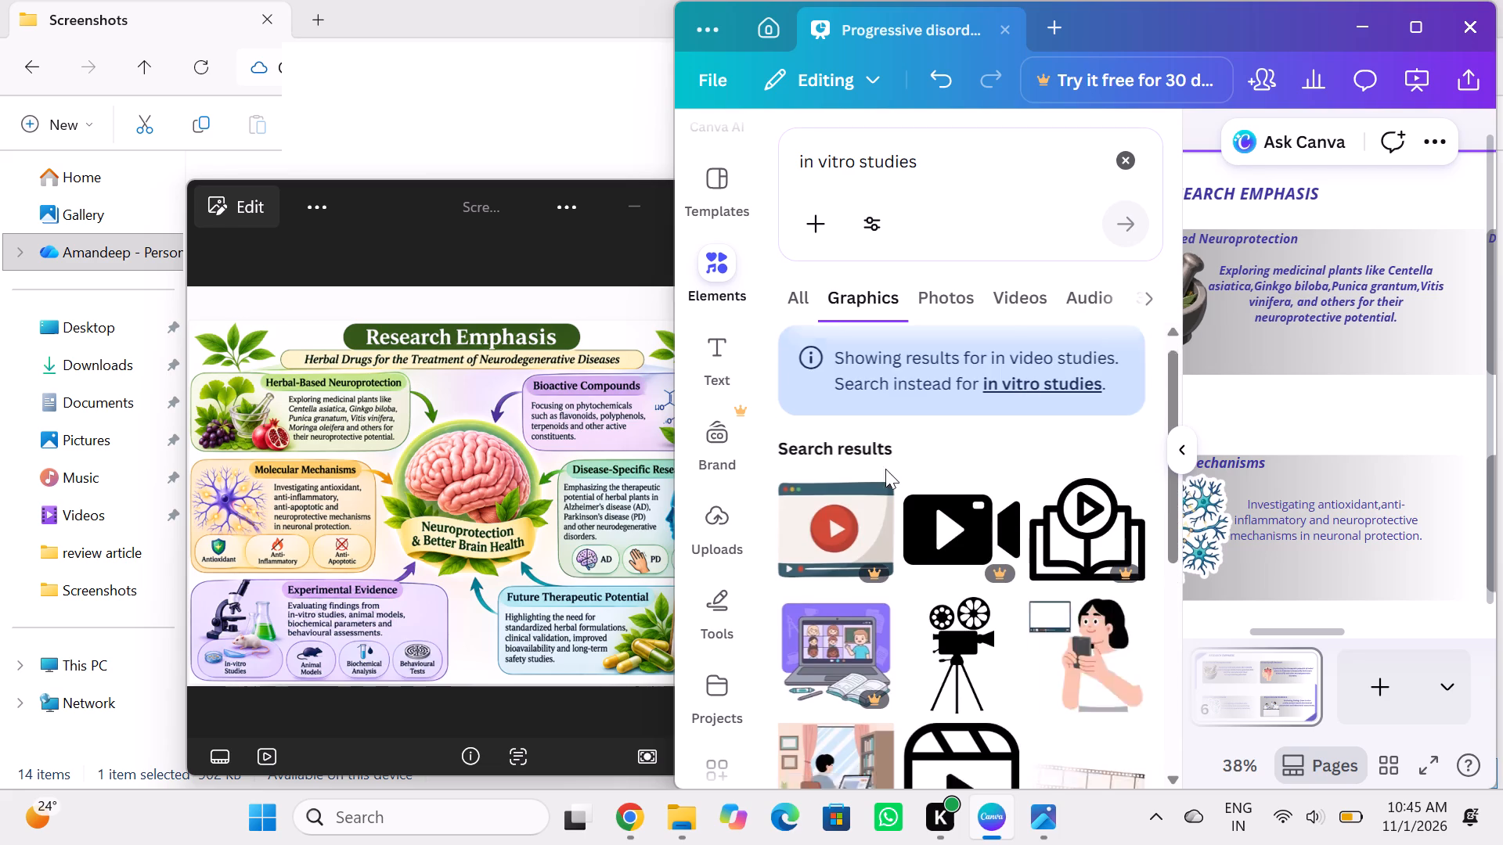
pyautogui.scroll(-3, 885, 469)
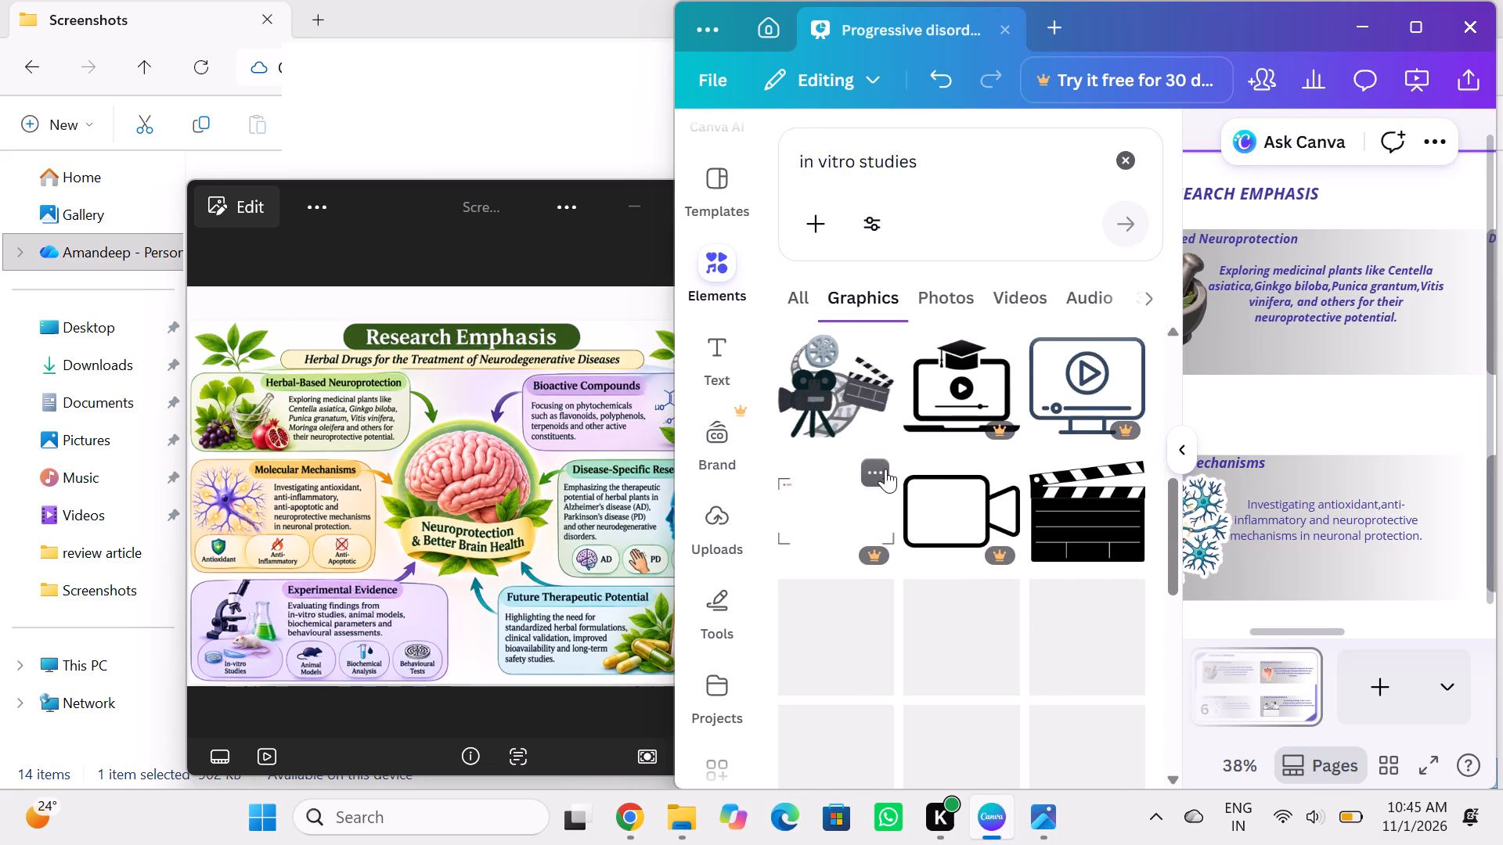
pyautogui.scroll(-5, 885, 469)
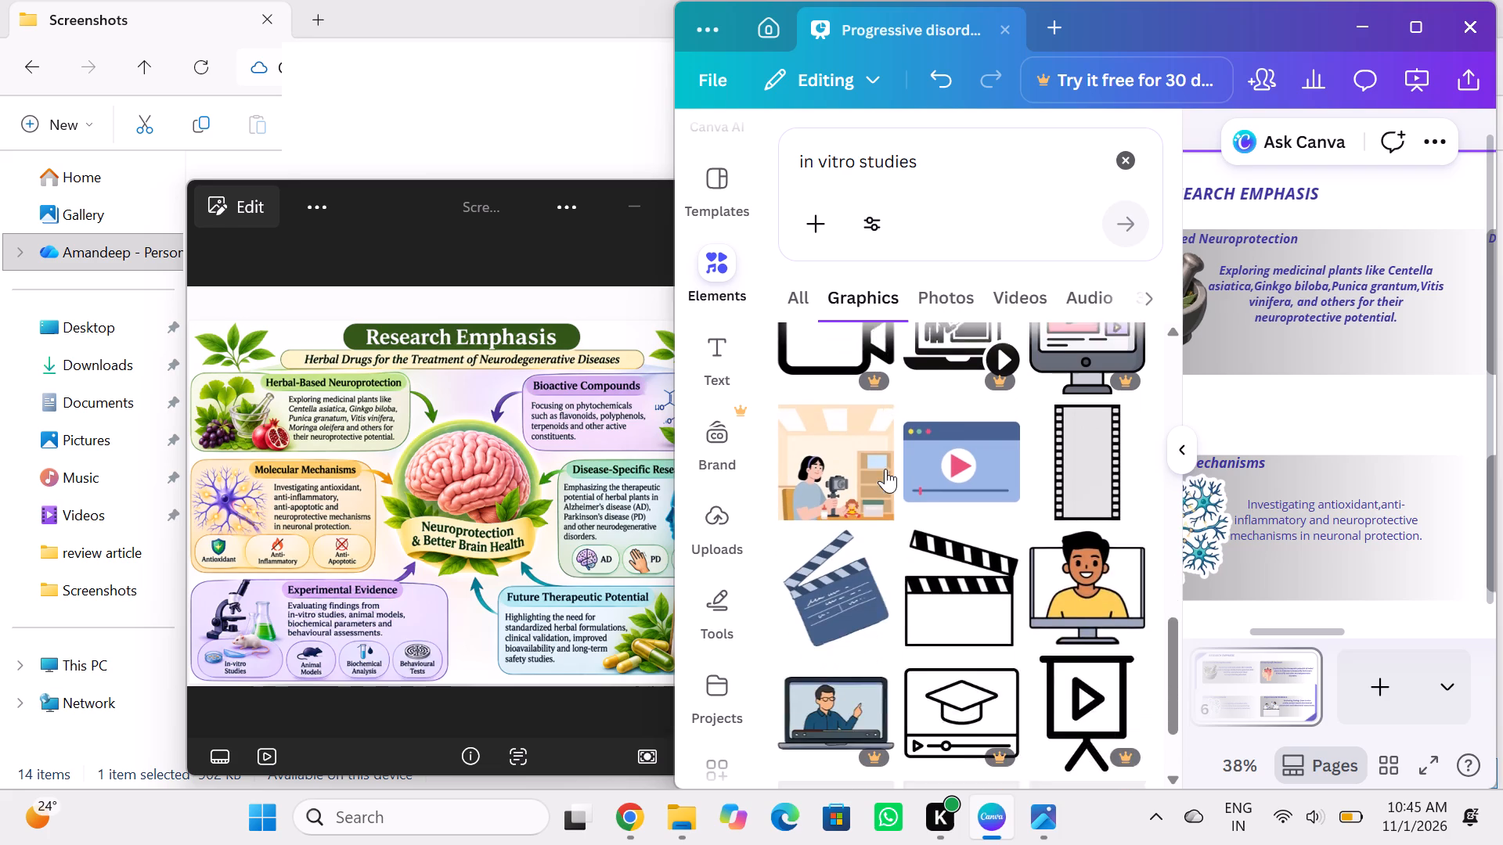
pyautogui.scroll(-4, 885, 469)
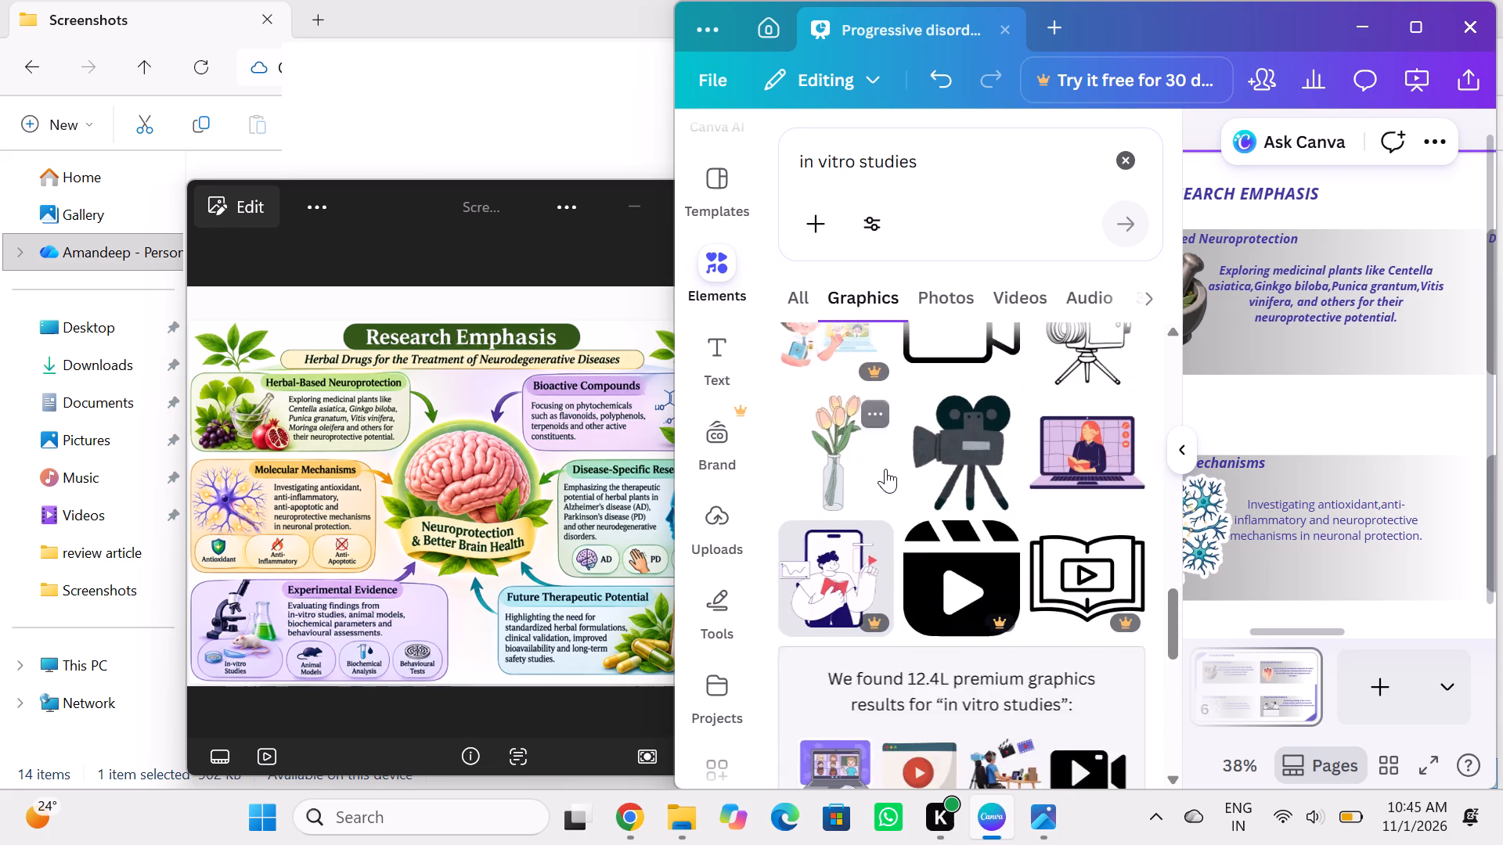
pyautogui.scroll(-3, 885, 469)
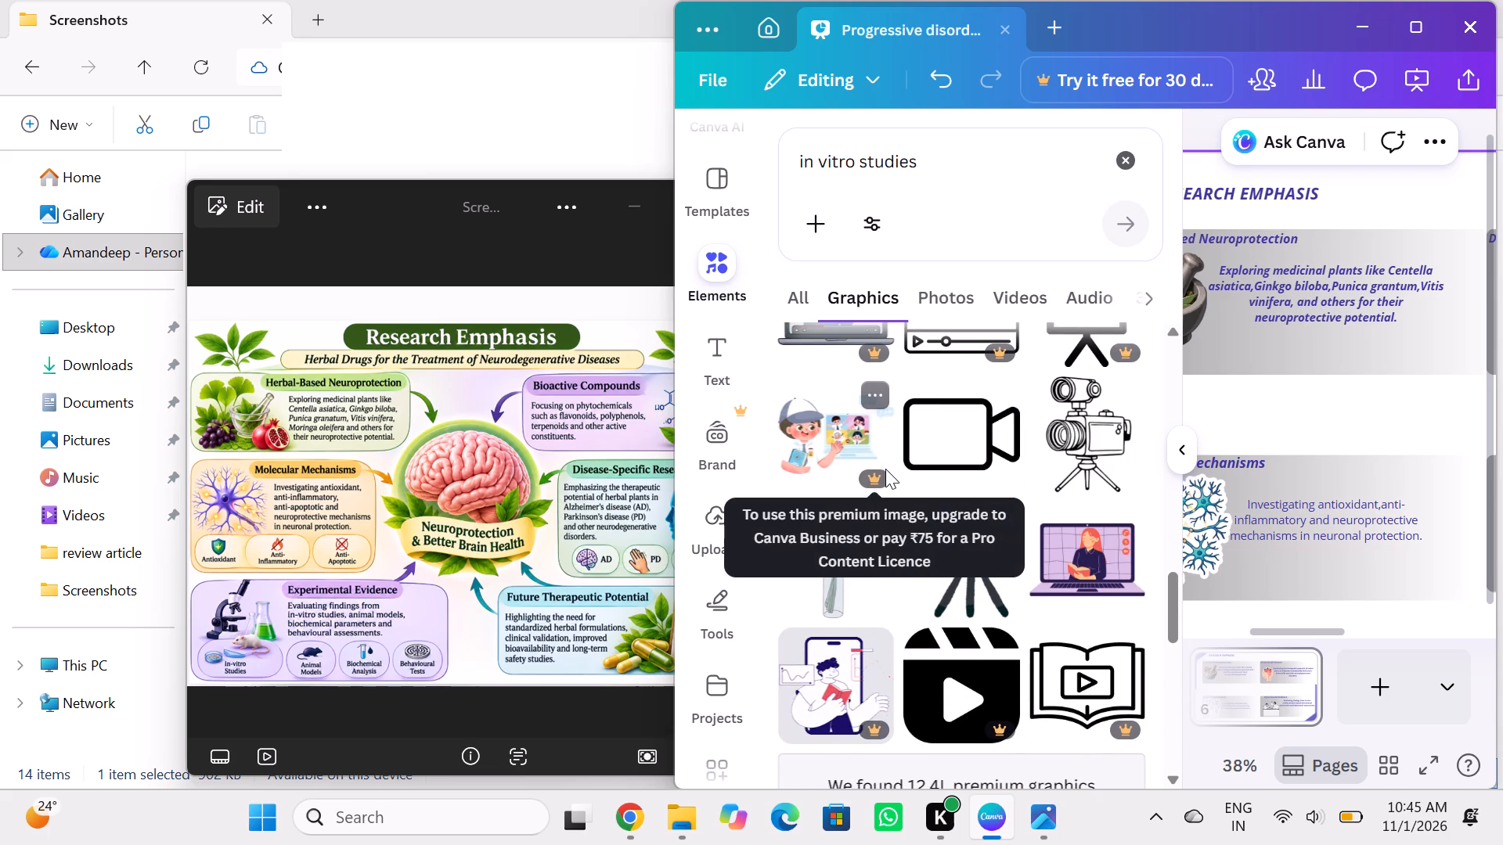
pyautogui.scroll(-2, 885, 469)
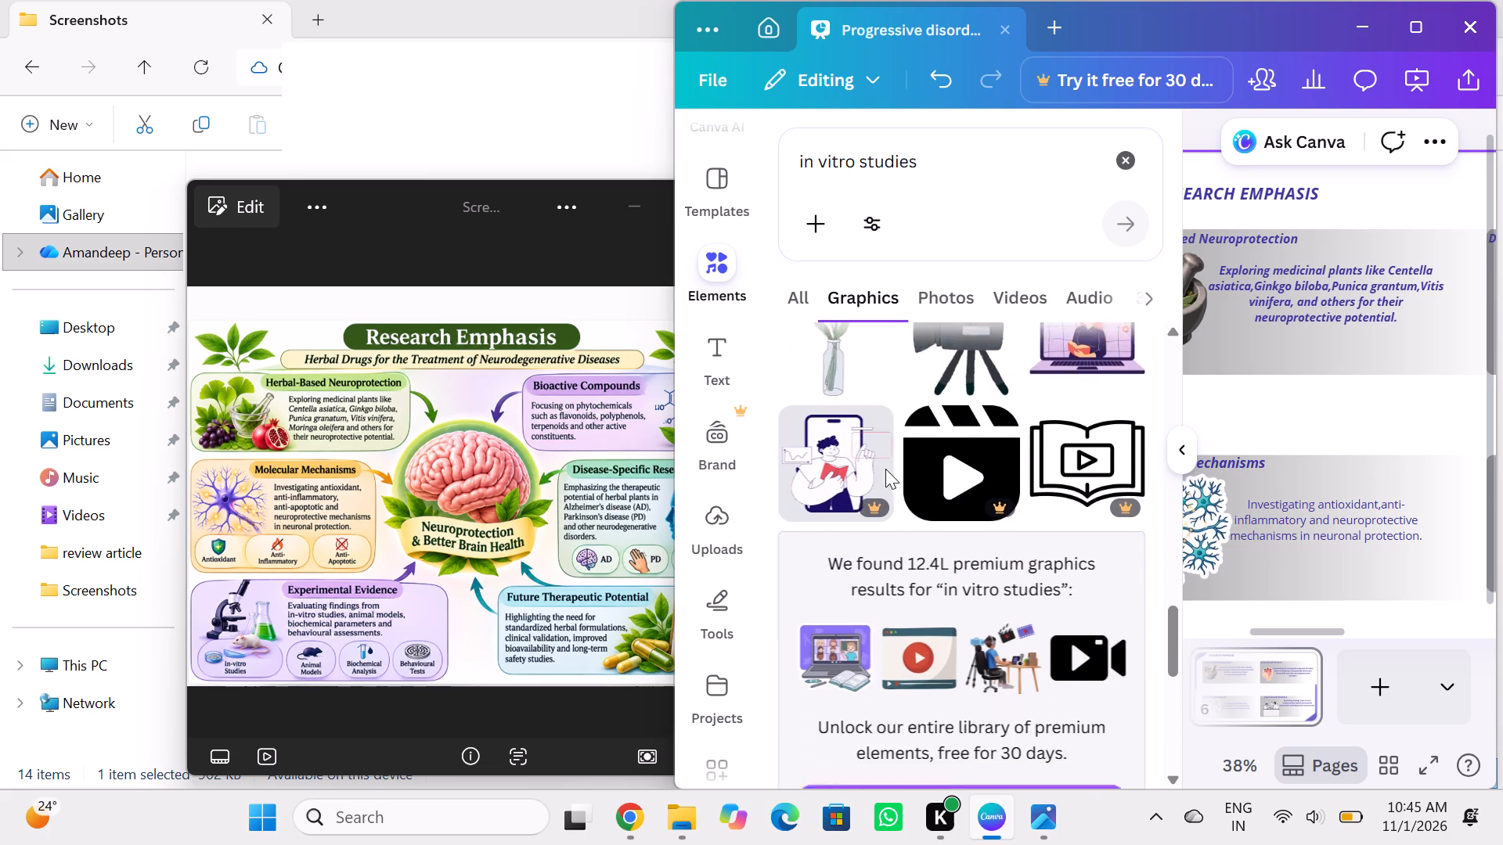
pyautogui.scroll(-6, 885, 469)
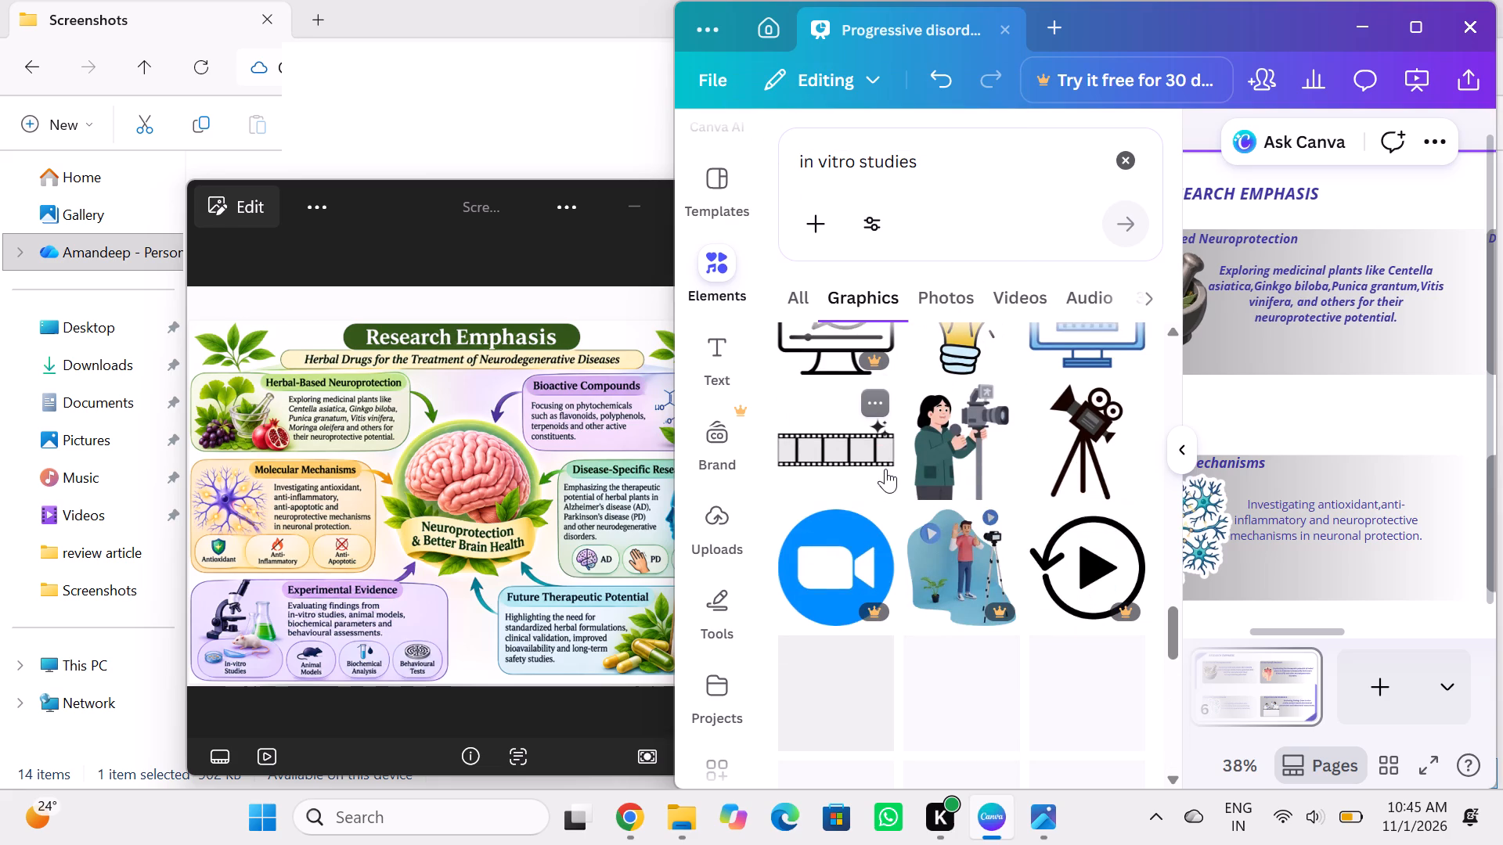
pyautogui.scroll(-1, 885, 469)
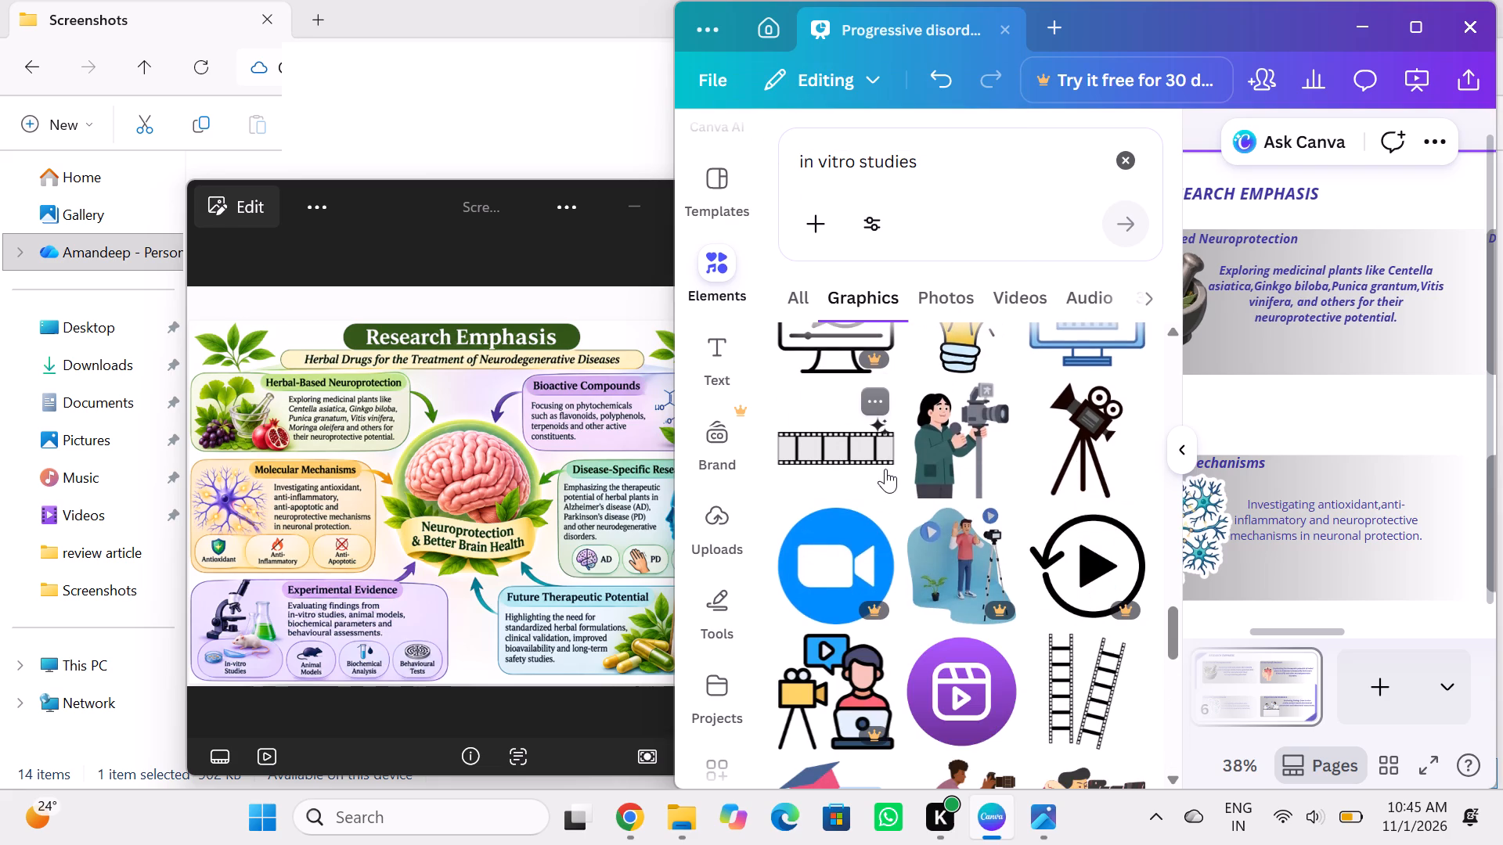
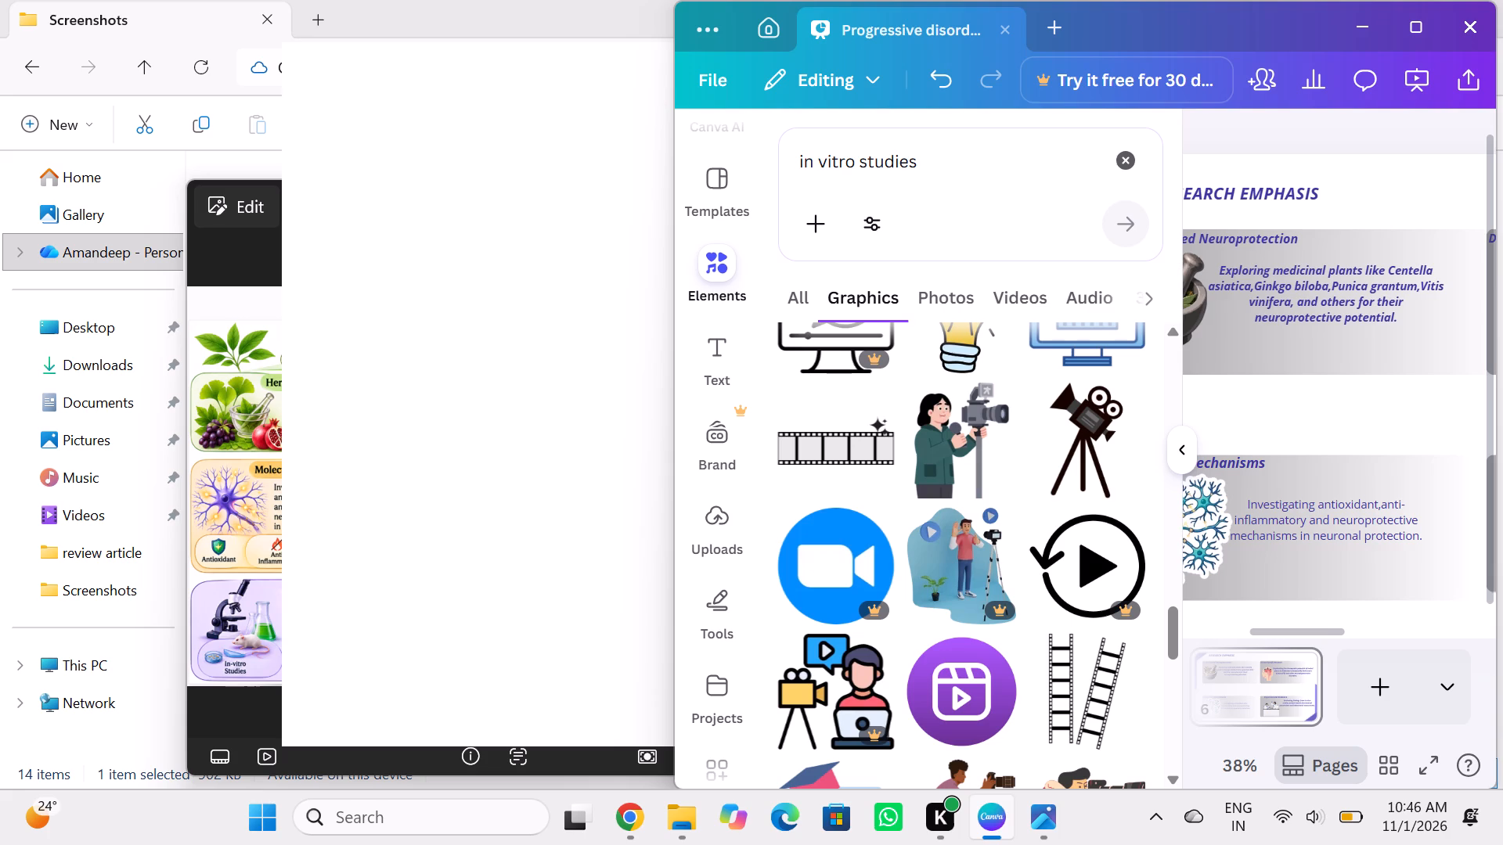
# Look further through the "in vitro studies" graphics results for an illustration that fits the Experimental Evidence section.
pyautogui.scroll(-3, 1002, 383)
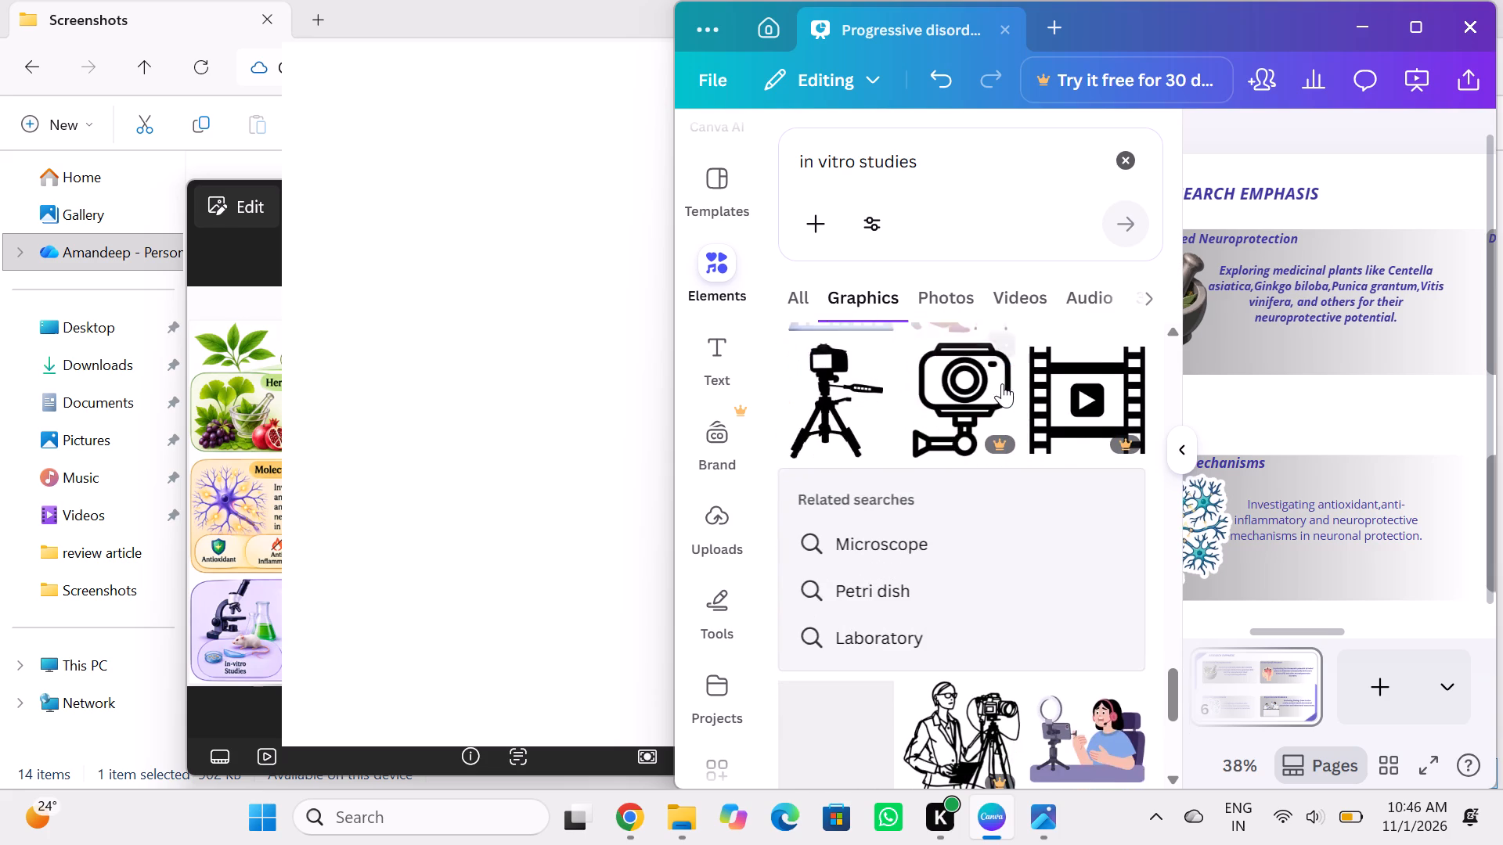
pyautogui.scroll(-2, 1002, 383)
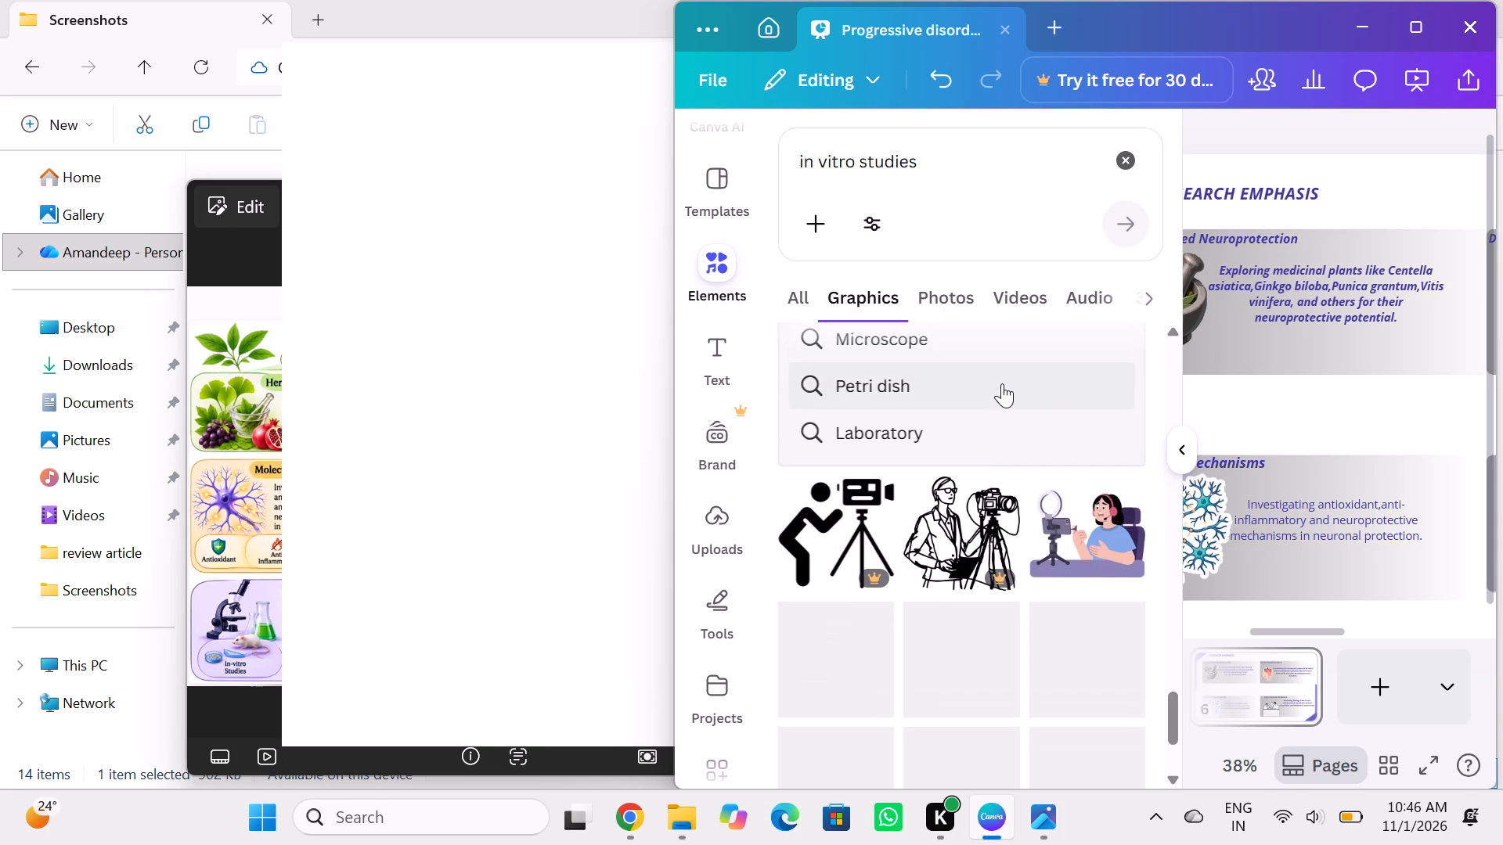
pyautogui.scroll(-1, 1002, 383)
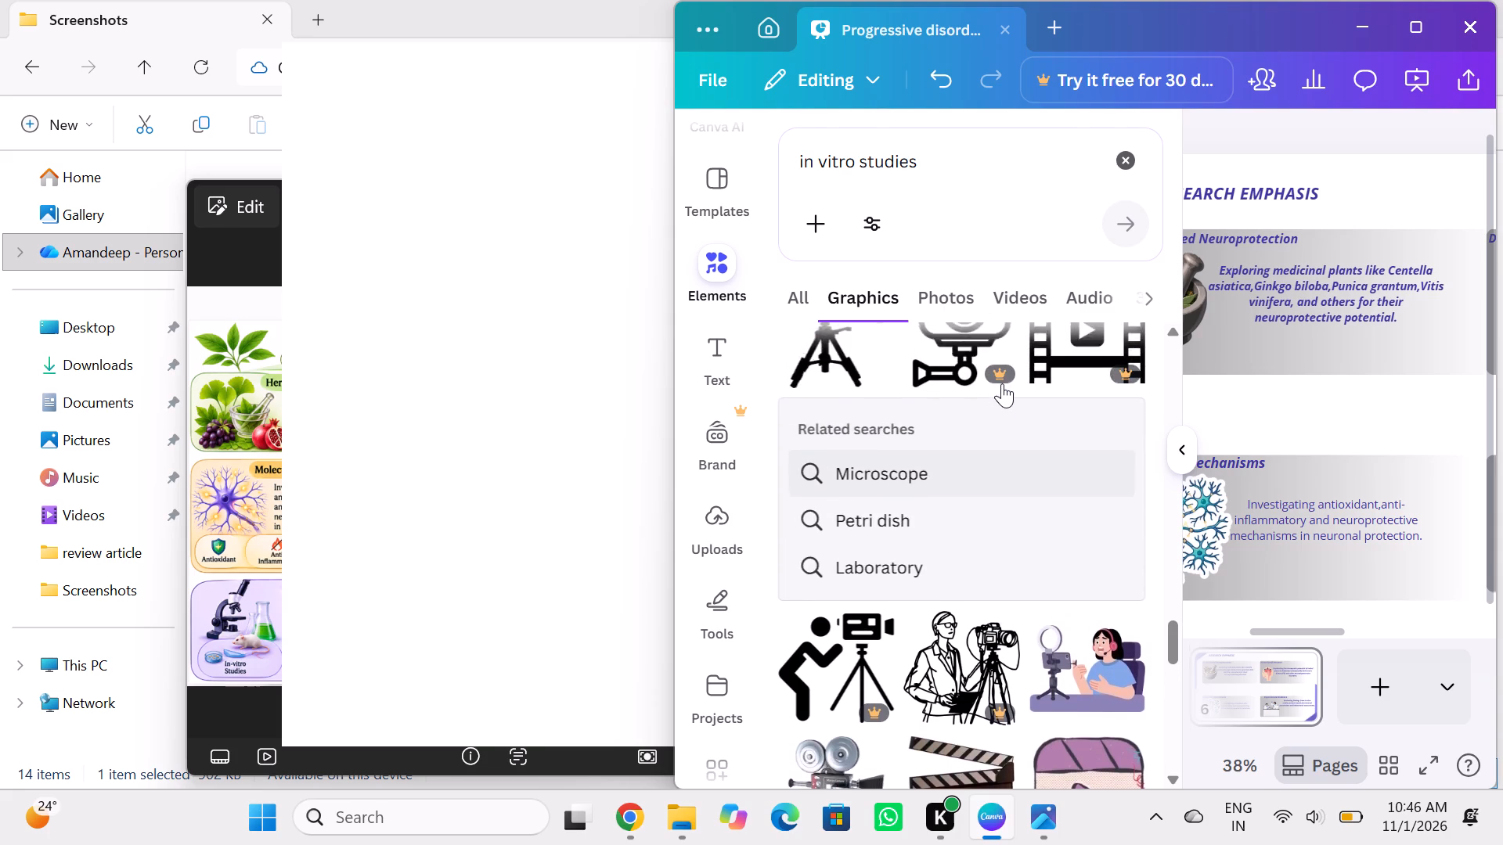
pyautogui.scroll(-3, 1002, 383)
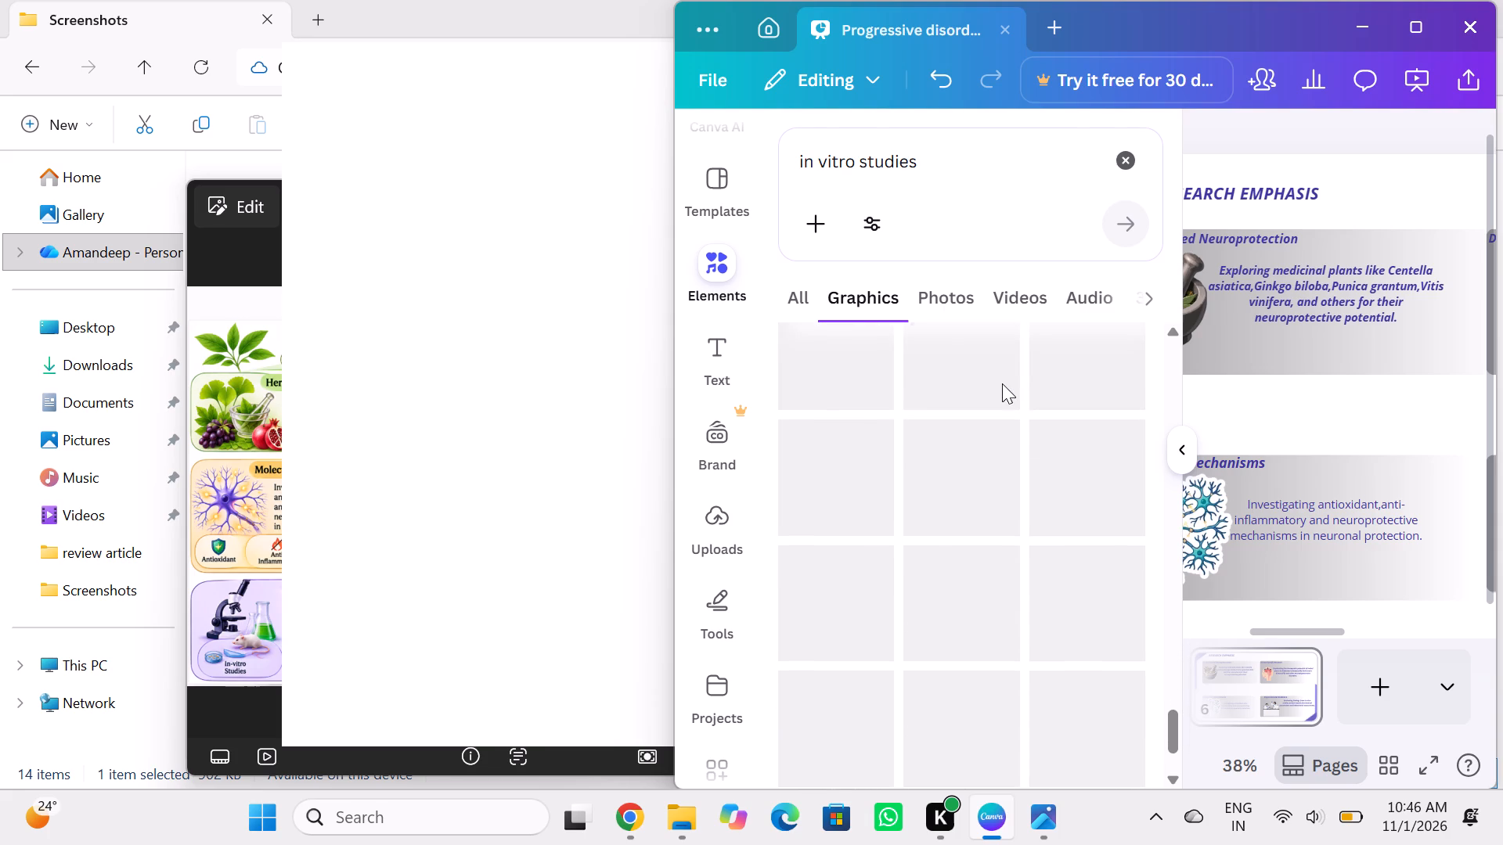
pyautogui.scroll(-2, 1002, 383)
pyautogui.scroll(1, 1002, 383)
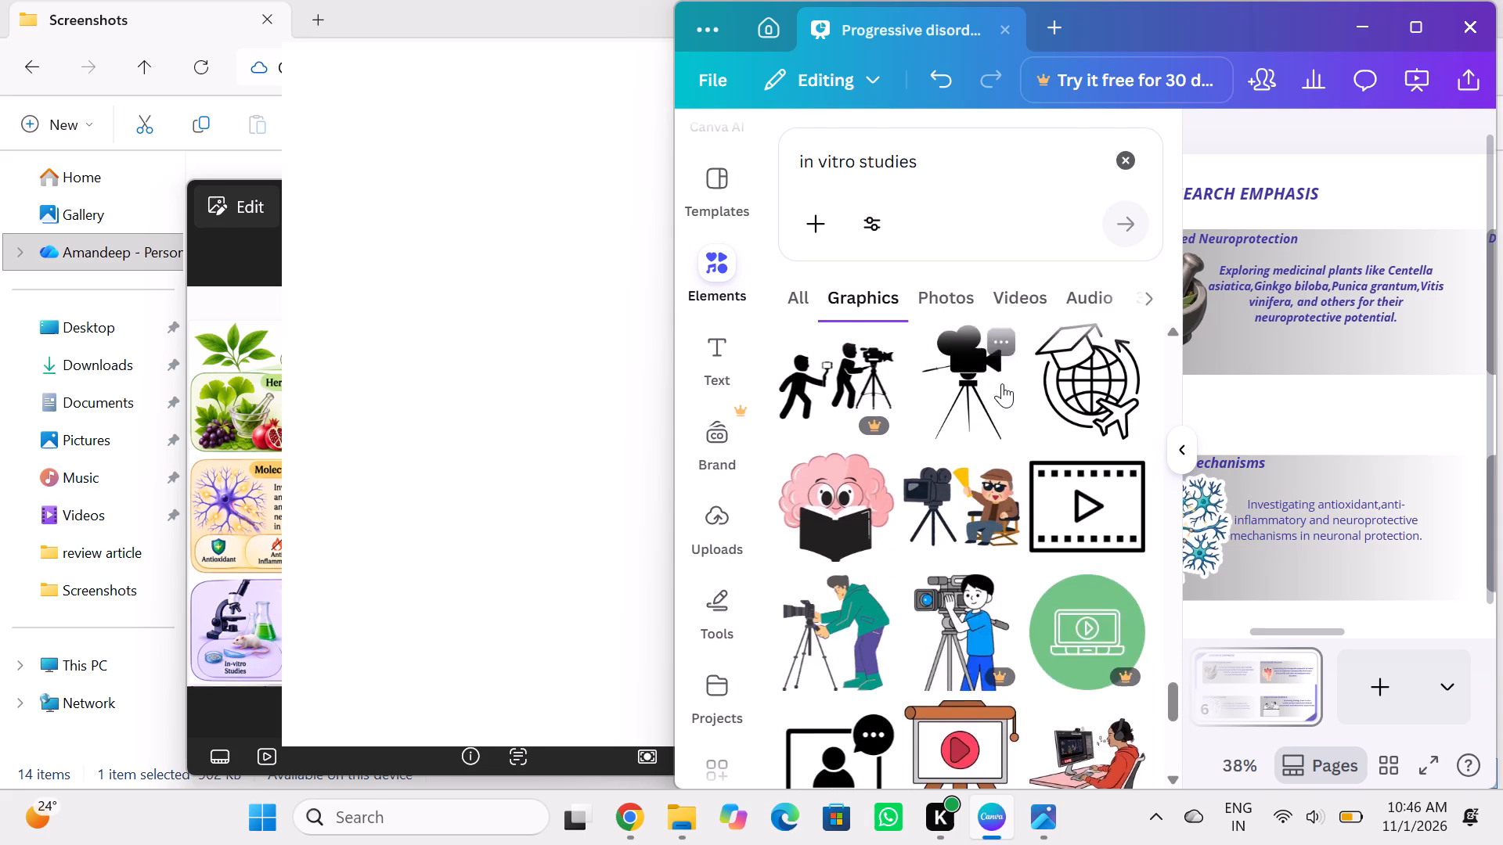
pyautogui.scroll(10, 1002, 383)
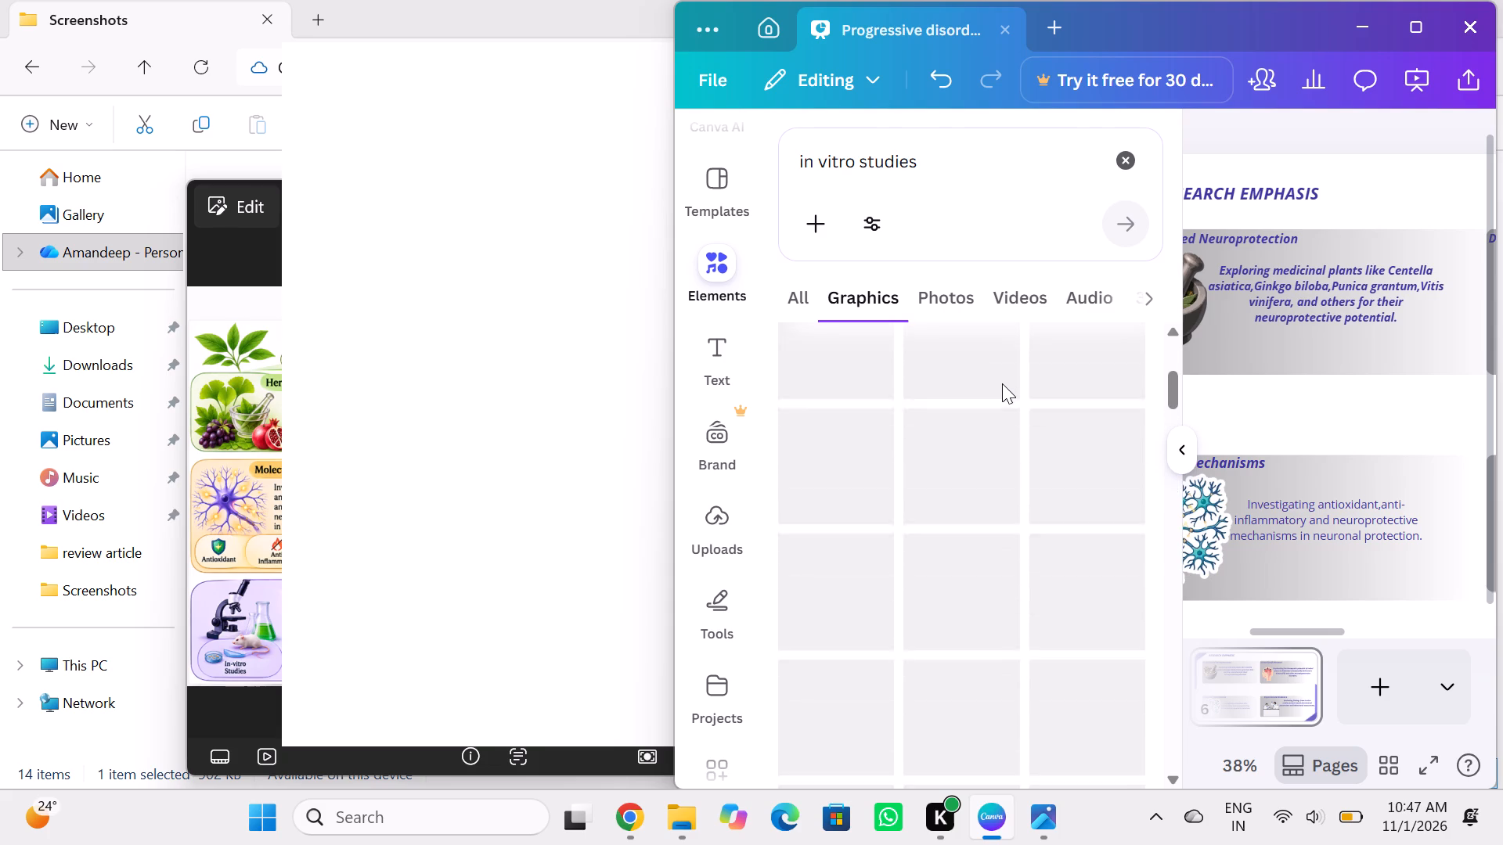
pyautogui.scroll(8, 1002, 383)
pyautogui.scroll(-1, 981, 786)
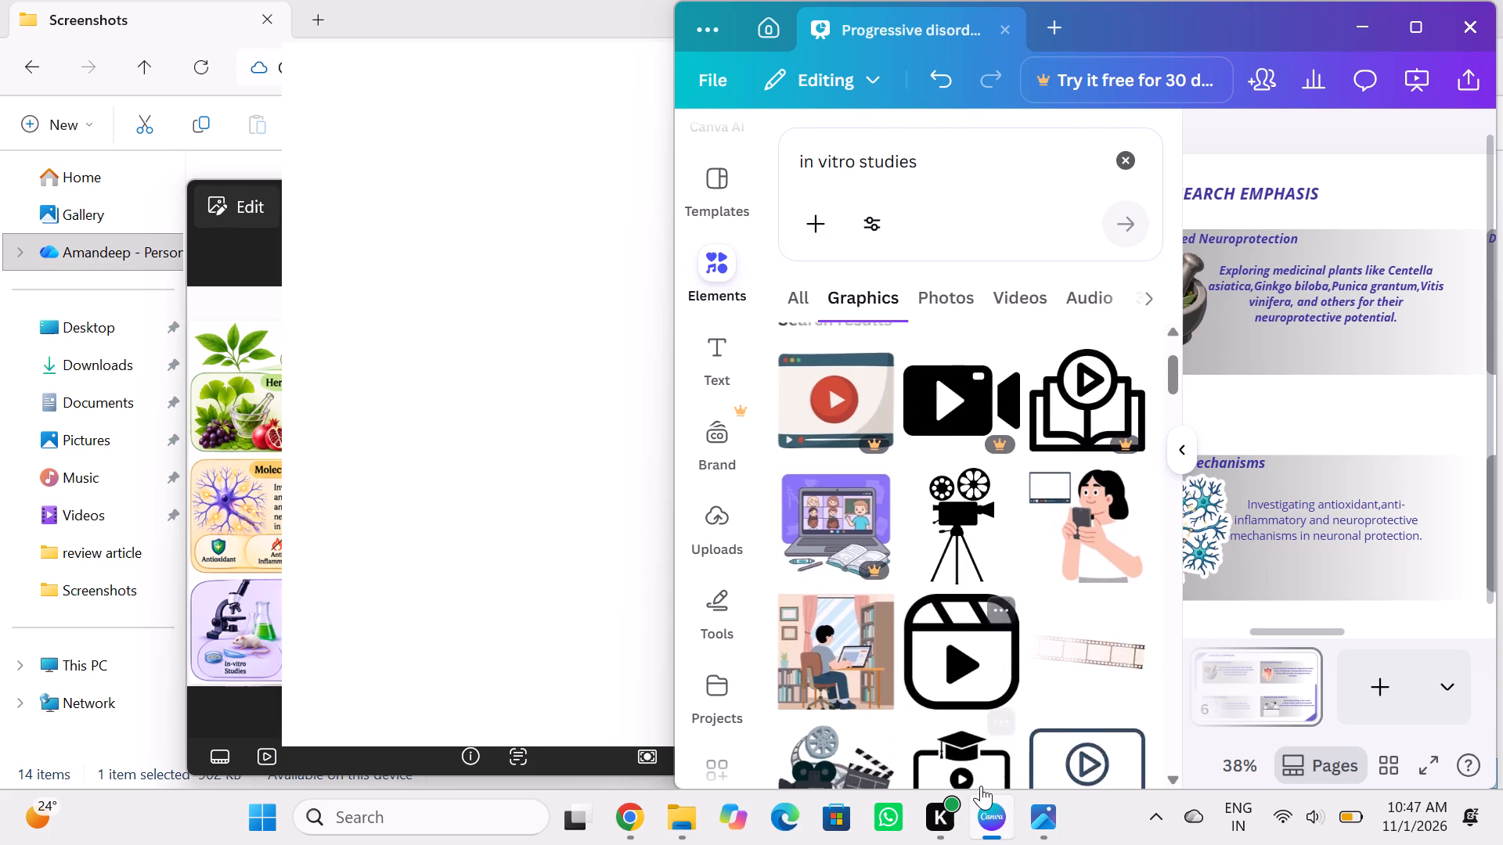
pyautogui.scroll(-3, 981, 786)
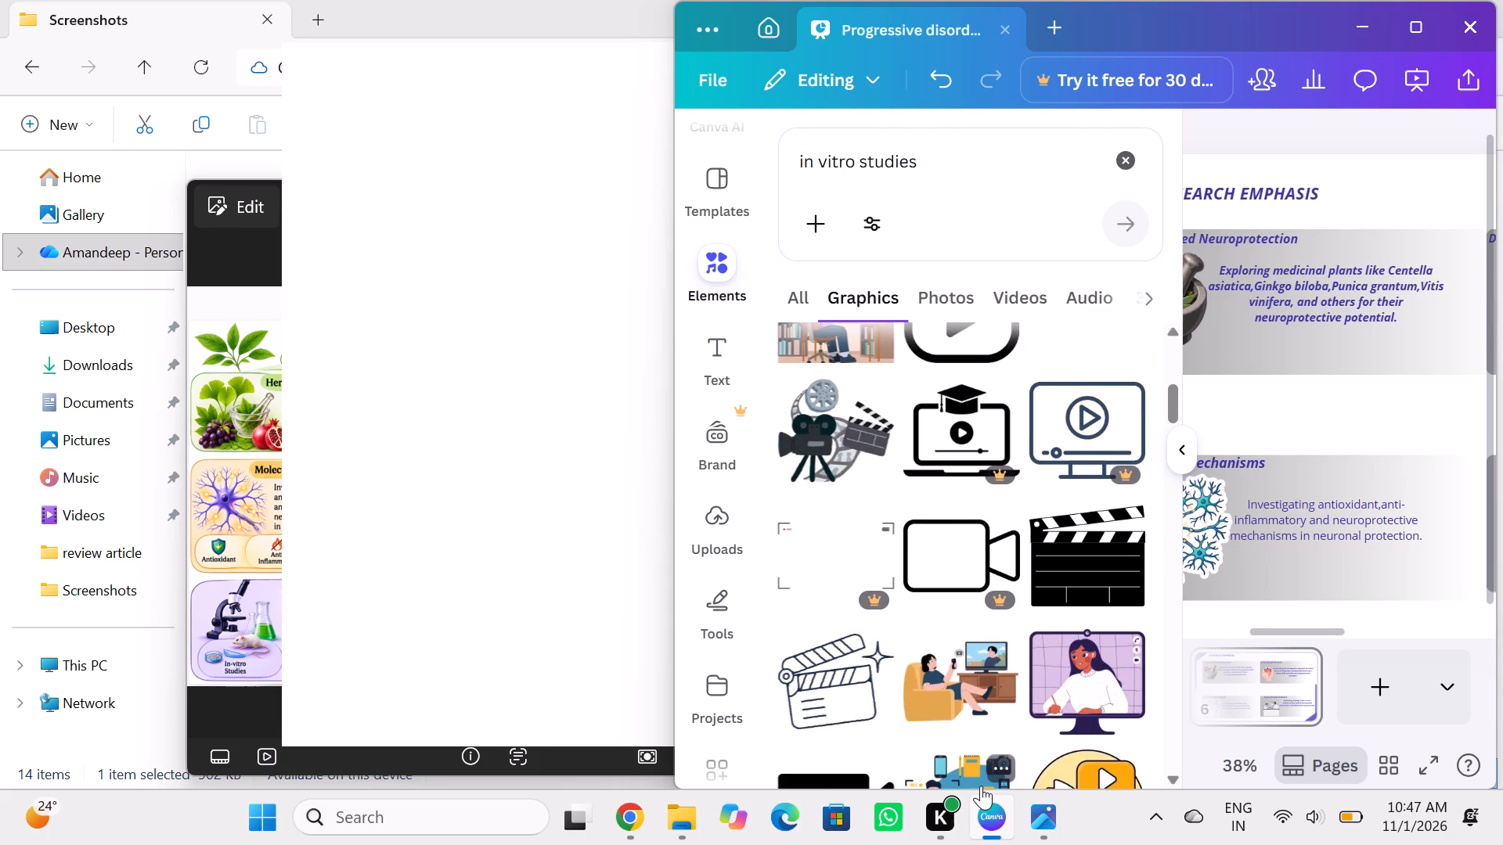
pyautogui.scroll(-4, 981, 786)
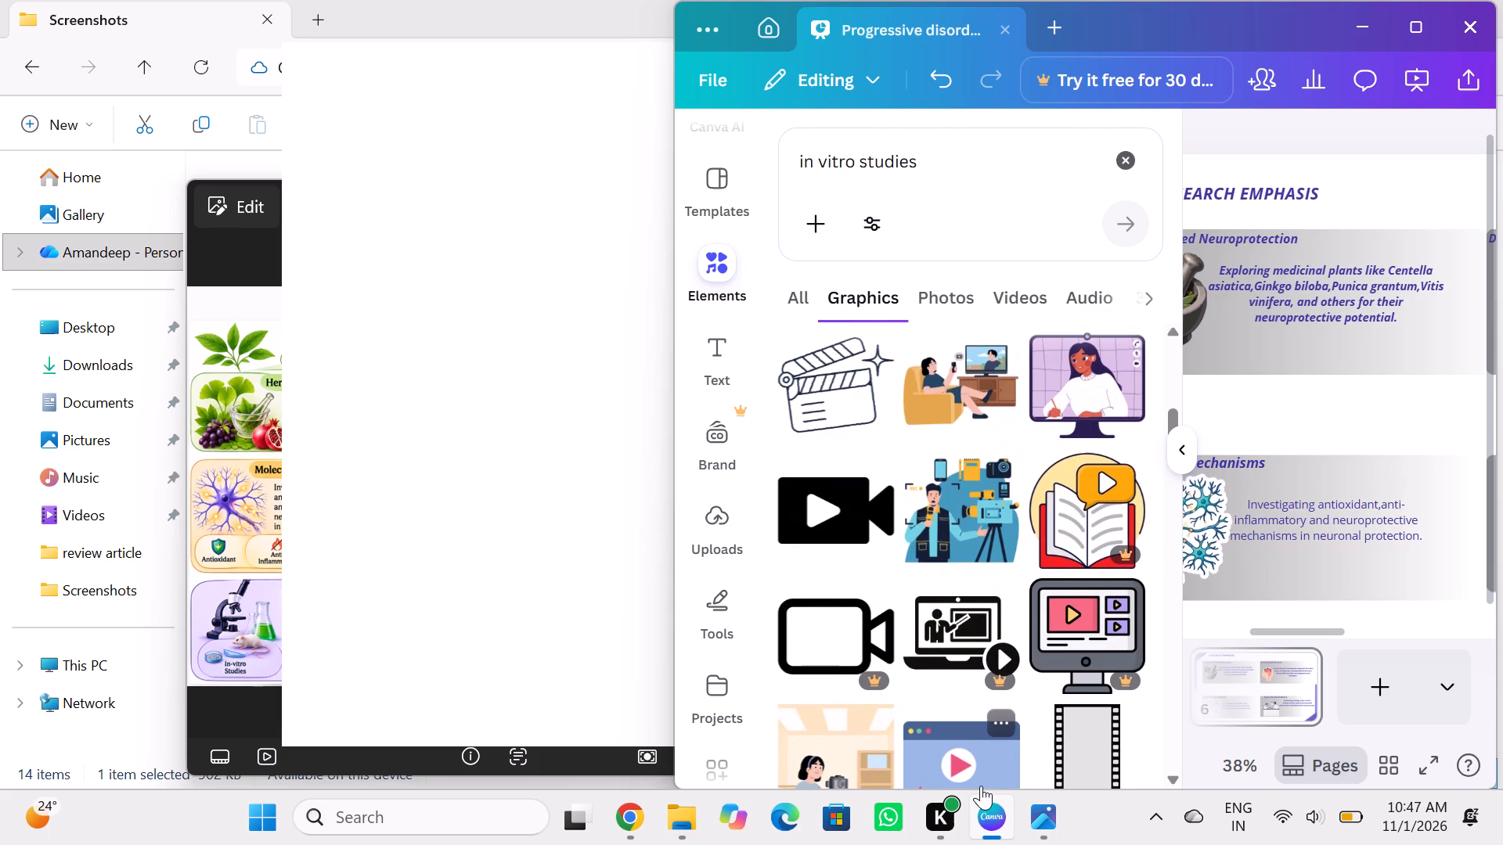
pyautogui.scroll(-2, 981, 786)
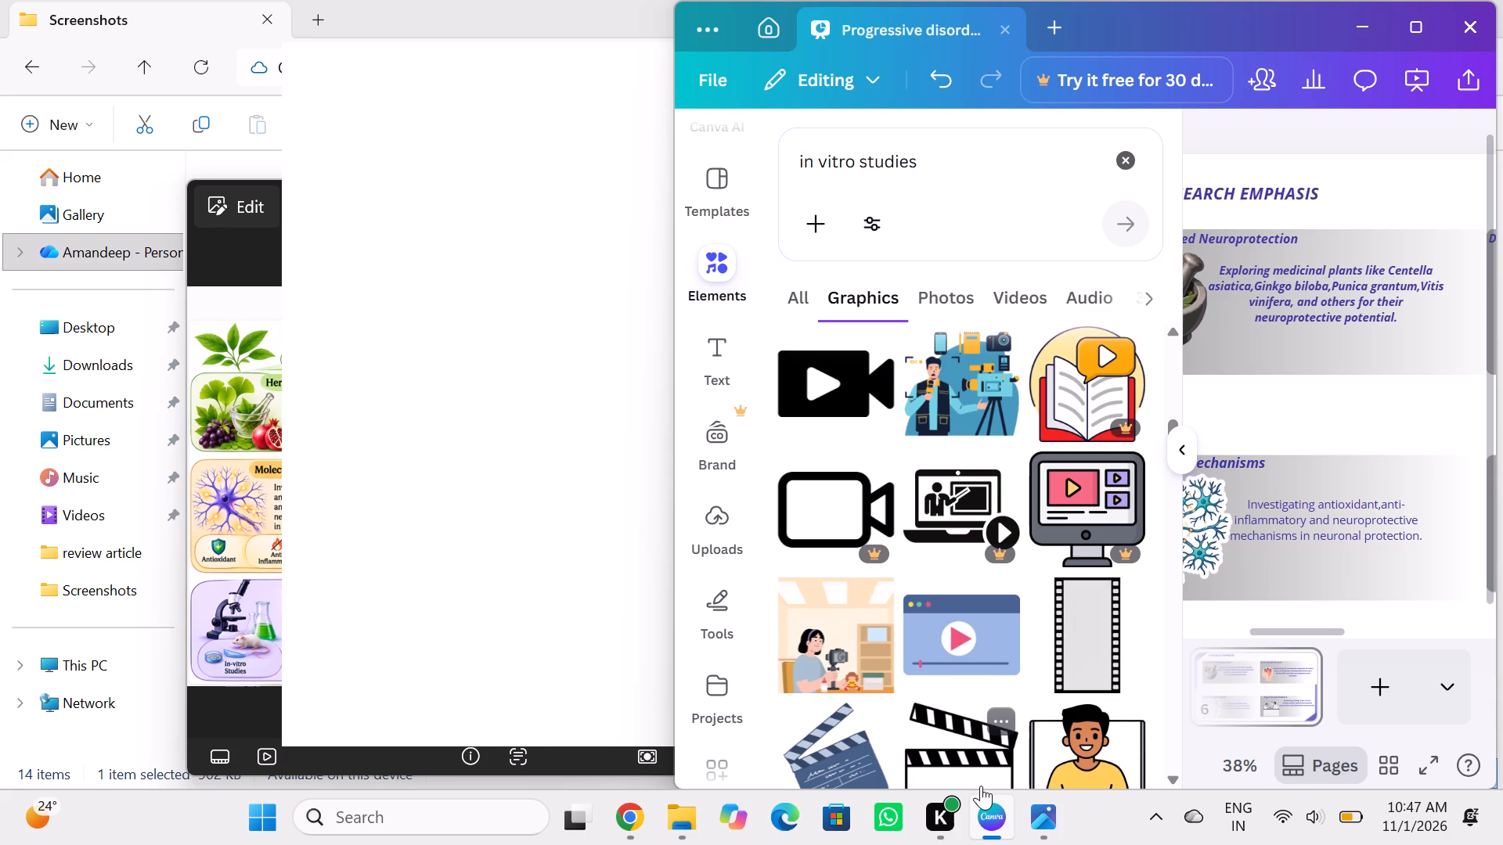
# Open the "in vitro studies" search term in the elements library for editing.
pyautogui.click(942, 188)
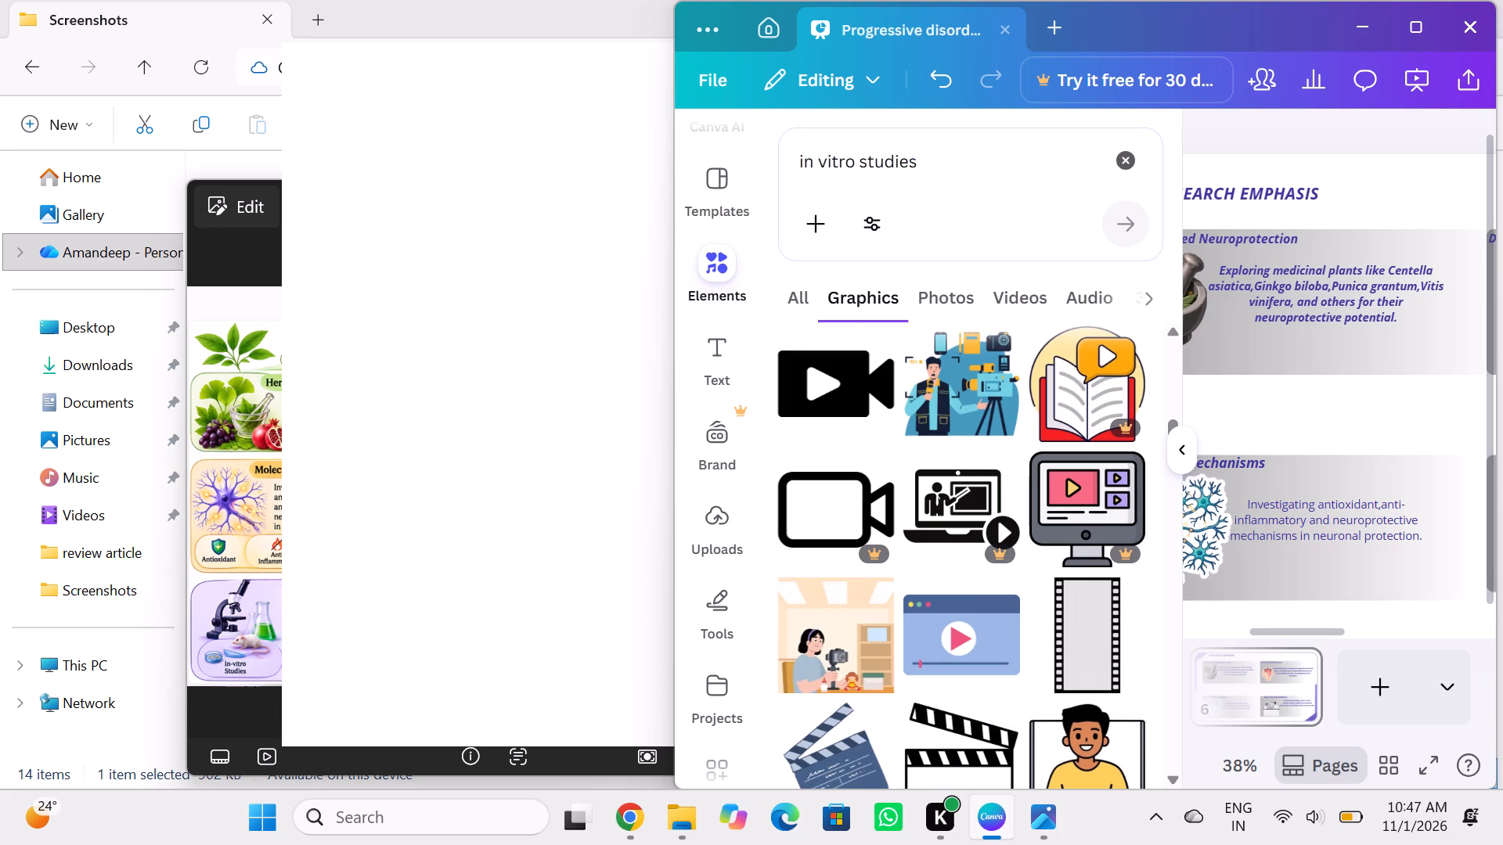
pyautogui.click(933, 171)
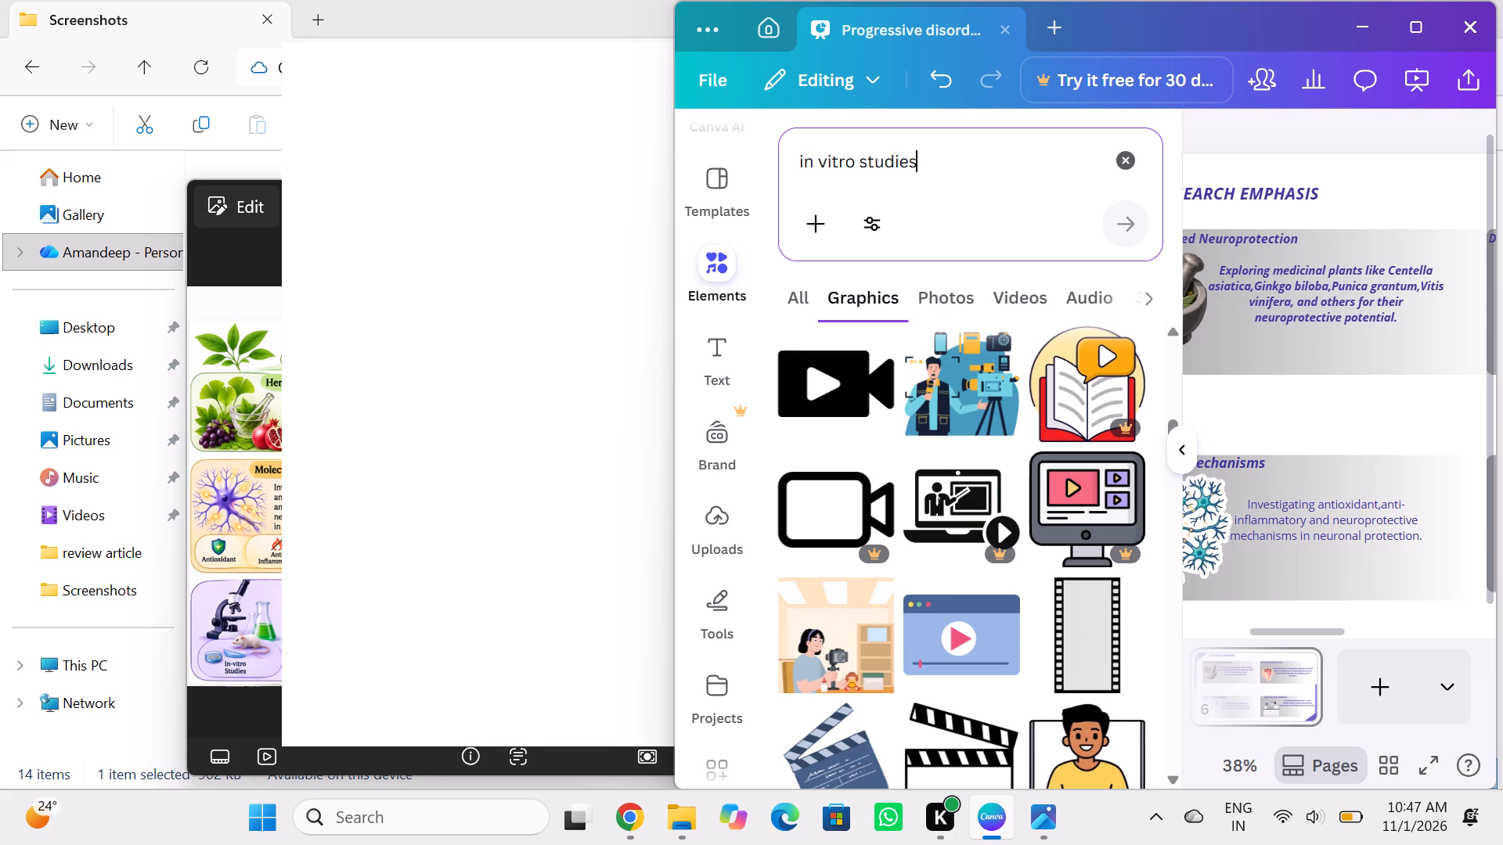
pyautogui.click(929, 165)
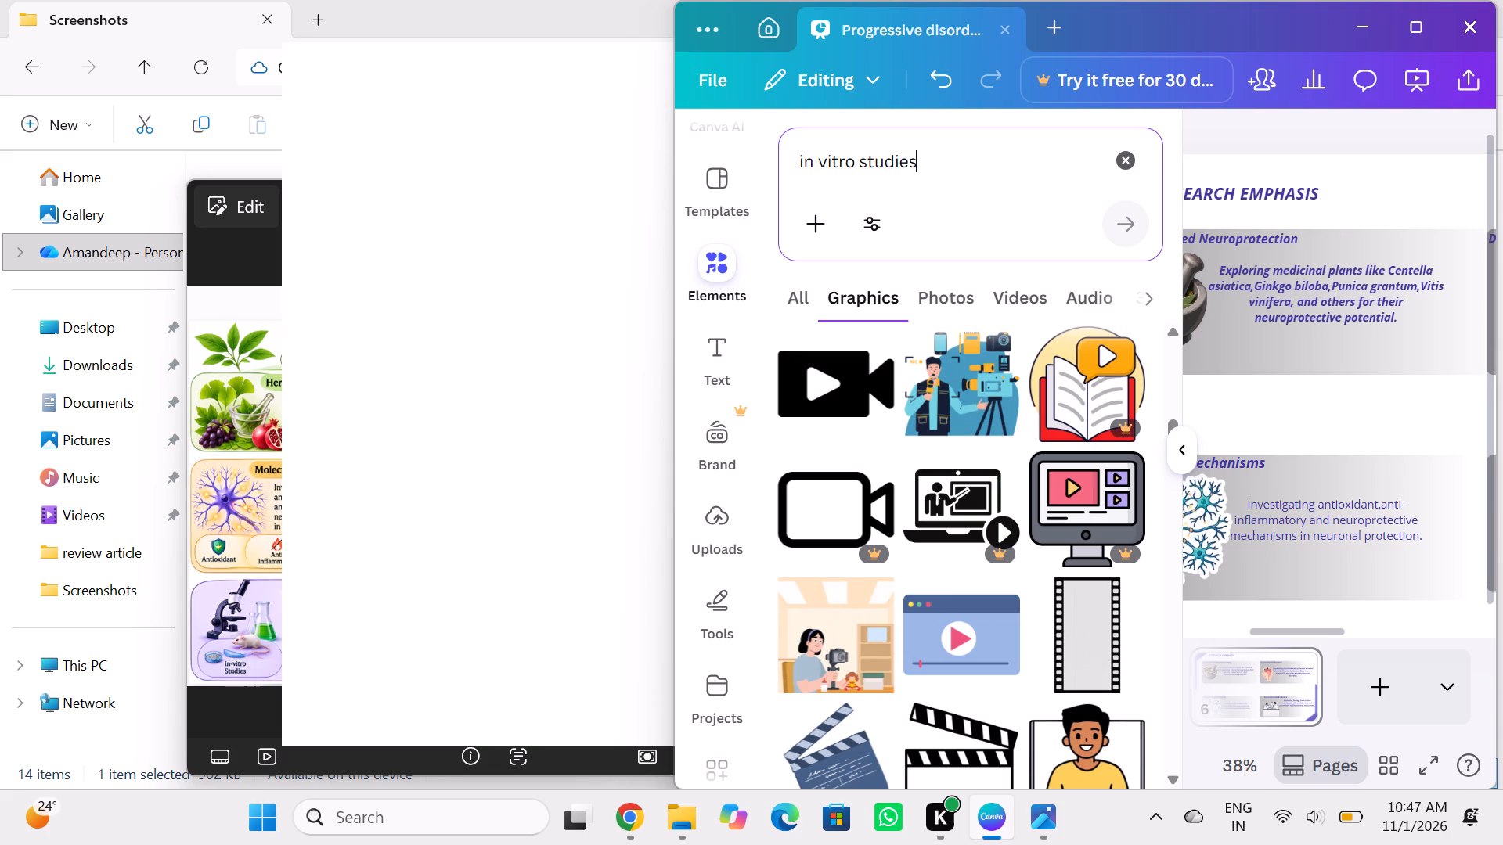
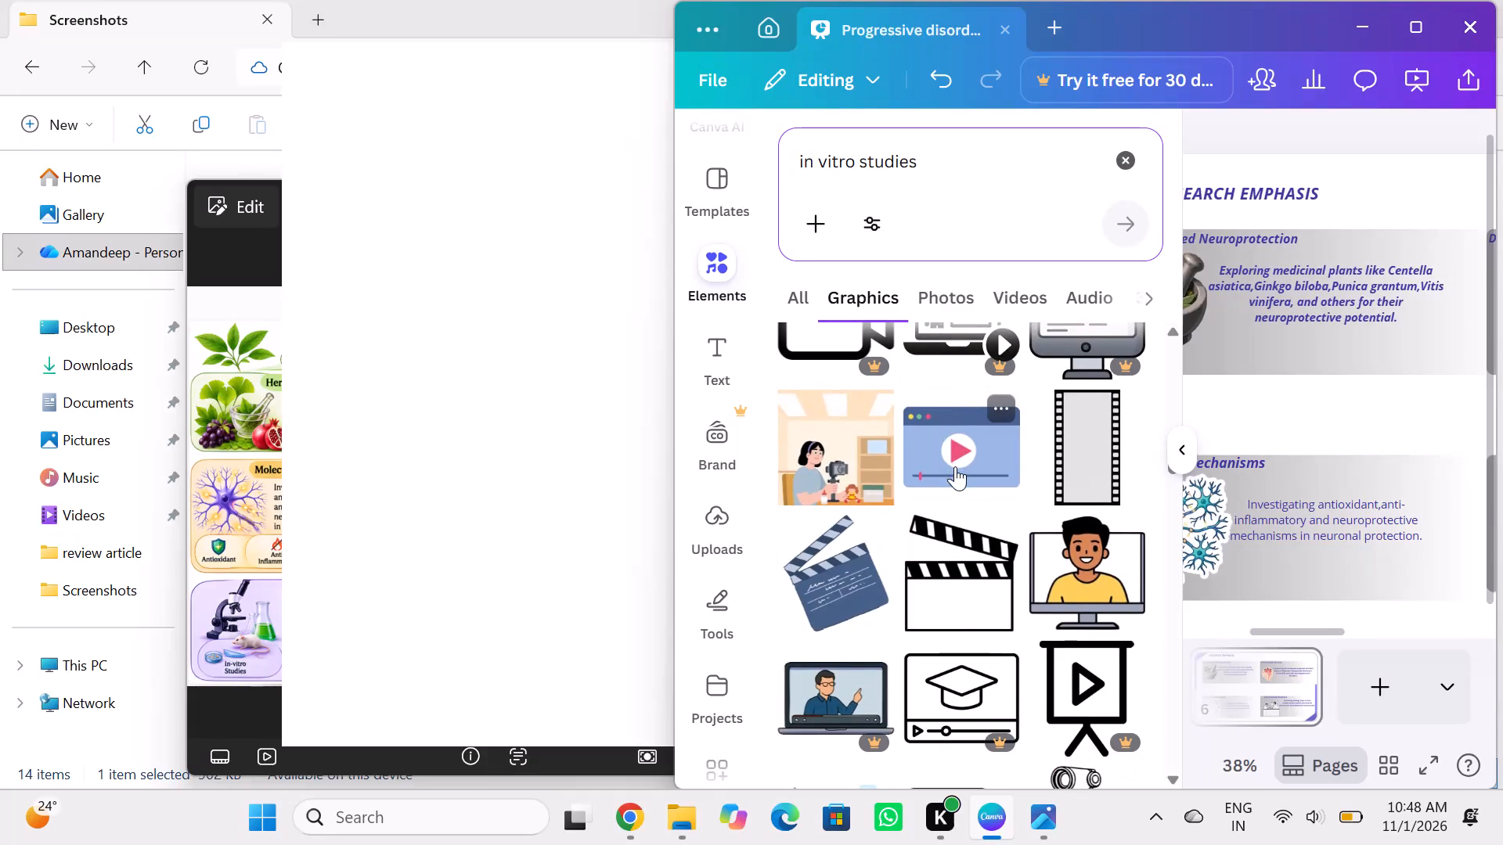
# Extend the graphics search to "in vitro studies like microscope titration mouse" and run it.
pyautogui.scroll(1, 955, 466)
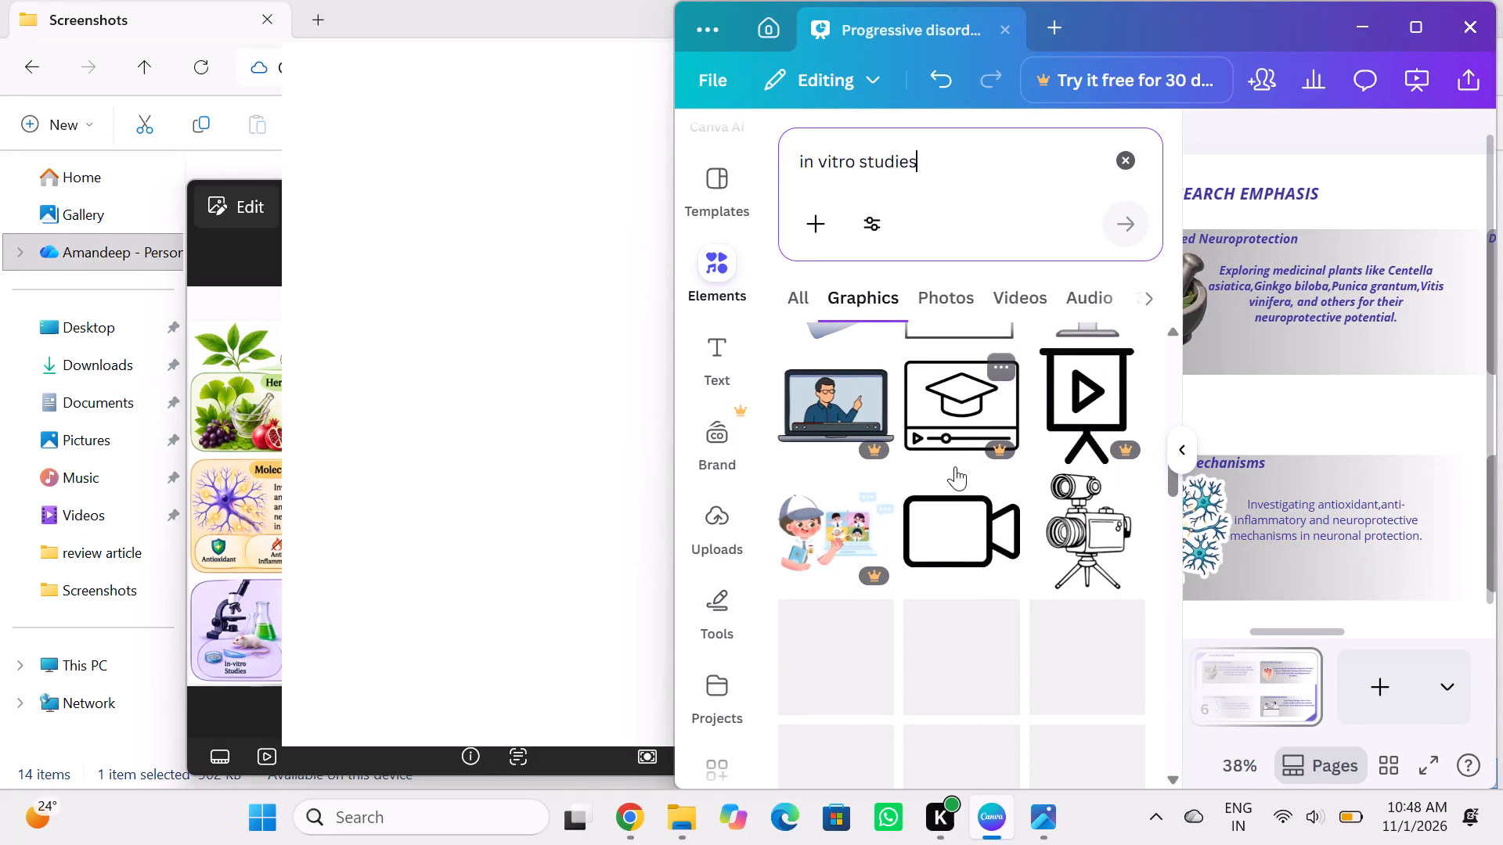
pyautogui.scroll(2, 955, 466)
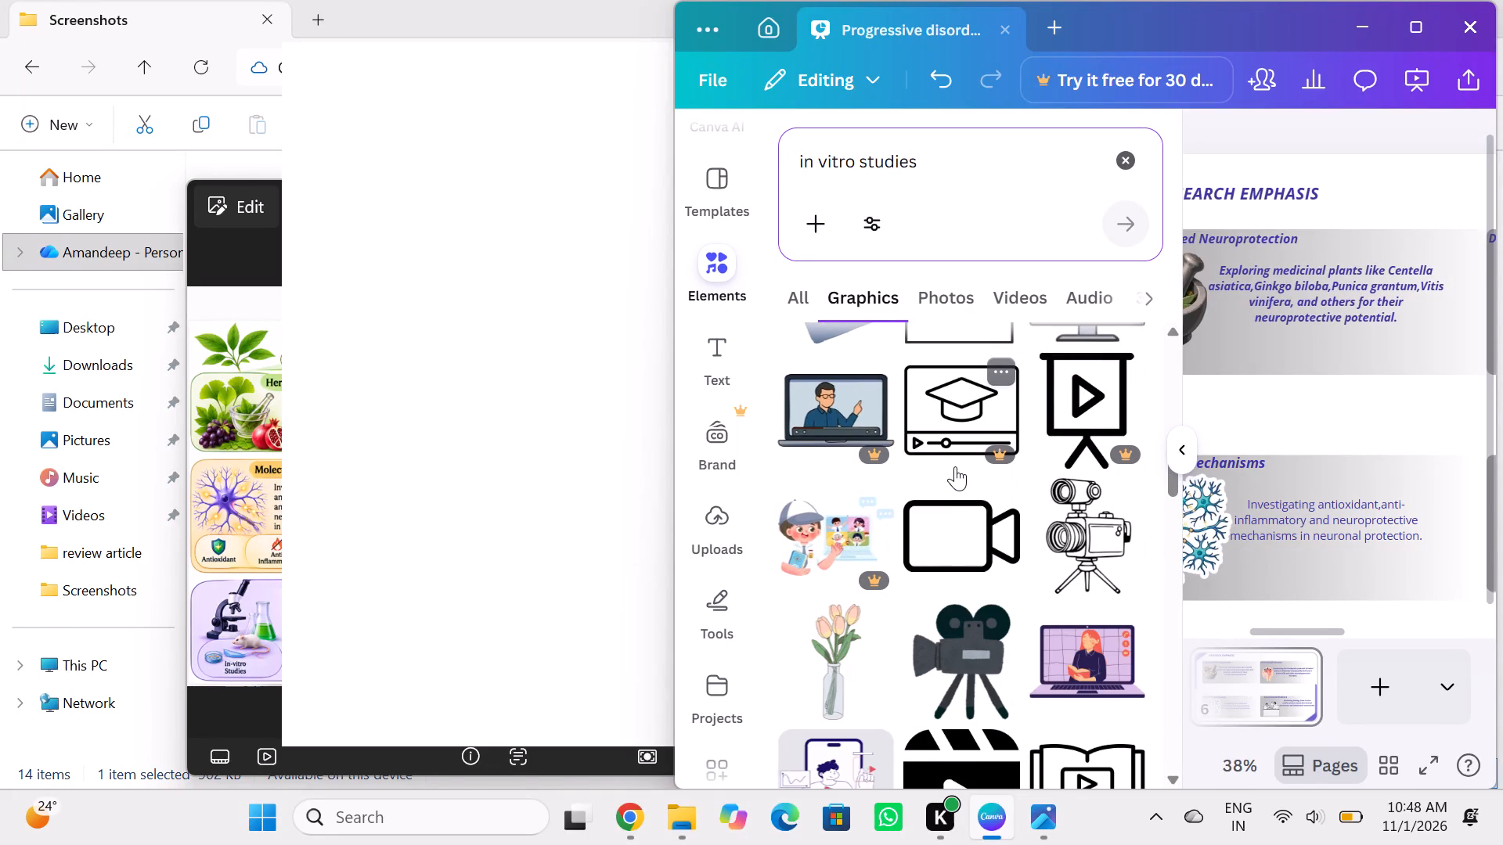
pyautogui.scroll(1, 955, 466)
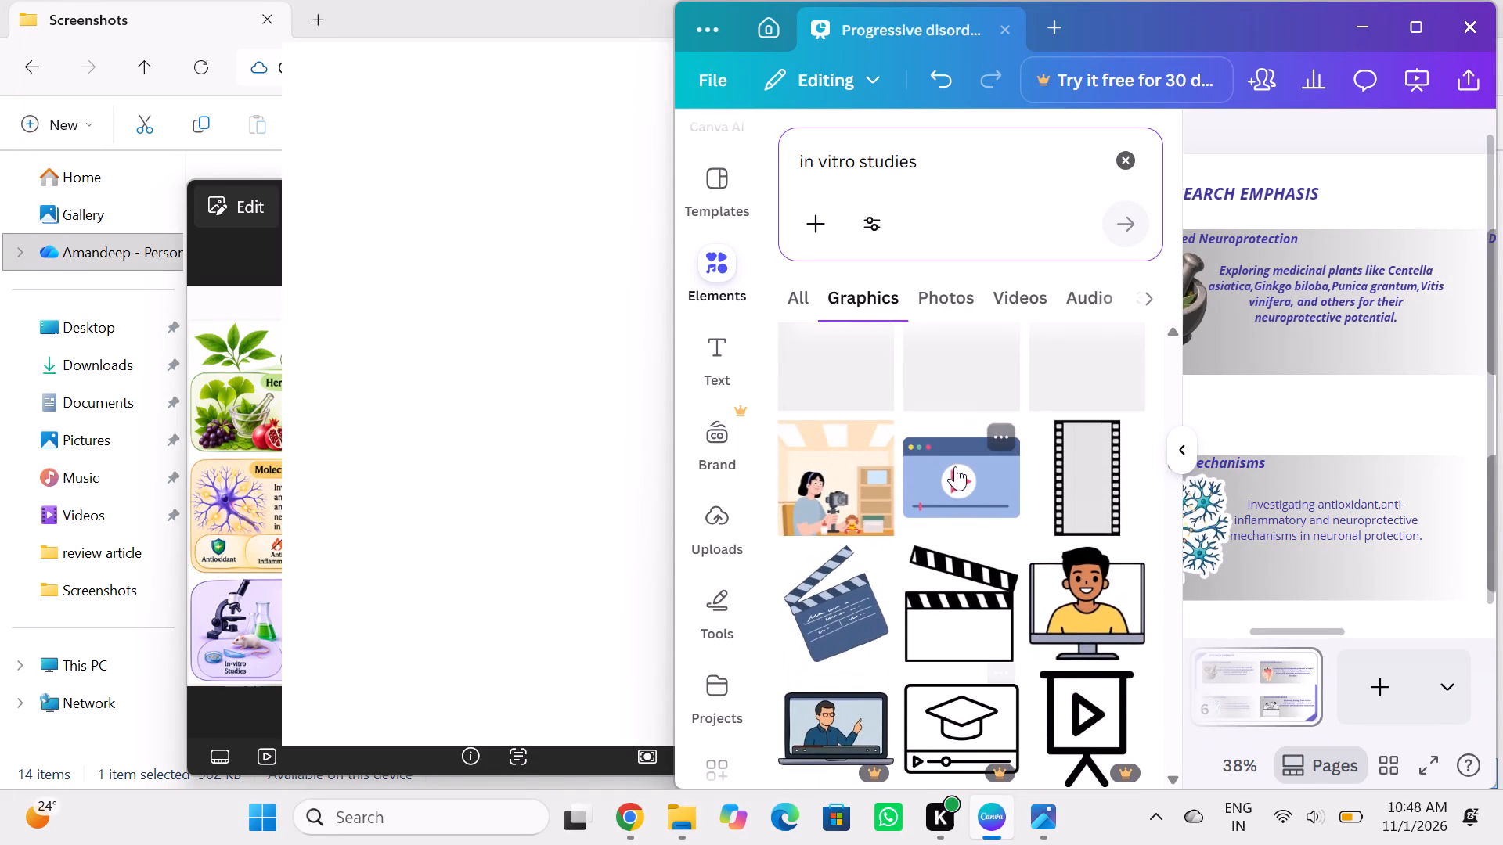
pyautogui.click(961, 188)
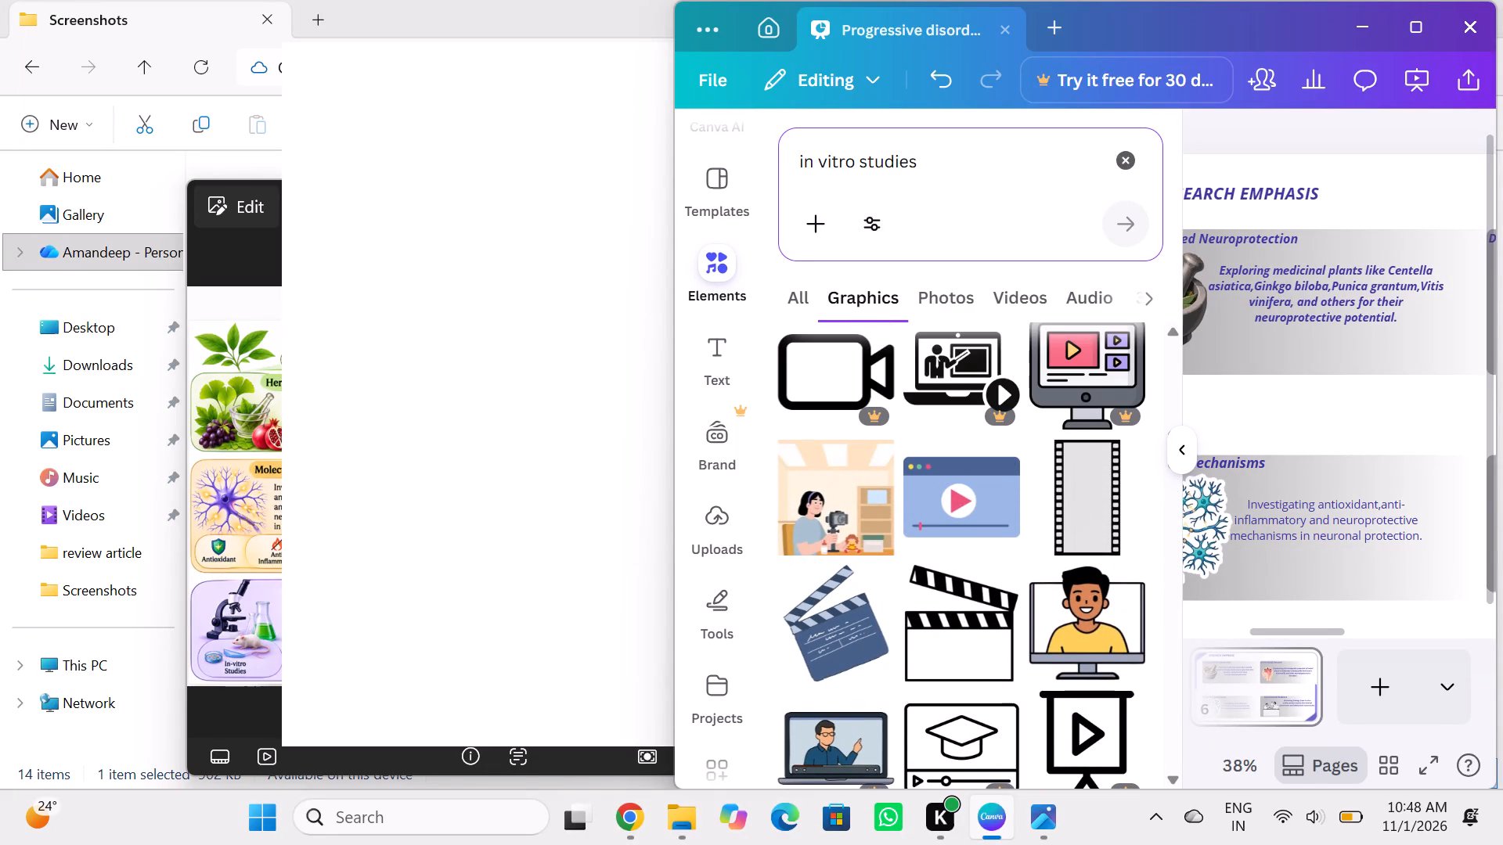
pyautogui.click(946, 166)
pyautogui.press('space')
pyautogui.write('like microscope tit')
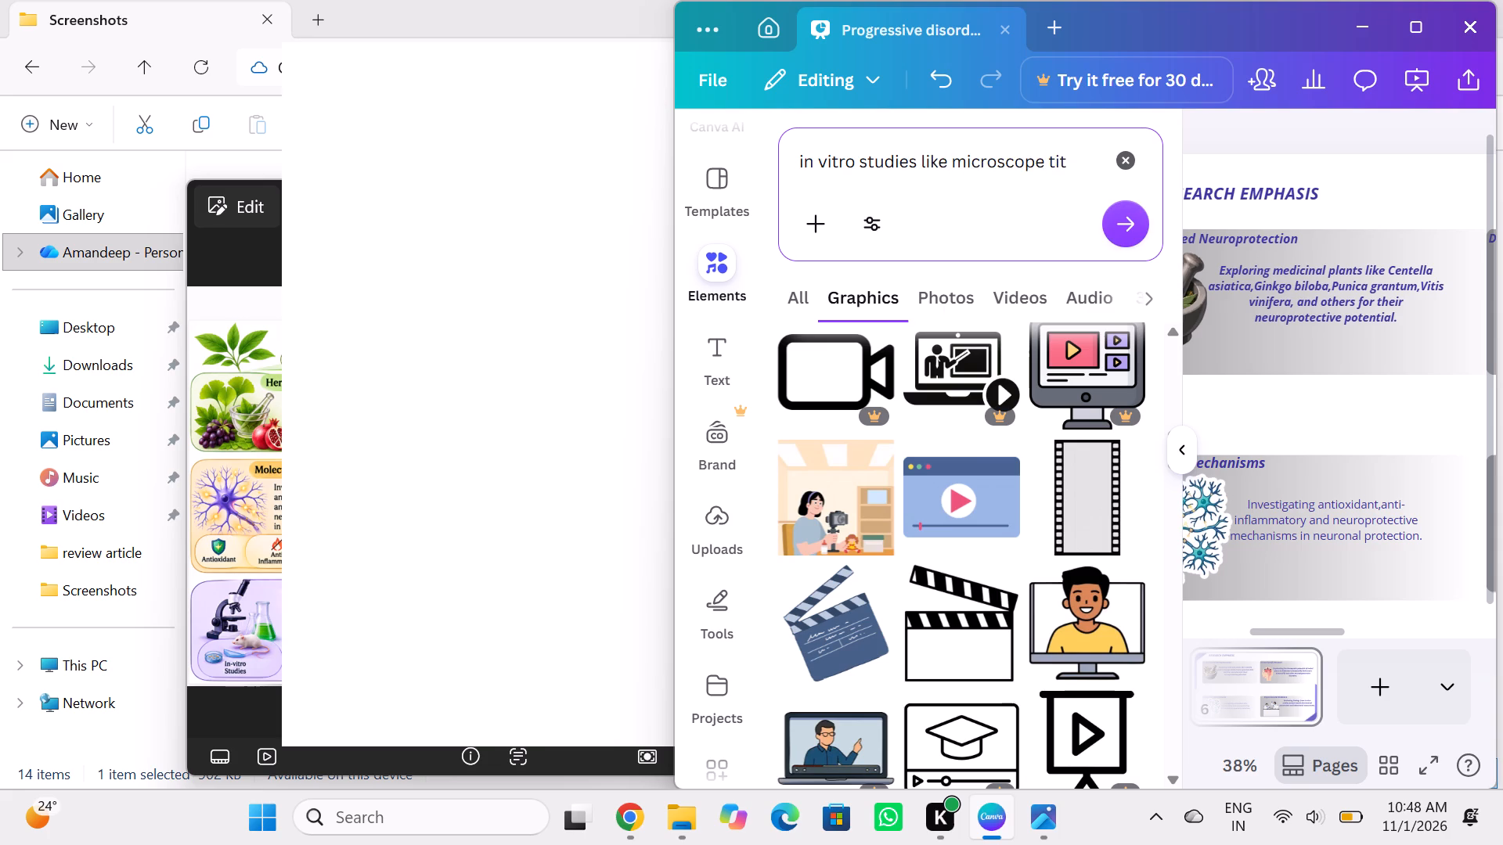
pyautogui.write('ration')
pyautogui.press('space')
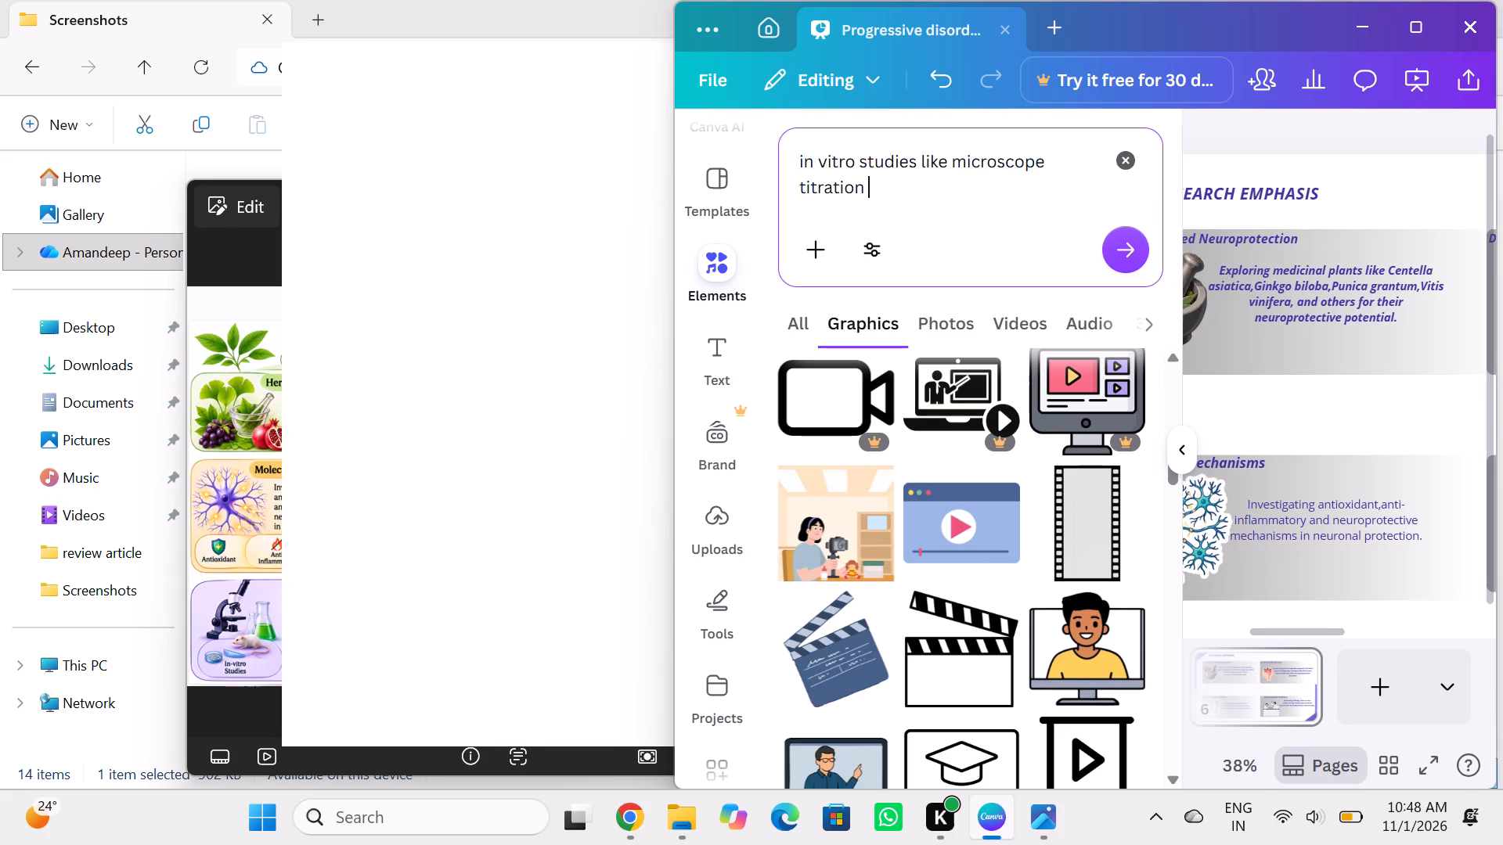
pyautogui.write('mouse')
pyautogui.click(1112, 242)
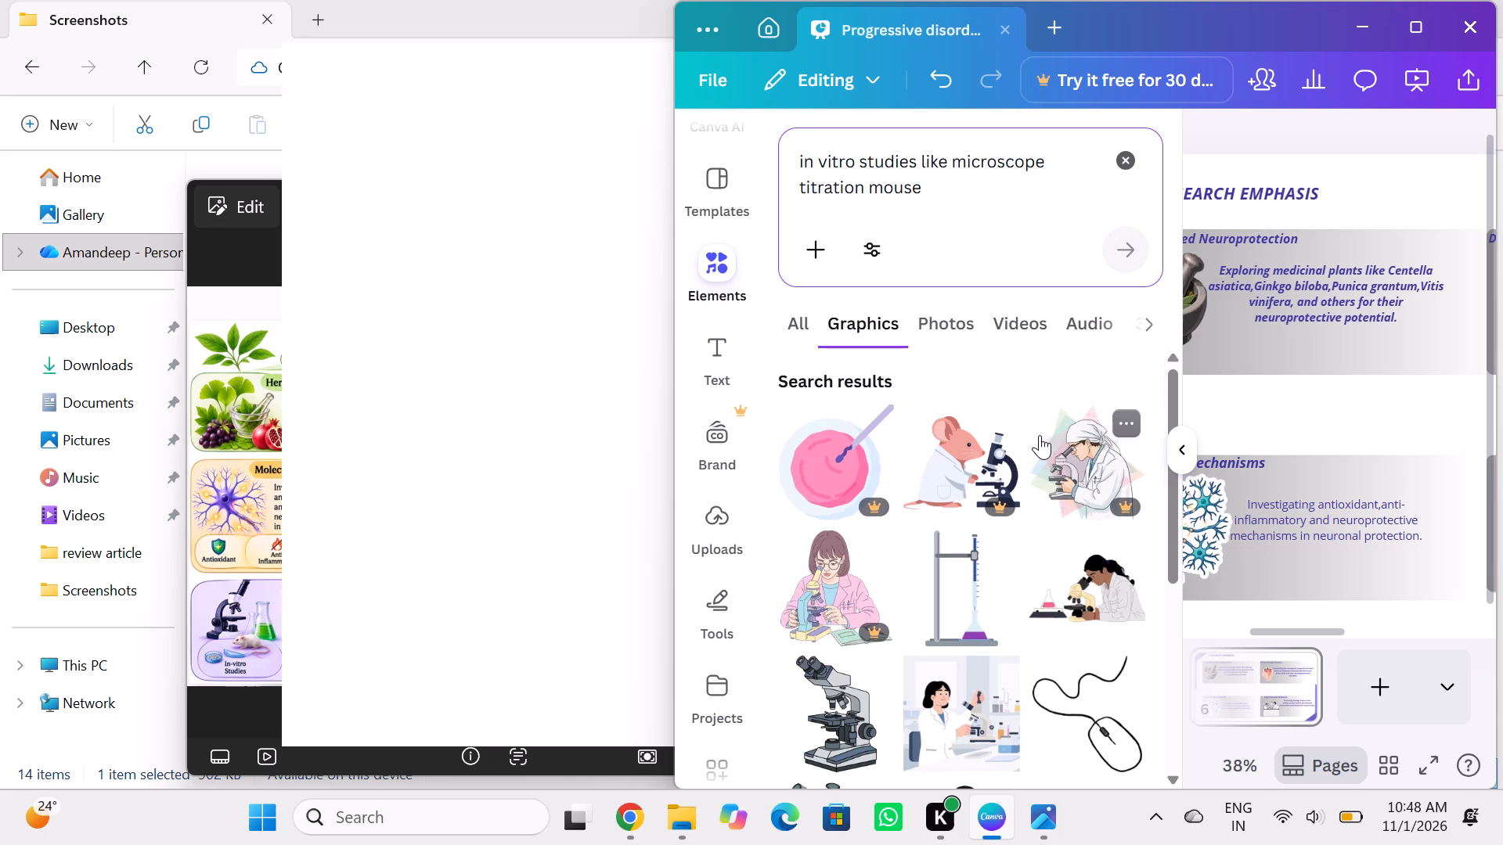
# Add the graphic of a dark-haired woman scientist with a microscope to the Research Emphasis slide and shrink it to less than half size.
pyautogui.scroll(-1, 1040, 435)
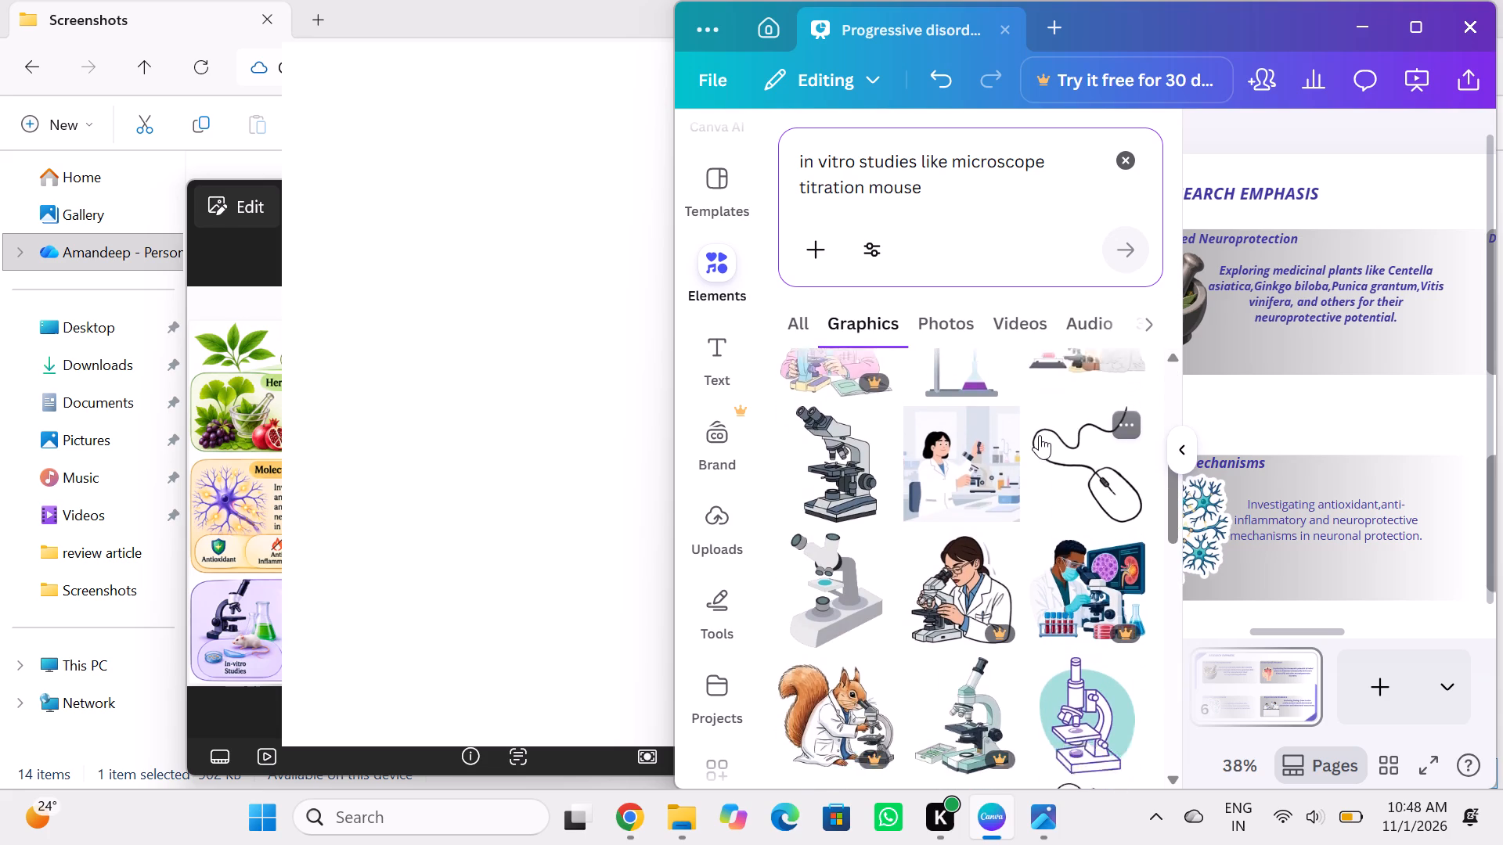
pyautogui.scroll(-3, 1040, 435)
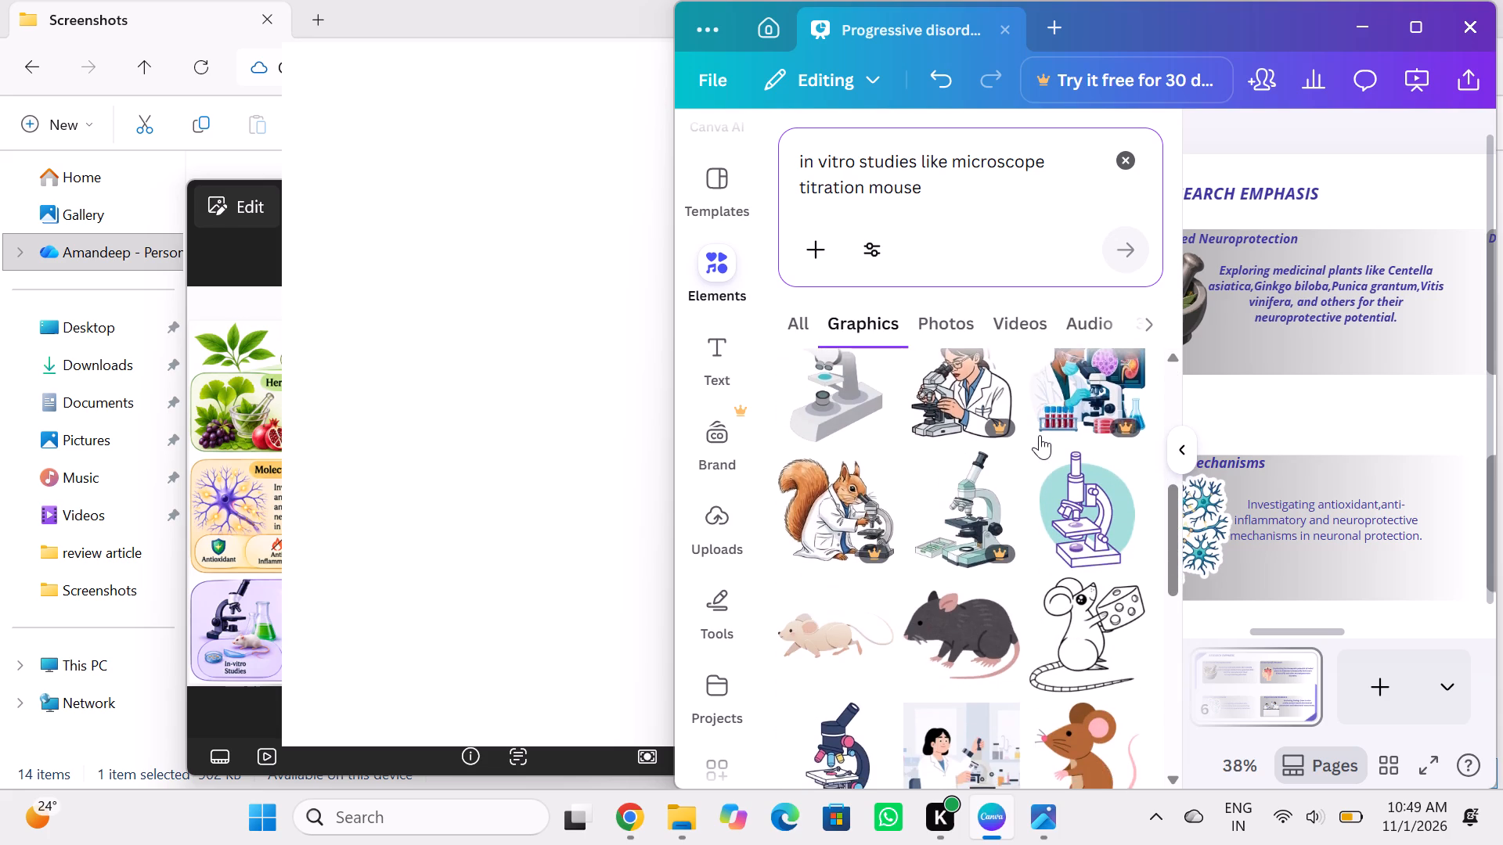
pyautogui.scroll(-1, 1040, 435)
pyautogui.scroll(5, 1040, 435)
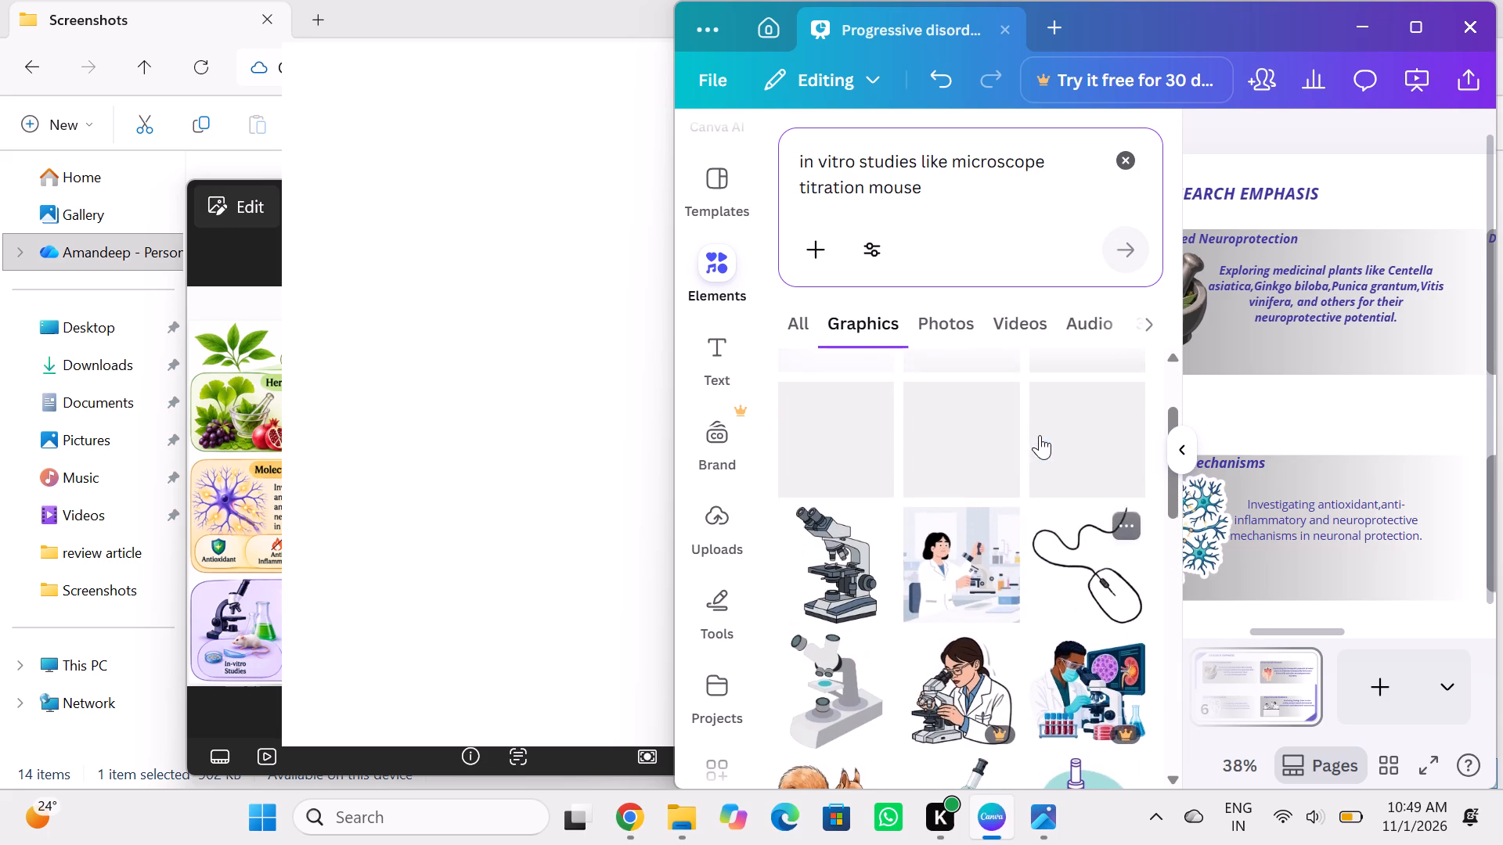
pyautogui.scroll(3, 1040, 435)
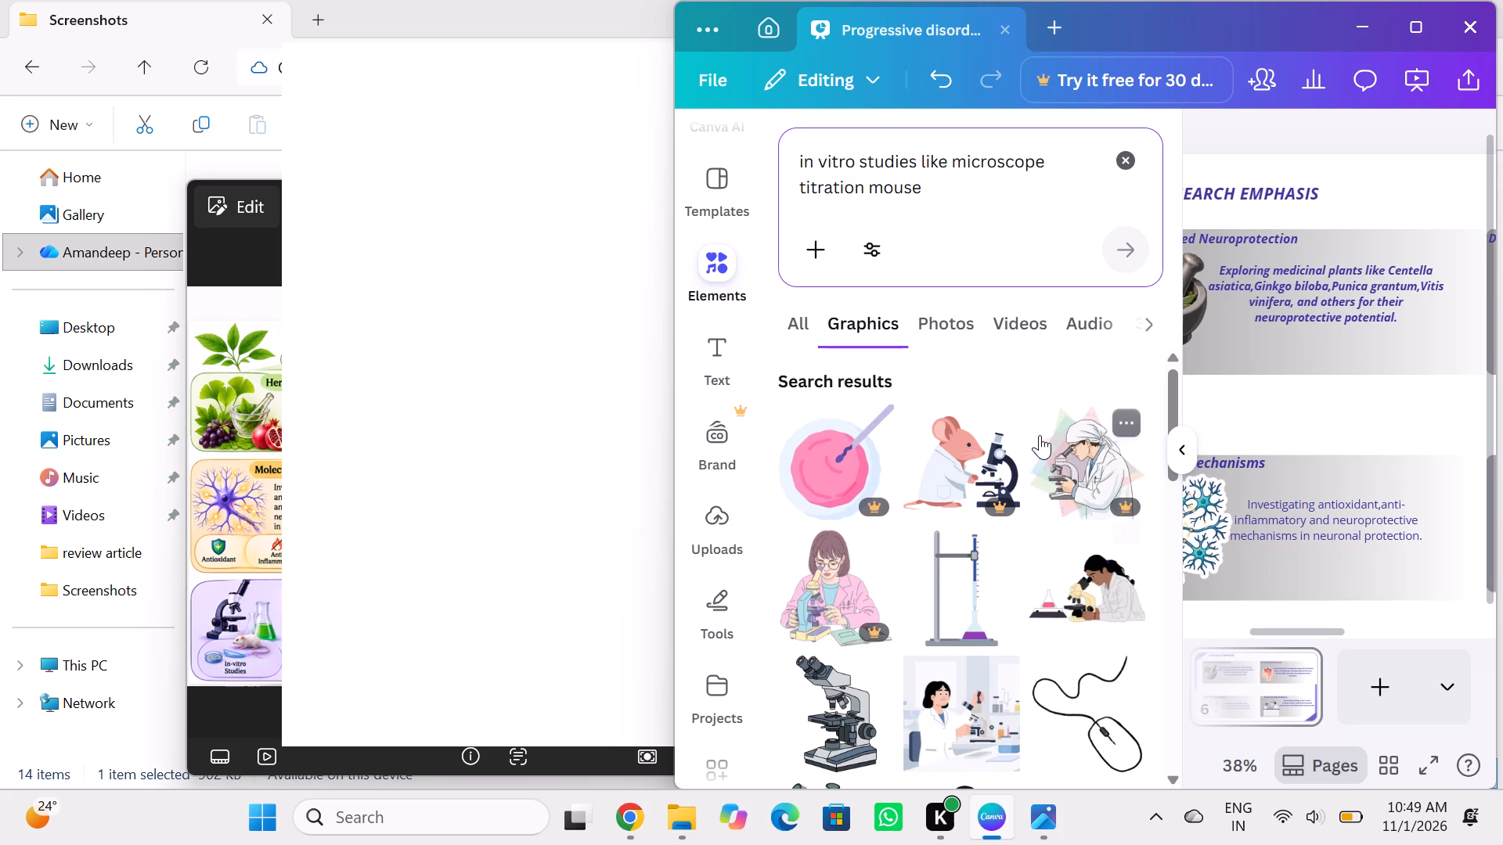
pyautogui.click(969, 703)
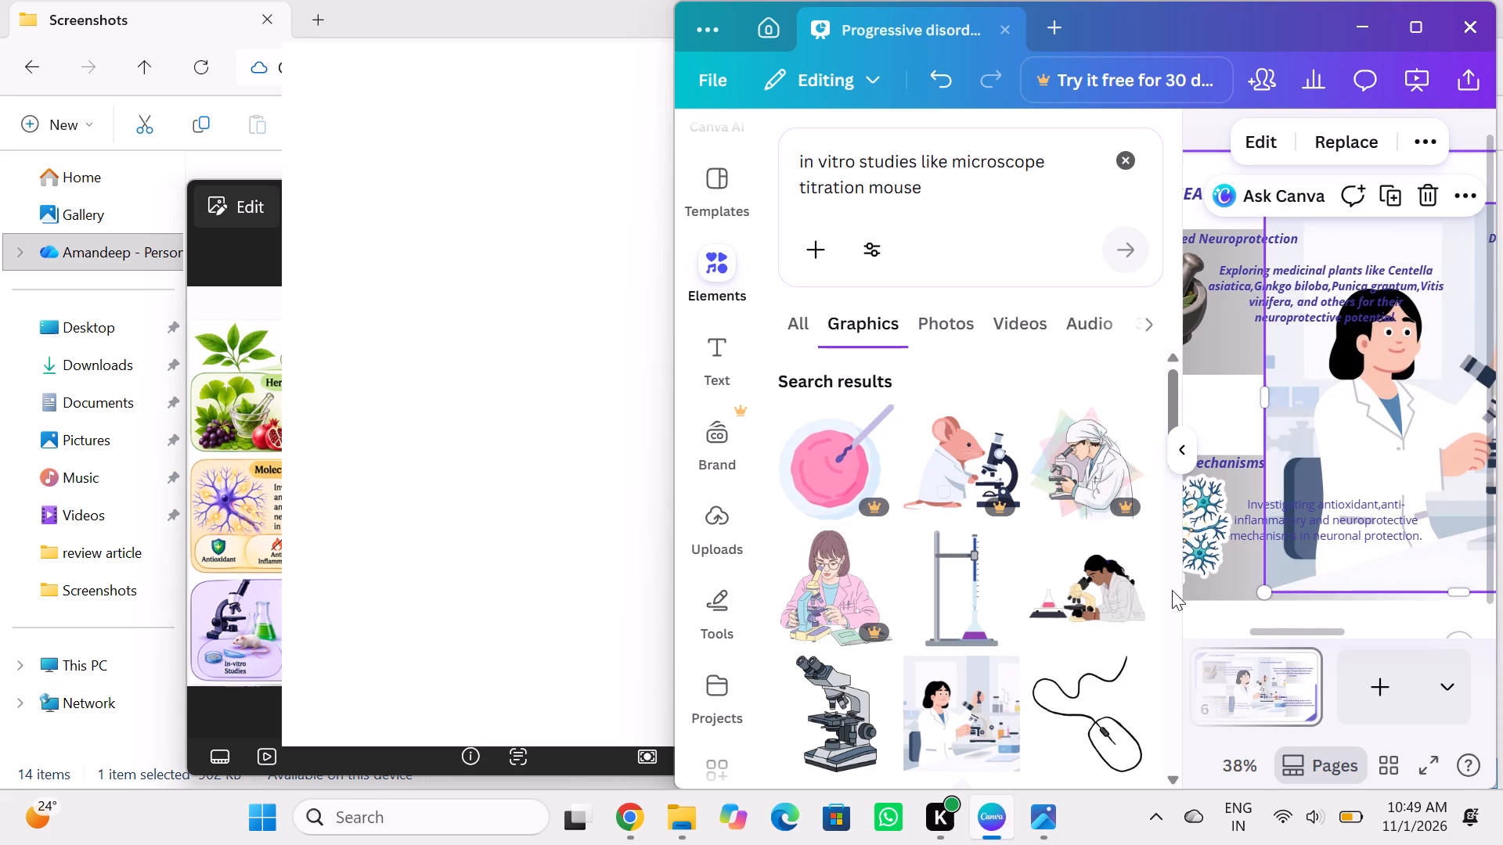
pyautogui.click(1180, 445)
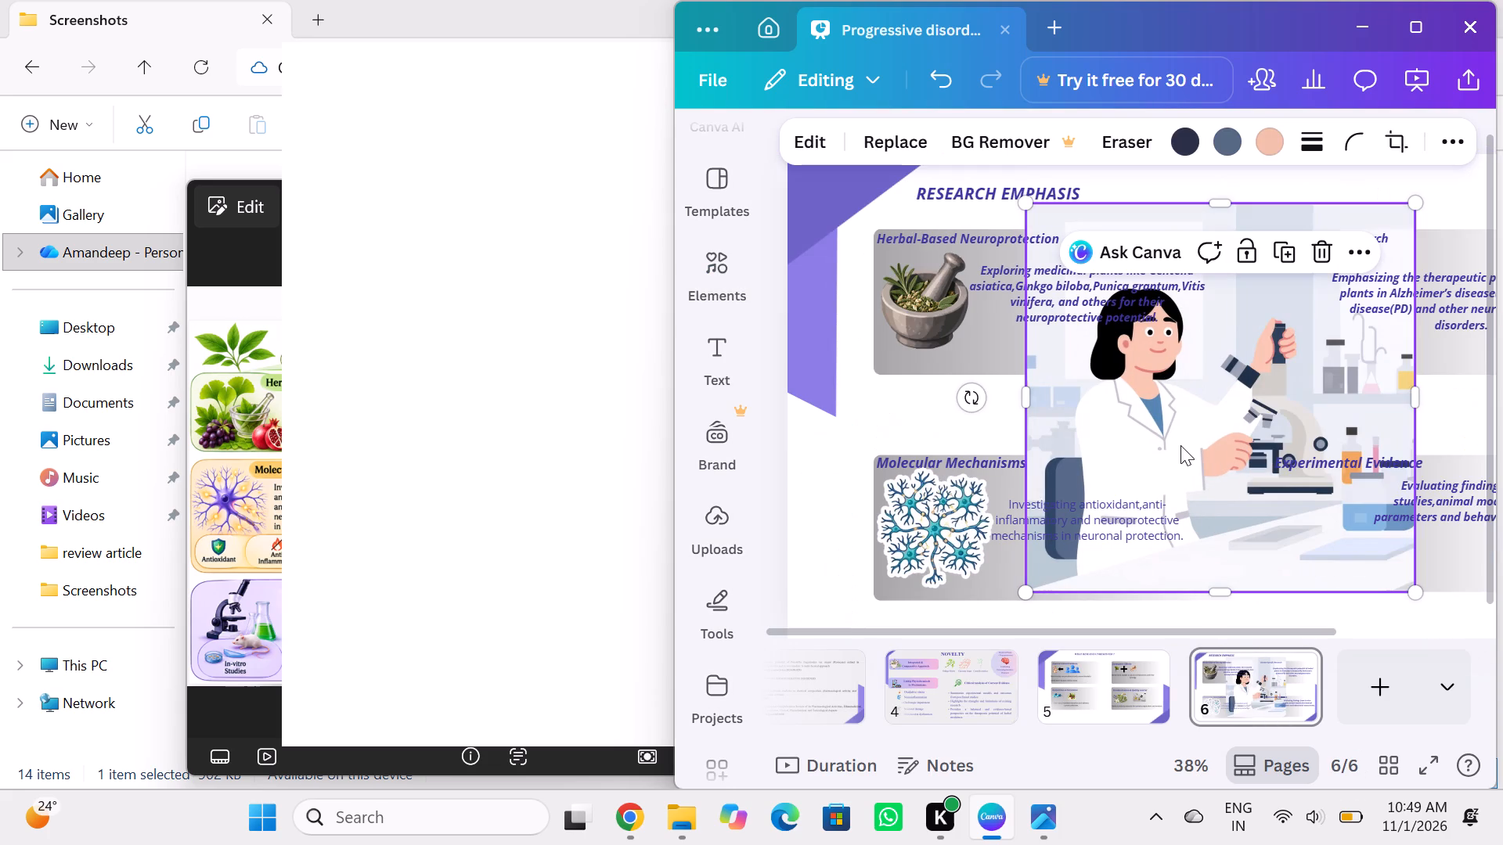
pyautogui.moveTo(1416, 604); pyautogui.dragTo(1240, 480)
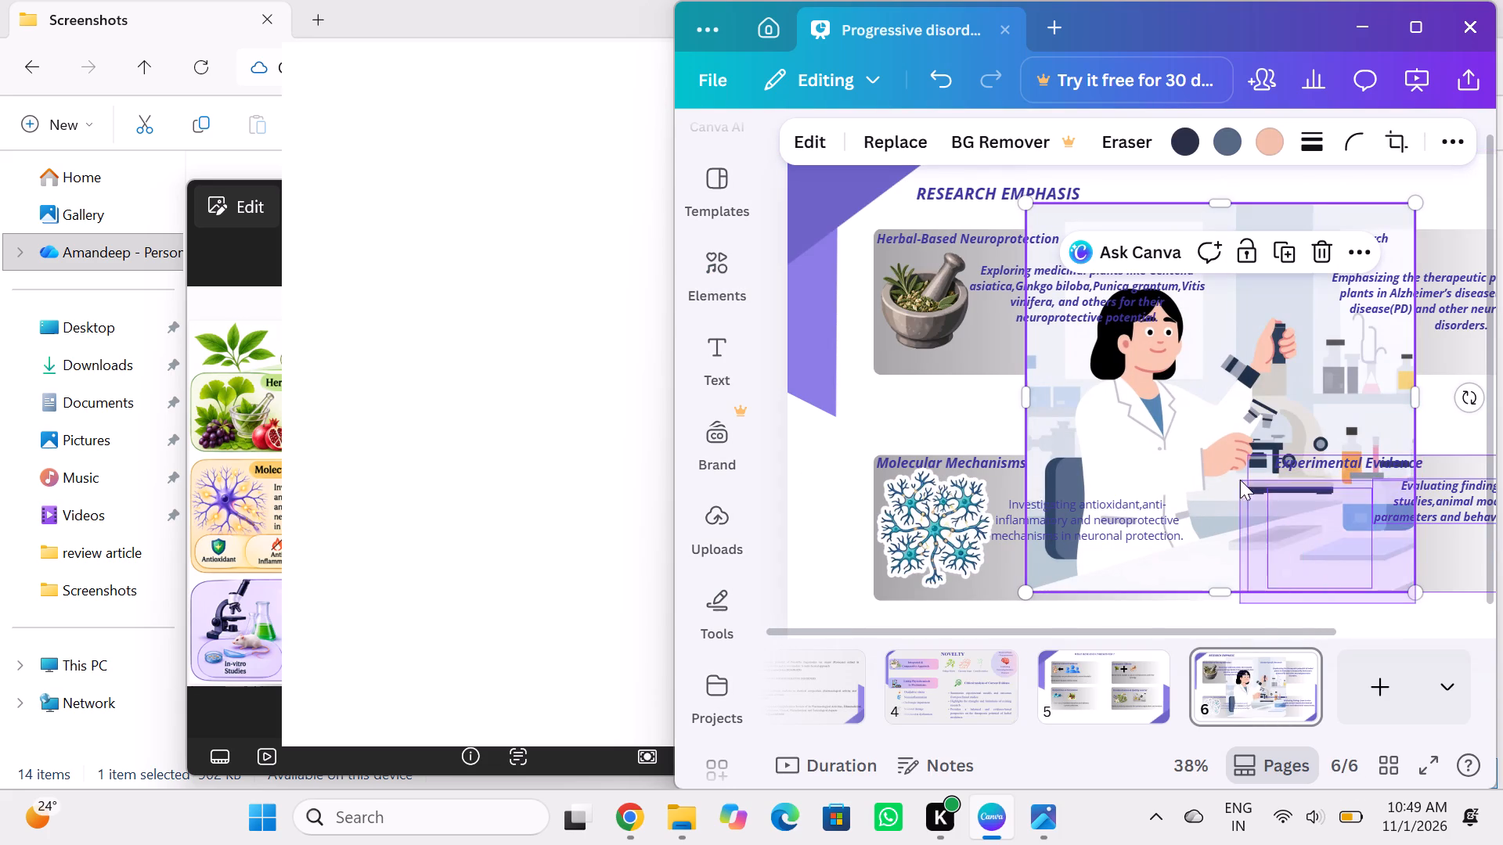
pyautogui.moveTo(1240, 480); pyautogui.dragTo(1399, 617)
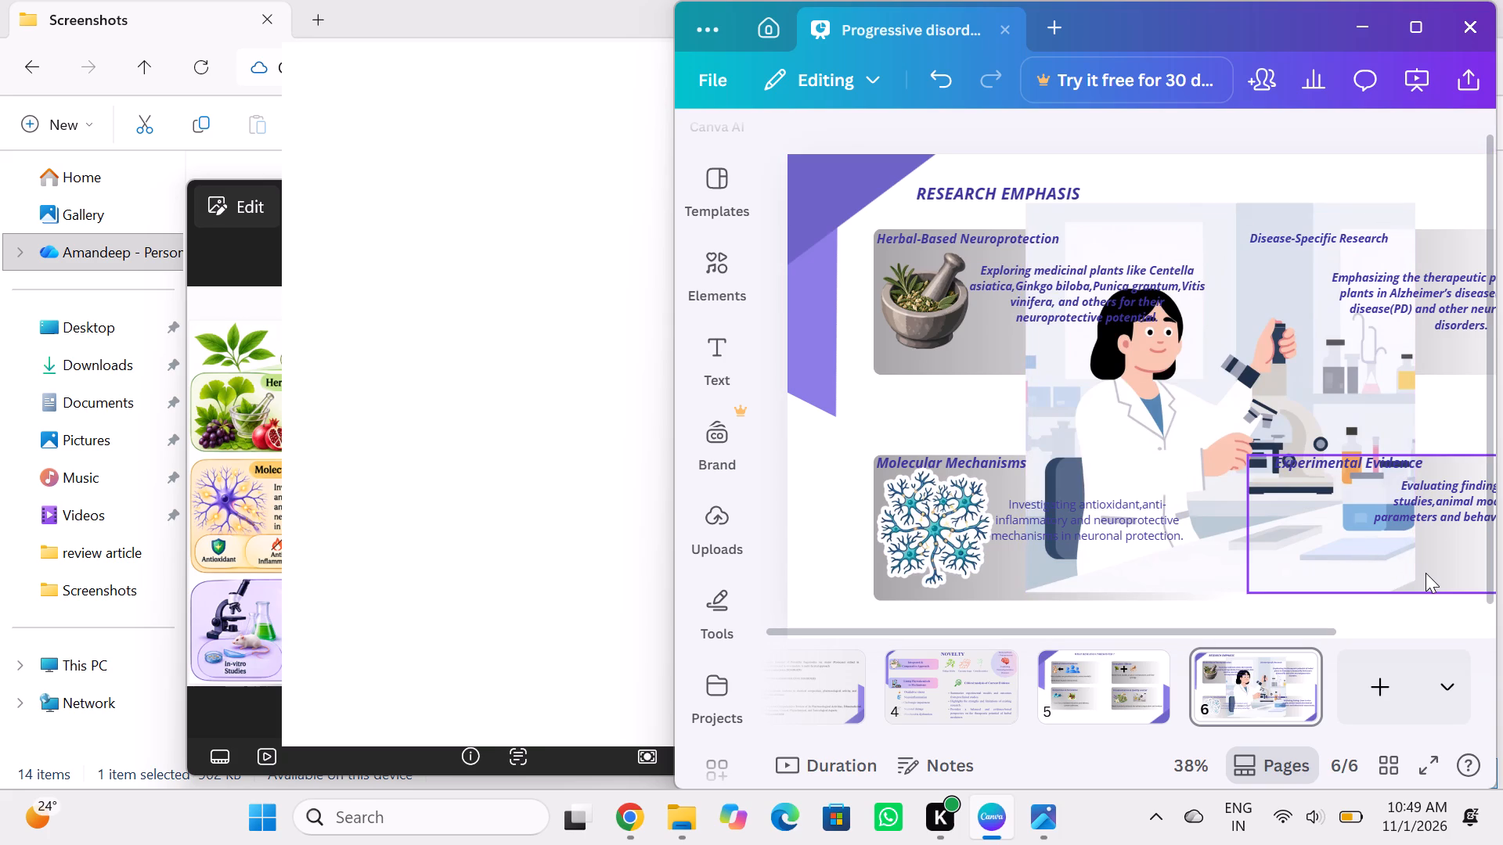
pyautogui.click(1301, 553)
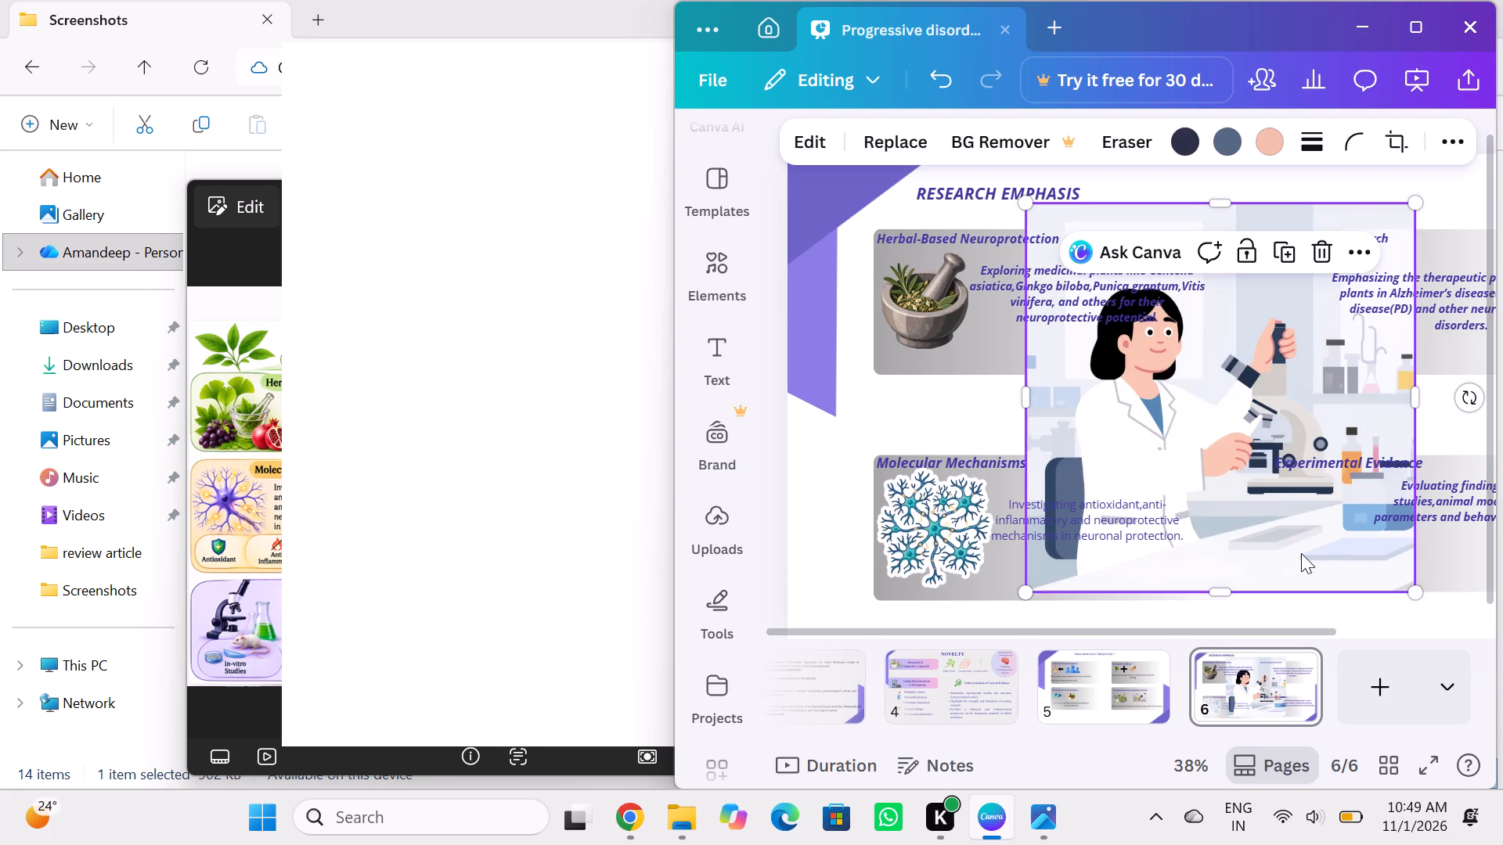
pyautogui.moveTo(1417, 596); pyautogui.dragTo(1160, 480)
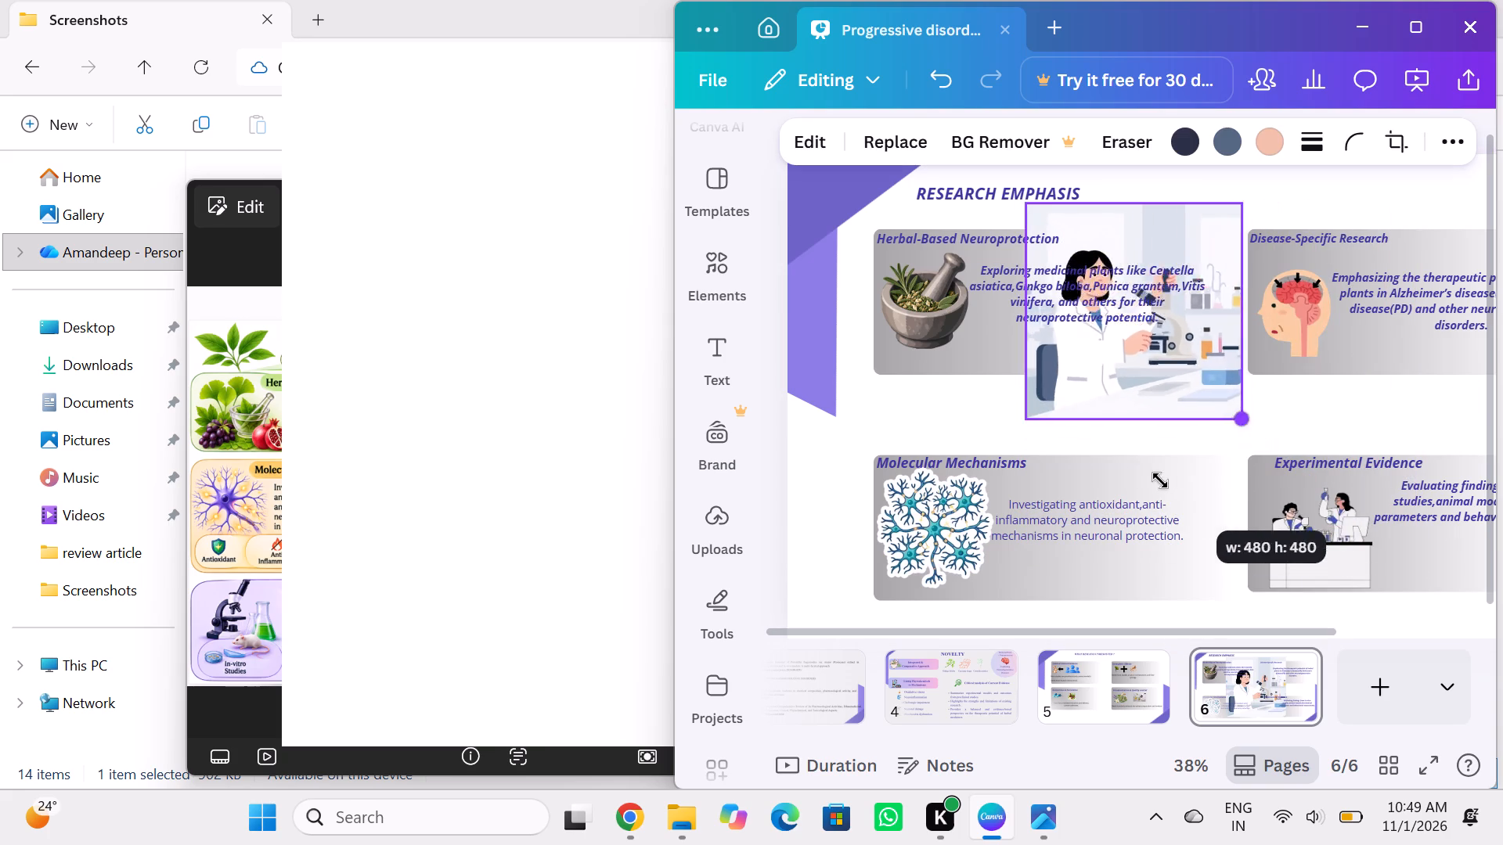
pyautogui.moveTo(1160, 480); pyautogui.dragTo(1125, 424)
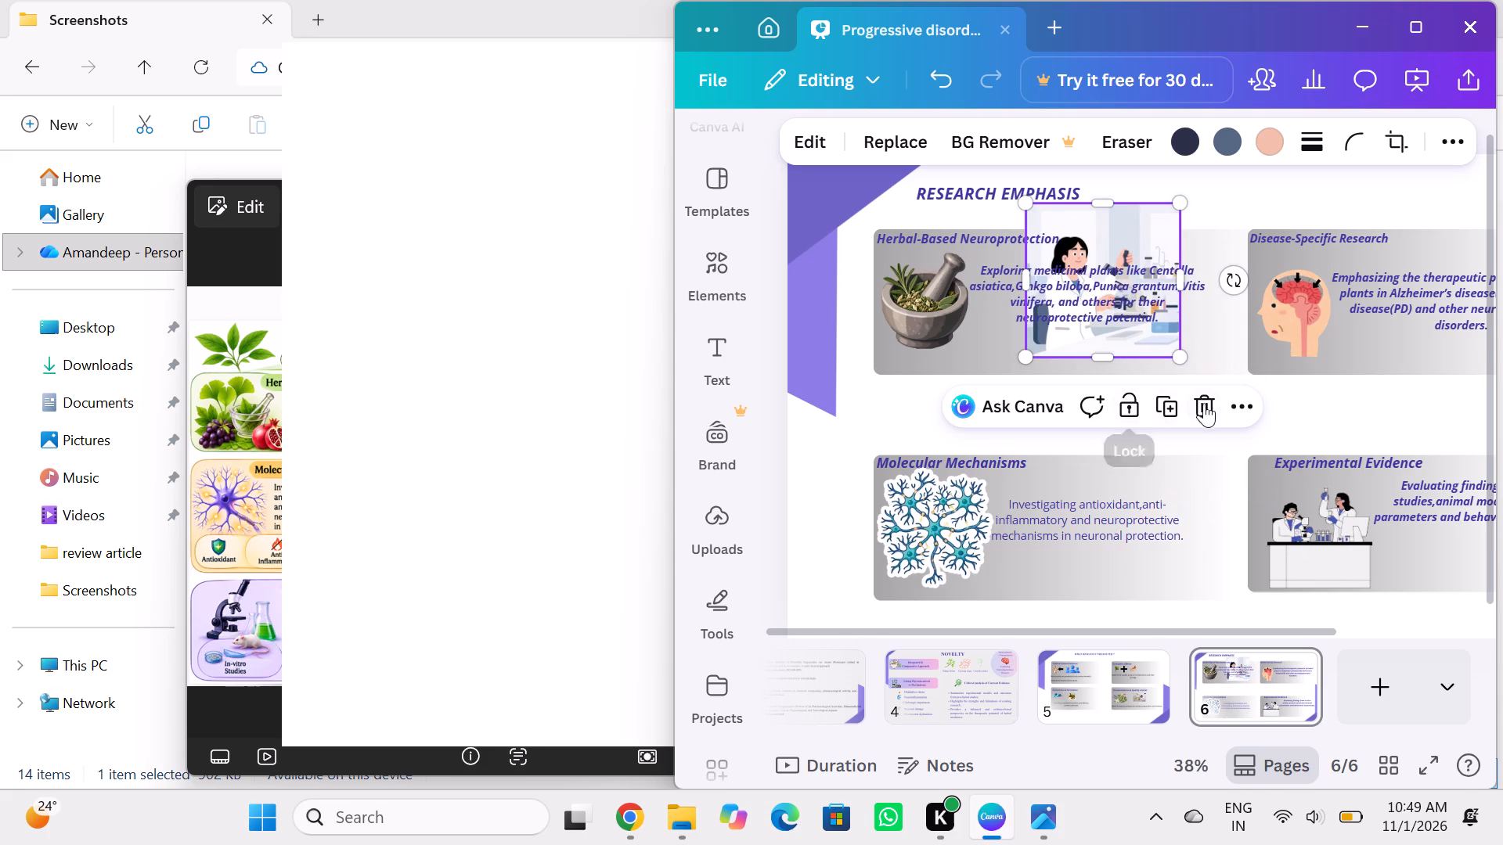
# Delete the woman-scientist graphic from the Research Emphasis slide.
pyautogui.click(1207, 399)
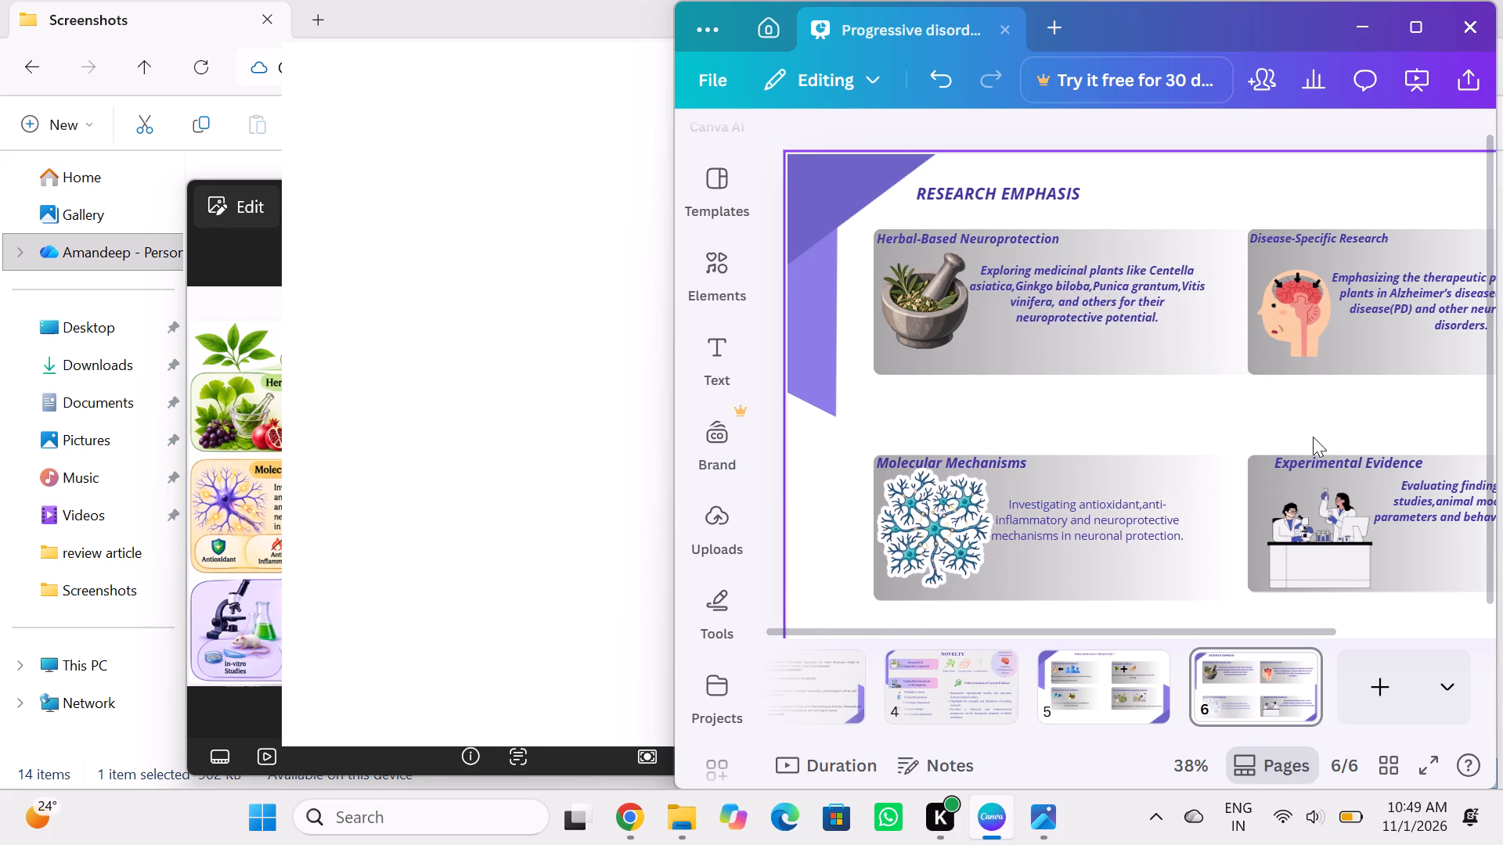
# Switch to the Photos viewer and bring up the Research Emphasis infographic to check it against the slide's Experimental Evidence section.
pyautogui.hscroll(-1, 1313, 437)
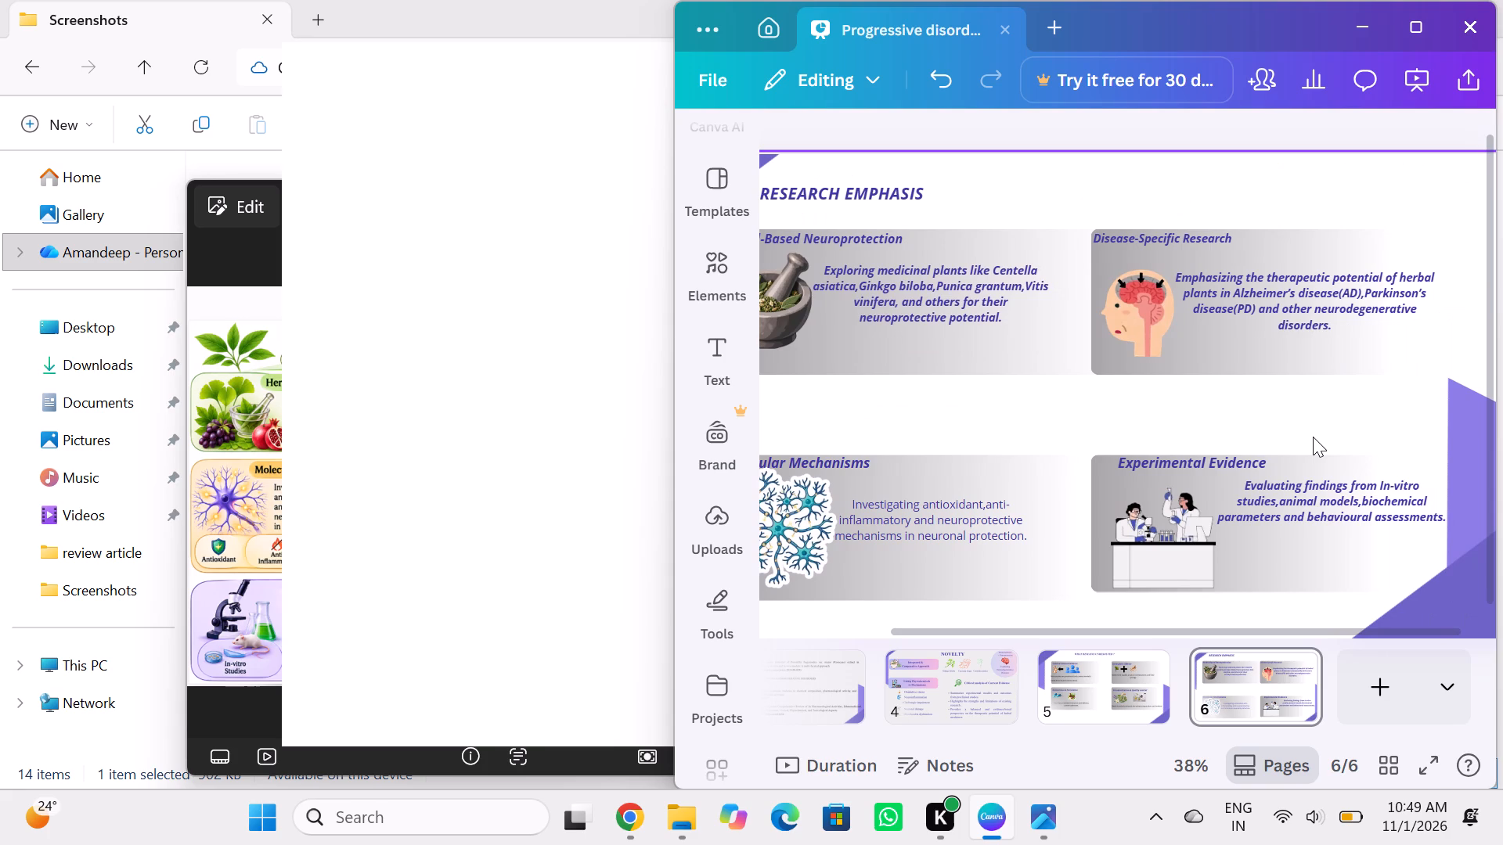
pyautogui.click(229, 633)
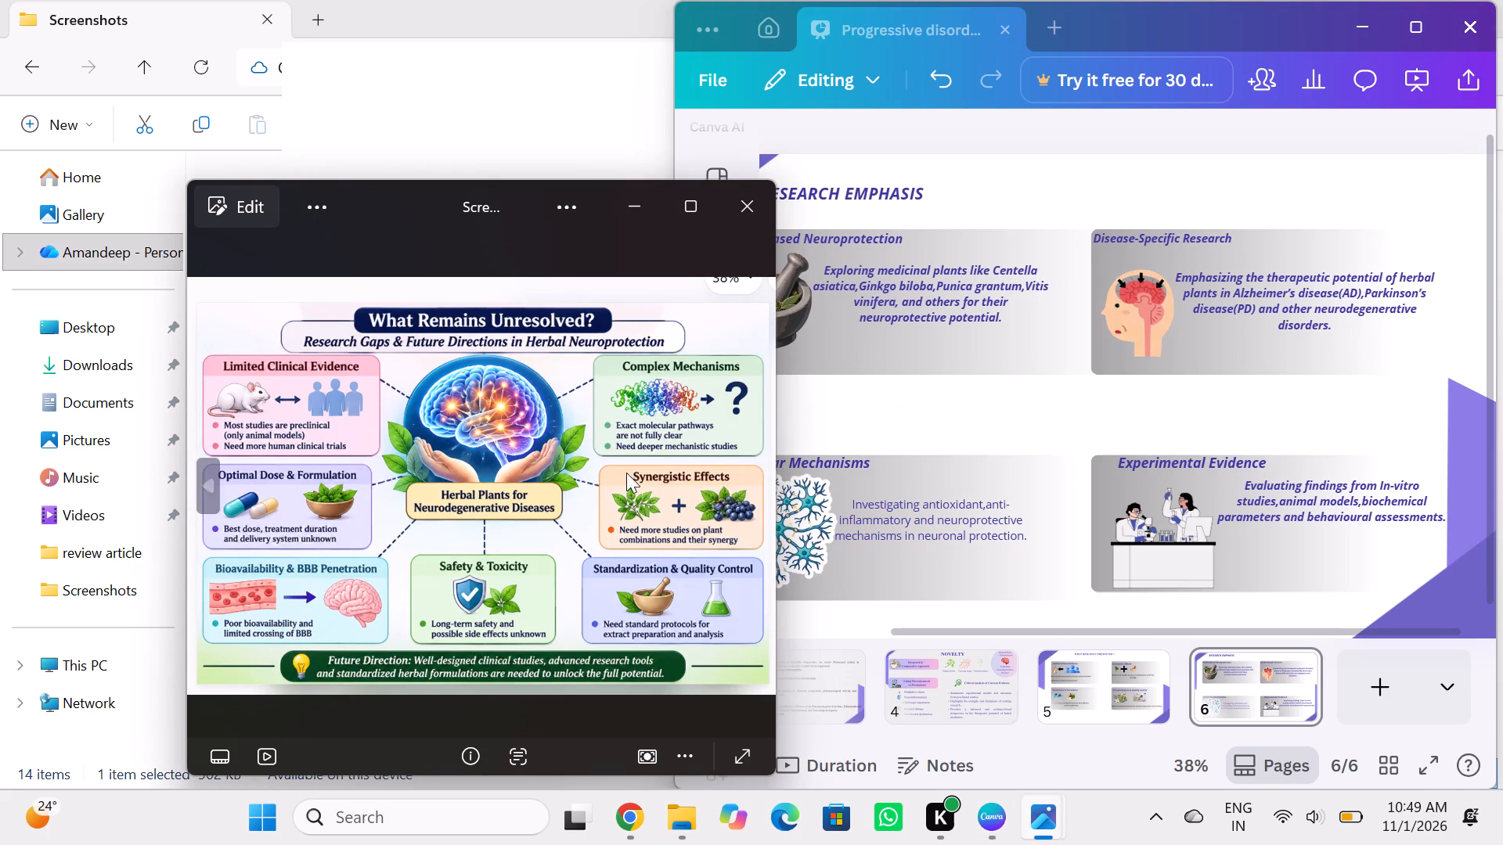
pyautogui.click(751, 464)
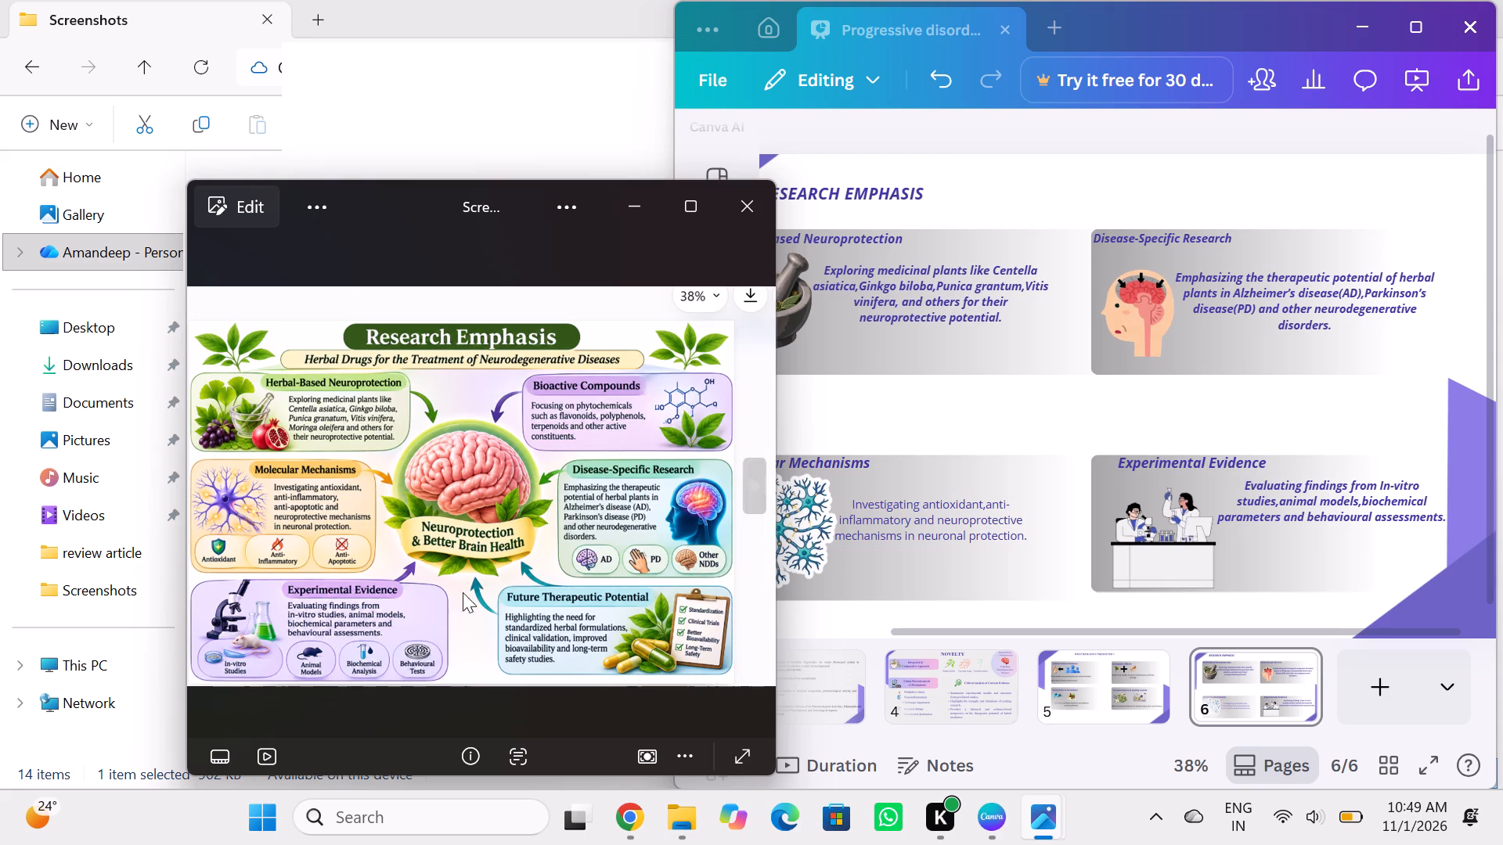
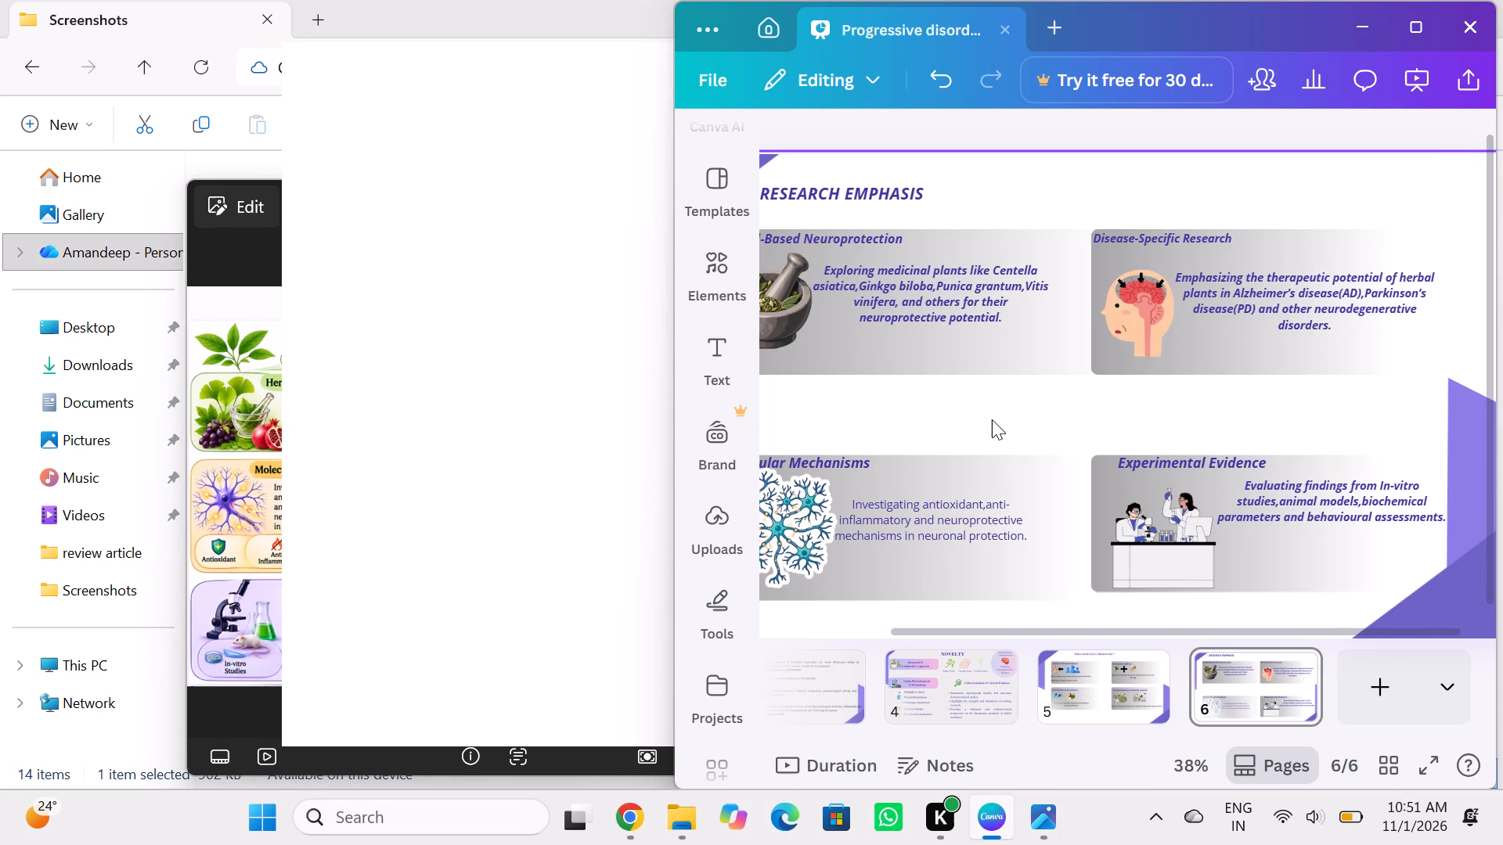
# Return to the Canva presentation and select the blank page background of the Research Emphasis slide.
pyautogui.click(992, 419)
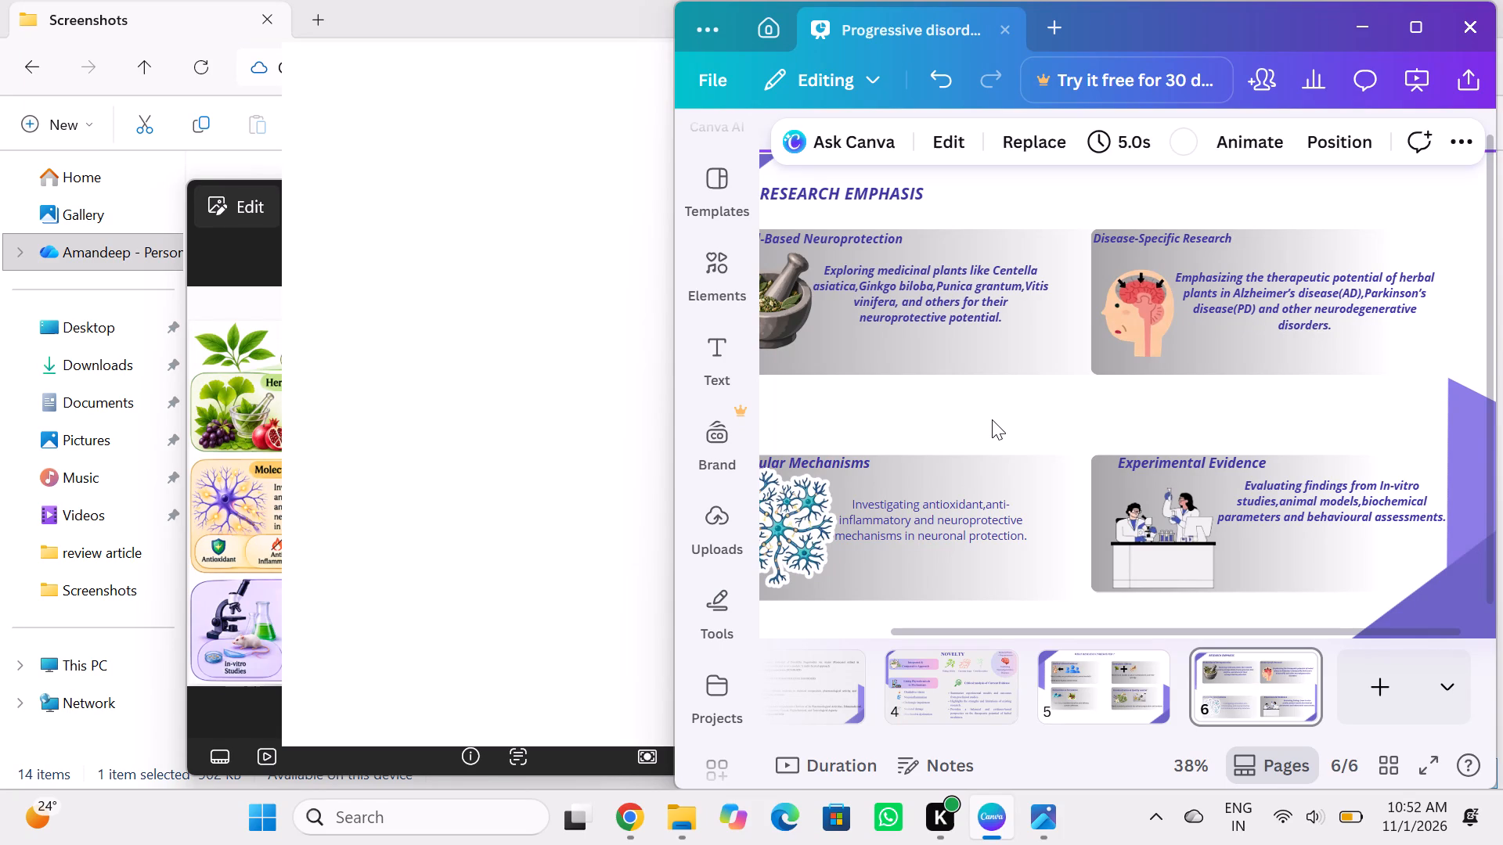